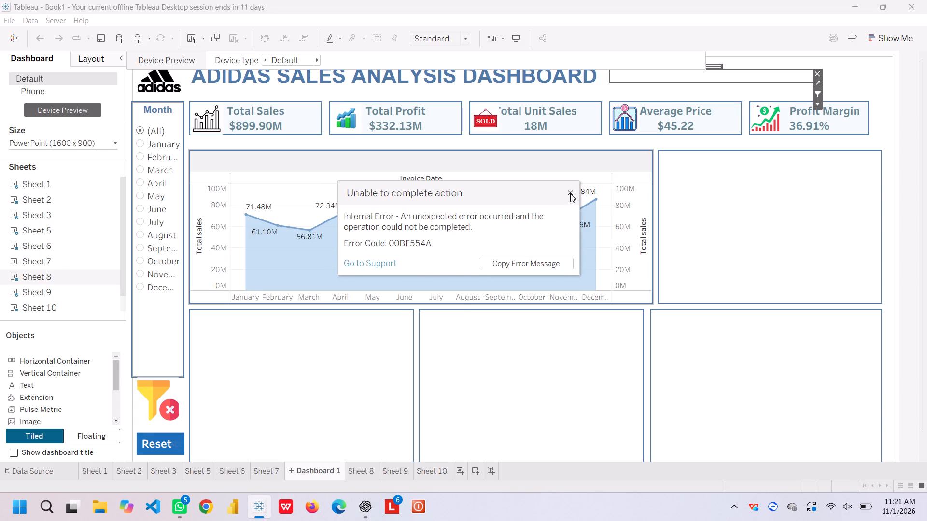
left_click(570, 193)
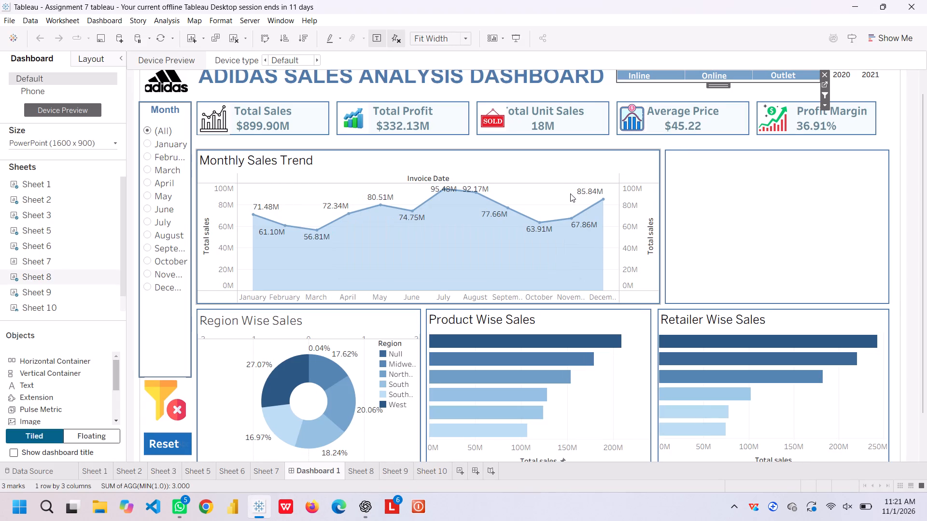
Examine the Adidas dashboard's Monthly Sales Trend, Product Wise Sales, Retailer Wise Sales and Region Wise Sales charts.
scroll(570, 193, "down", 6)
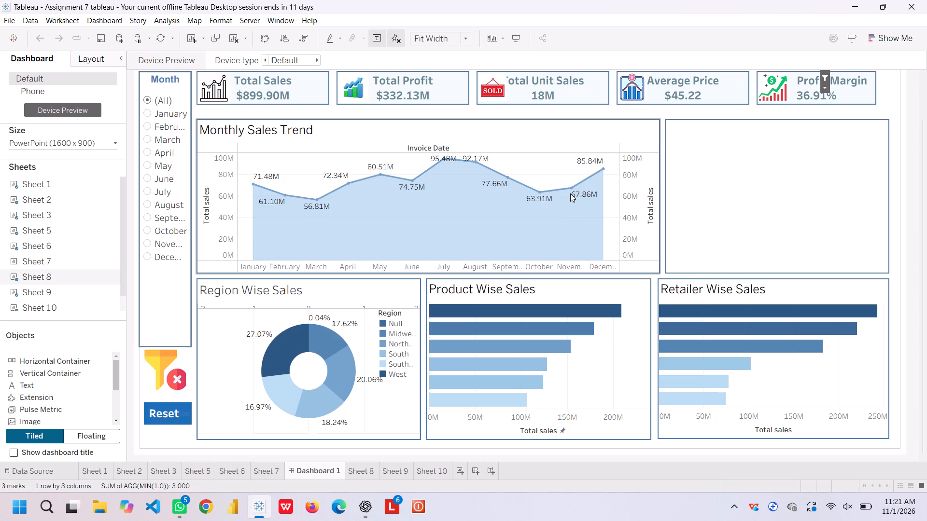
scroll(570, 193, "down", 3, "ctrl")
scroll(570, 193, "up", 12, "ctrl")
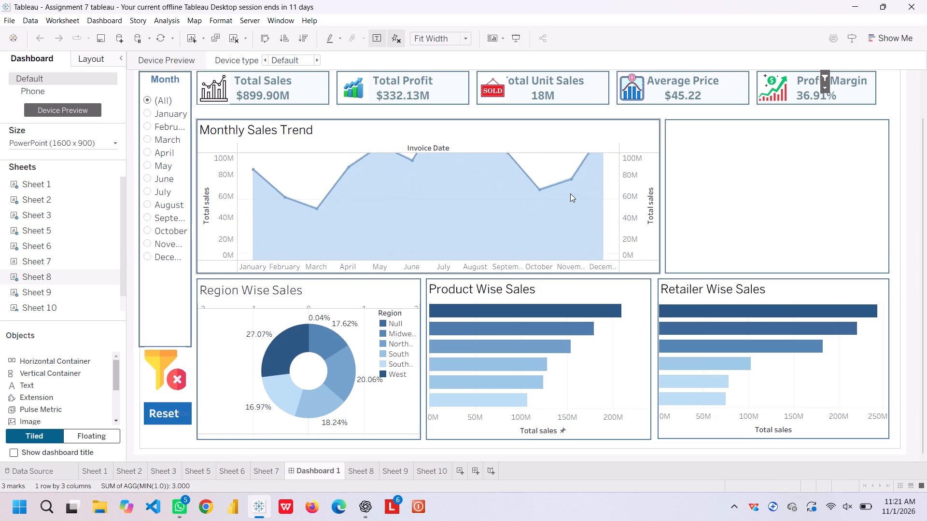
scroll(570, 193, "up", 2, "ctrl")
scroll(570, 193, "down", 14, "ctrl")
scroll(570, 193, "up", 1, "ctrl")
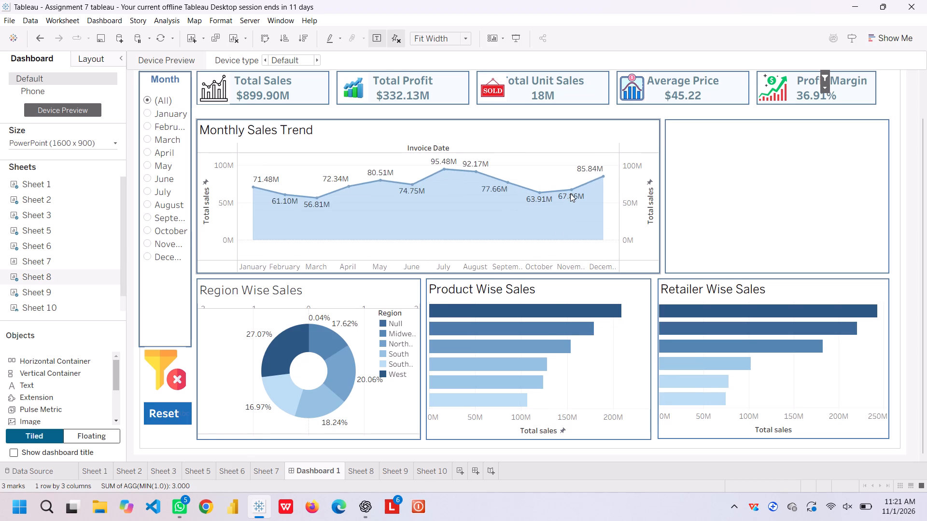
scroll(535, 347, "down", 3, "ctrl")
scroll(535, 347, "up", 4, "ctrl")
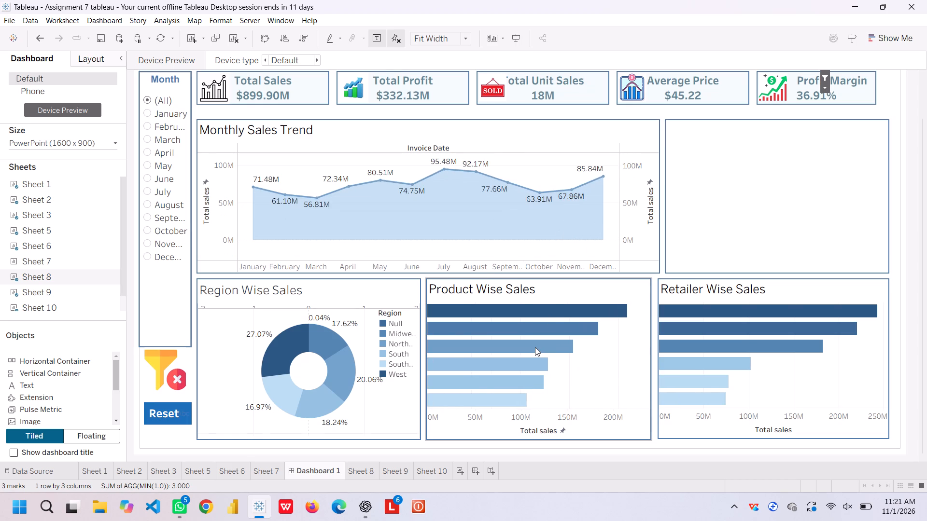
scroll(535, 347, "down", 1, "ctrl")
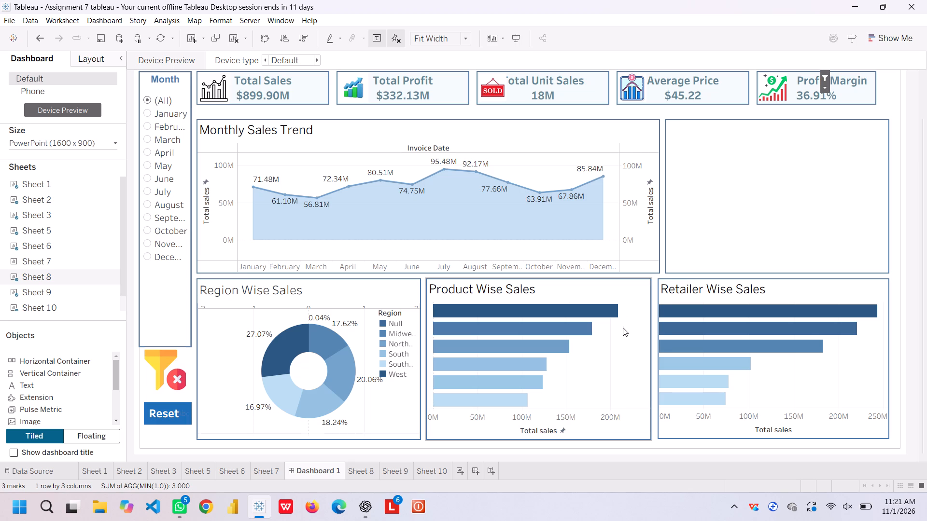
scroll(730, 315, "down", 1, "ctrl")
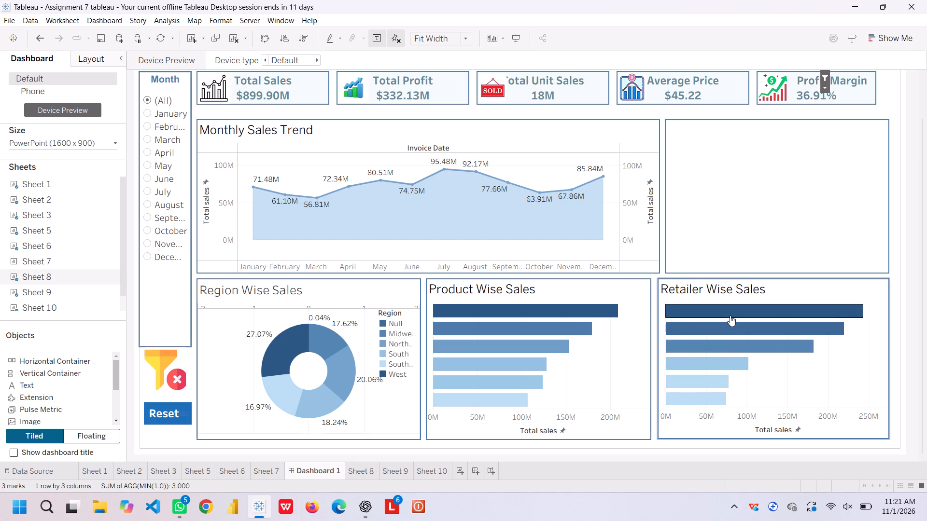
scroll(311, 344, "up", 6, "ctrl")
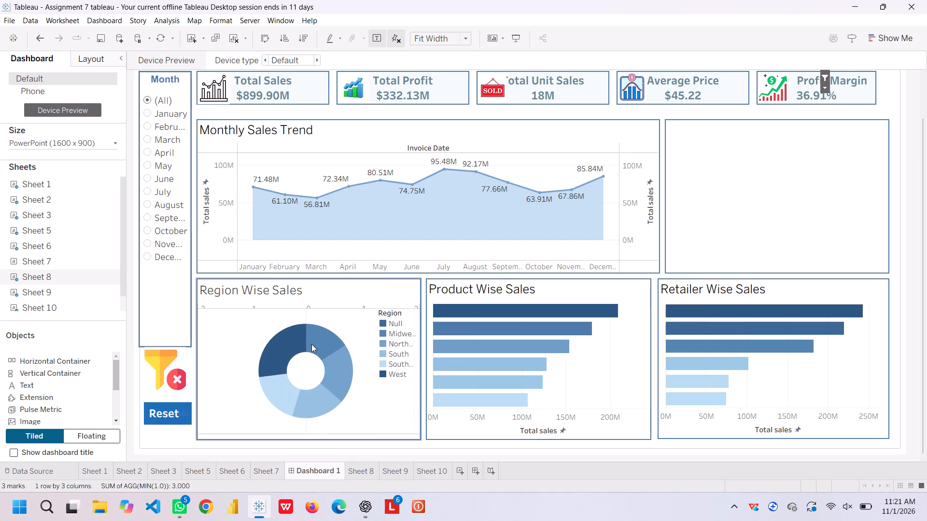
scroll(311, 344, "up", 3, "ctrl")
scroll(311, 344, "down", 12, "ctrl")
scroll(311, 344, "up", 3, "ctrl")
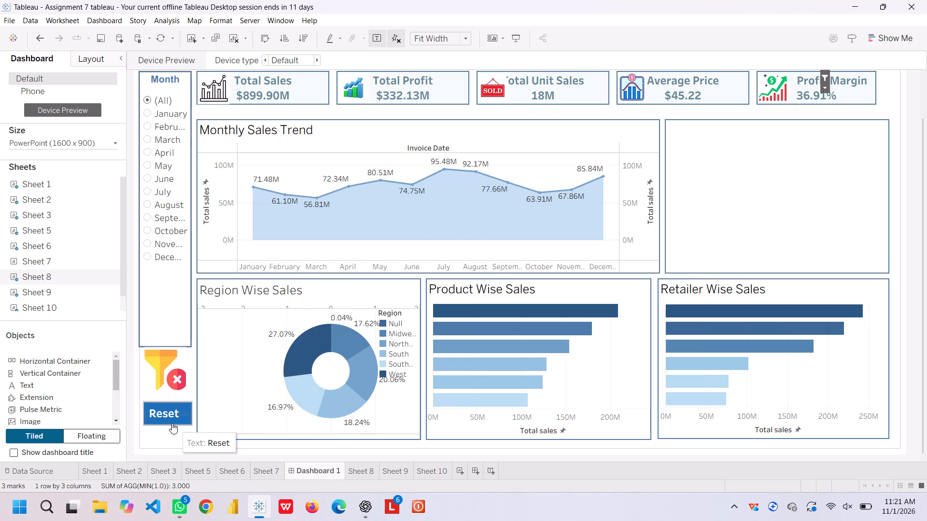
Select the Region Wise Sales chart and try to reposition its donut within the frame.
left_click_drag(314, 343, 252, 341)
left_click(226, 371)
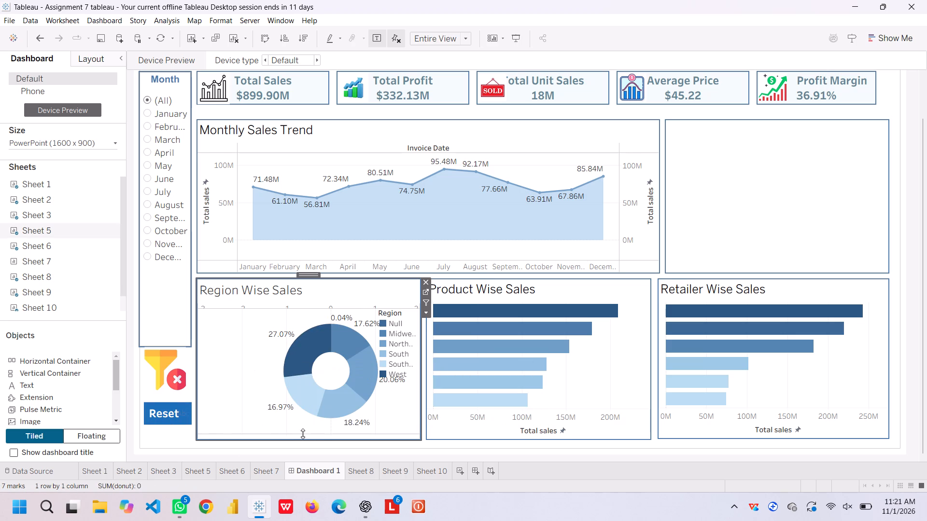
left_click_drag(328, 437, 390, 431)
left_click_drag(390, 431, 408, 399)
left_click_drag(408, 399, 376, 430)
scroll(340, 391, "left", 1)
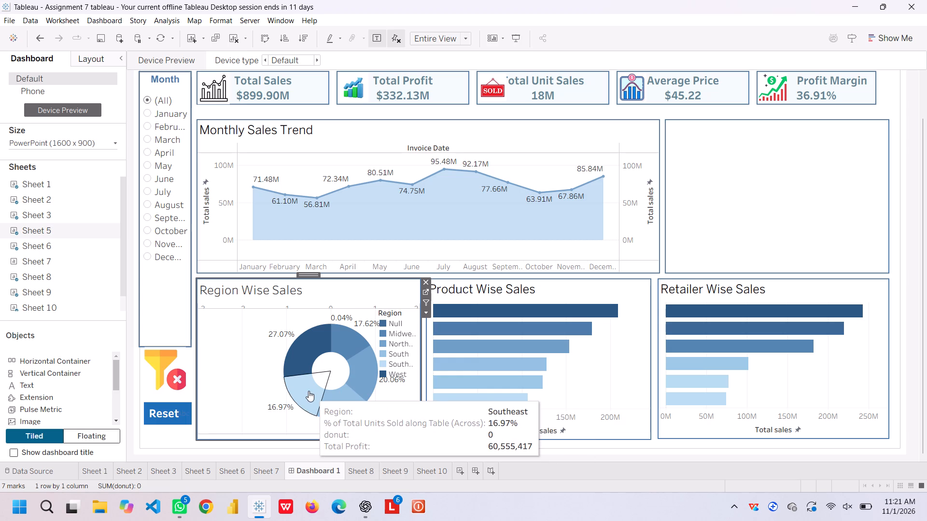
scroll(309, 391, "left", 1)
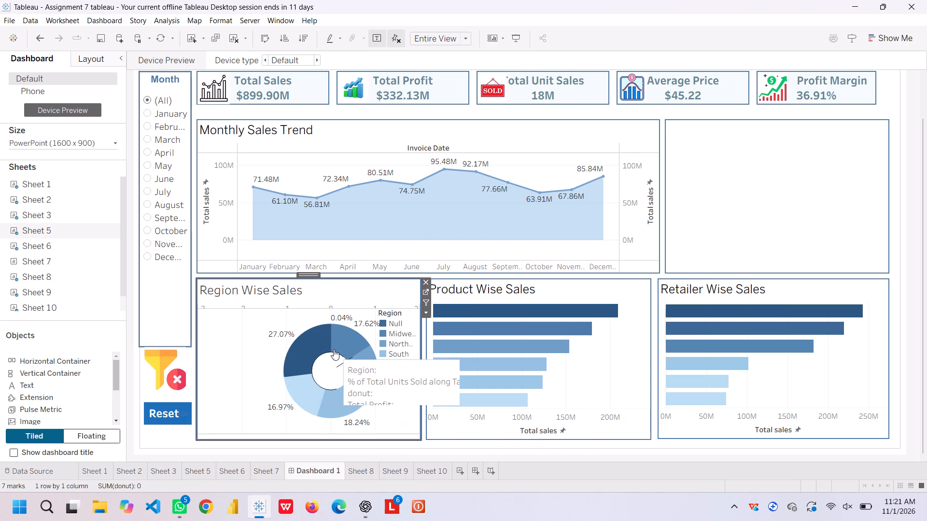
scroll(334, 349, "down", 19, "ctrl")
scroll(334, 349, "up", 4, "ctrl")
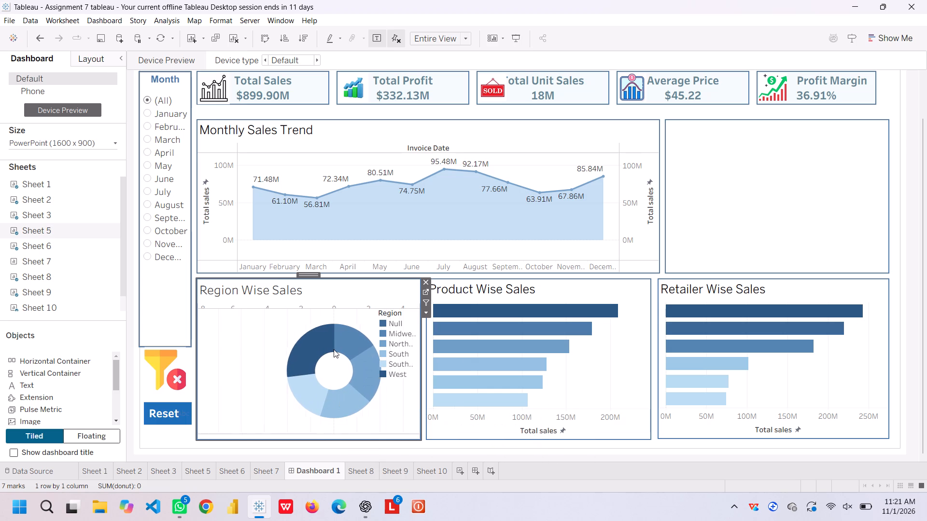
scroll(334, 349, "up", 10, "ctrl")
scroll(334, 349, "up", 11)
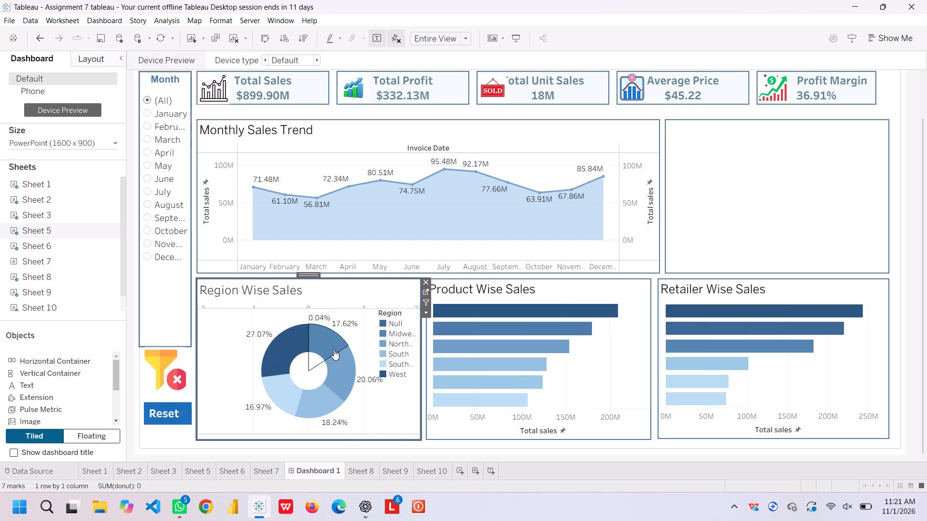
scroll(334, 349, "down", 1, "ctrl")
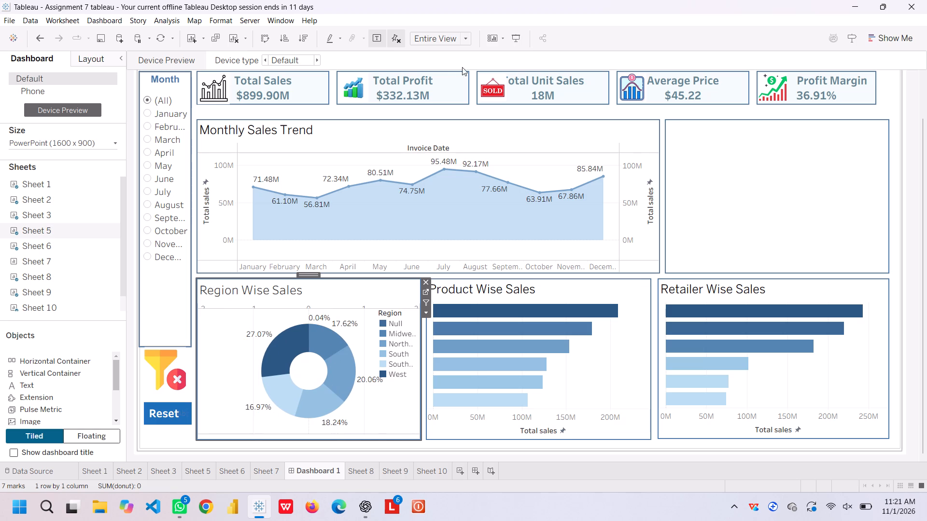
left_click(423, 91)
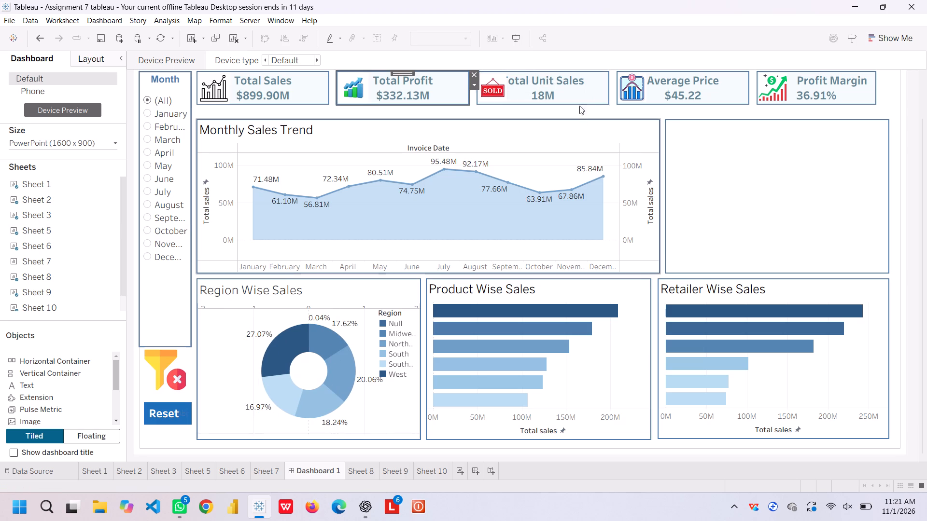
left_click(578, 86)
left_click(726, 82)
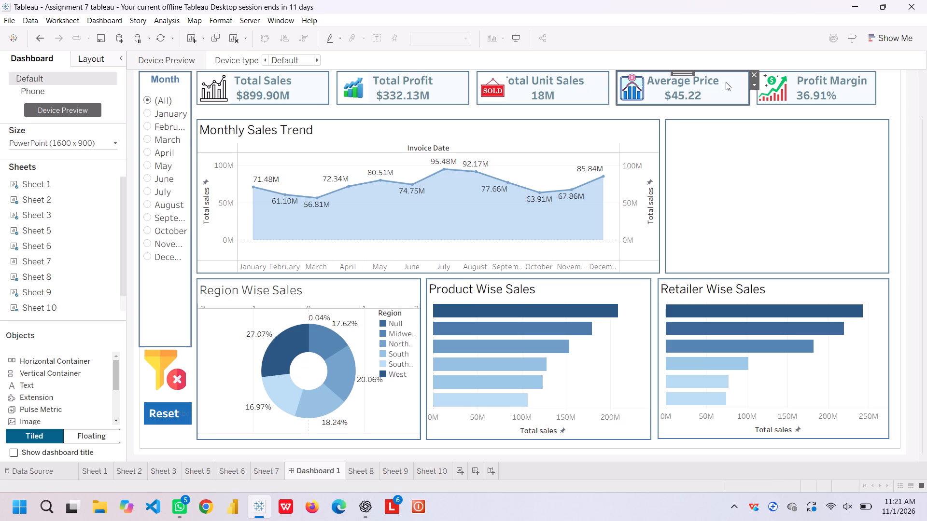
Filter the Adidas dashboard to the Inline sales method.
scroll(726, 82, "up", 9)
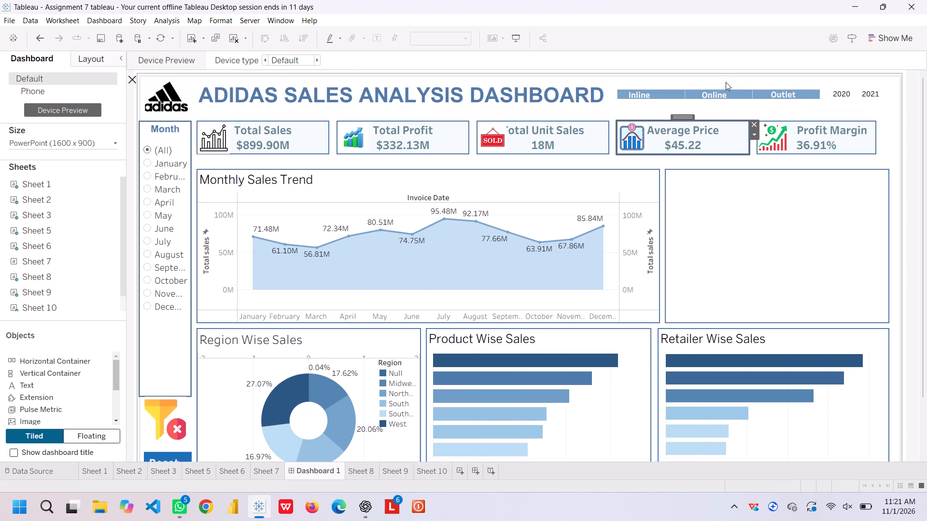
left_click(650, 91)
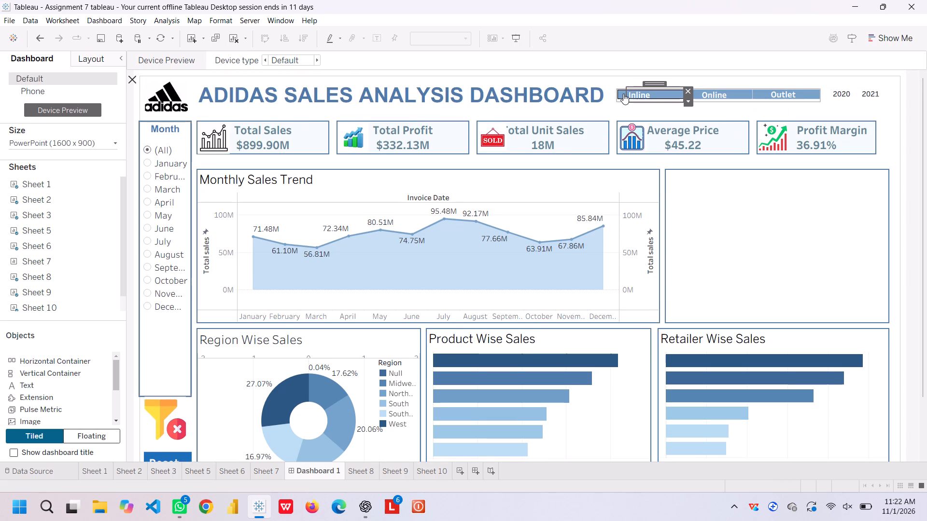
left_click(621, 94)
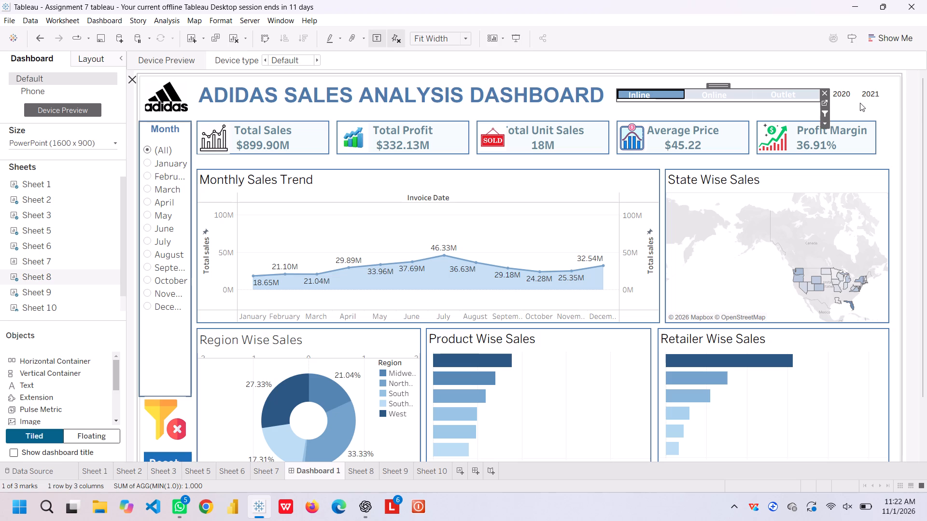
Enlarge the frame of the year selector in the dashboard header so its year labels fit above the scrollbar.
left_click(842, 95)
left_click(842, 95)
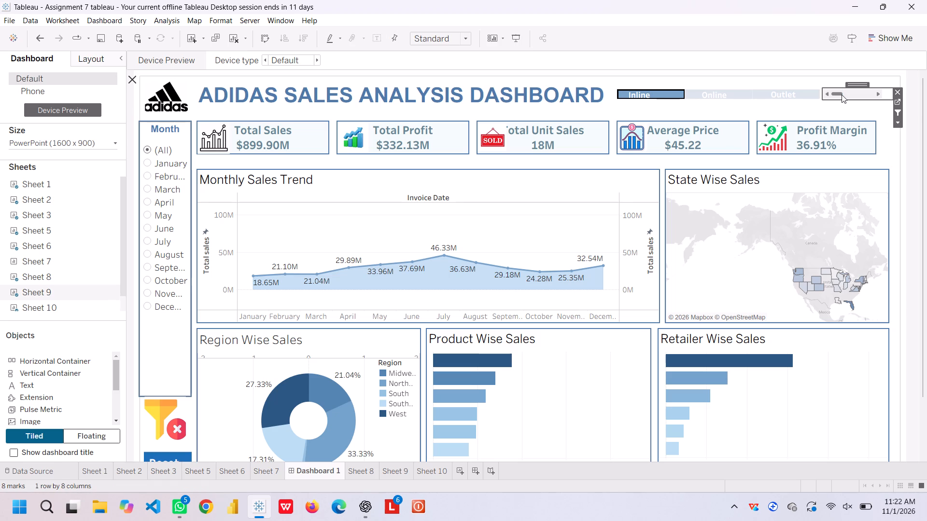
left_click(842, 95)
left_click(889, 94)
scroll(843, 101, "up", 2)
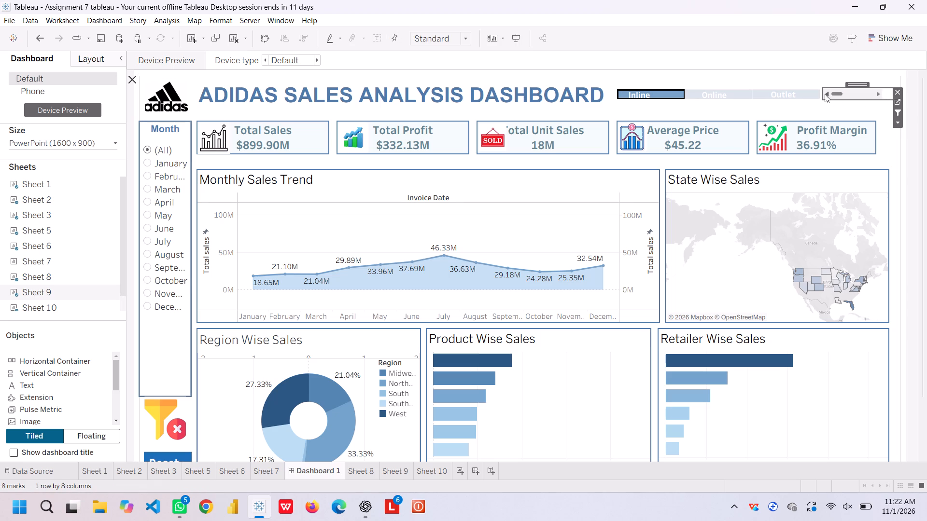
left_click(825, 94)
scroll(874, 91, "up", 2)
scroll(874, 91, "left", 2)
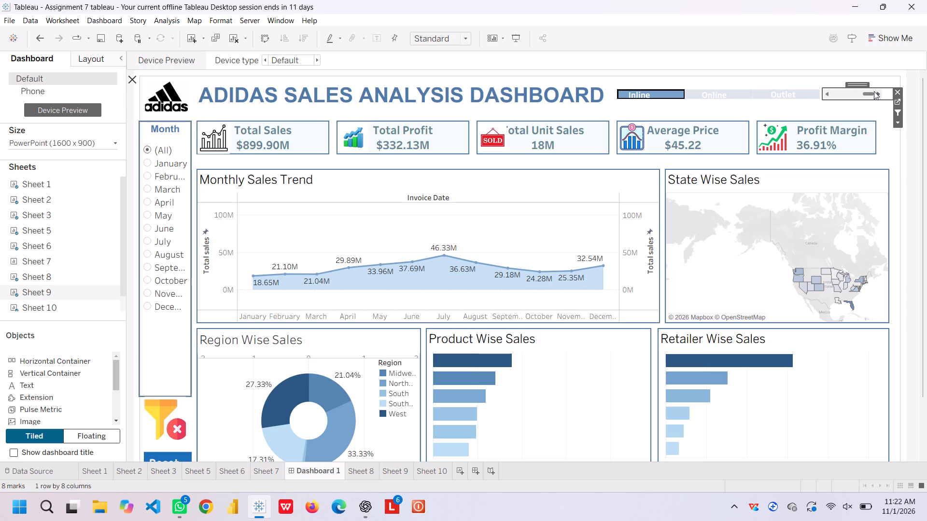
left_click(874, 91)
left_click(872, 105)
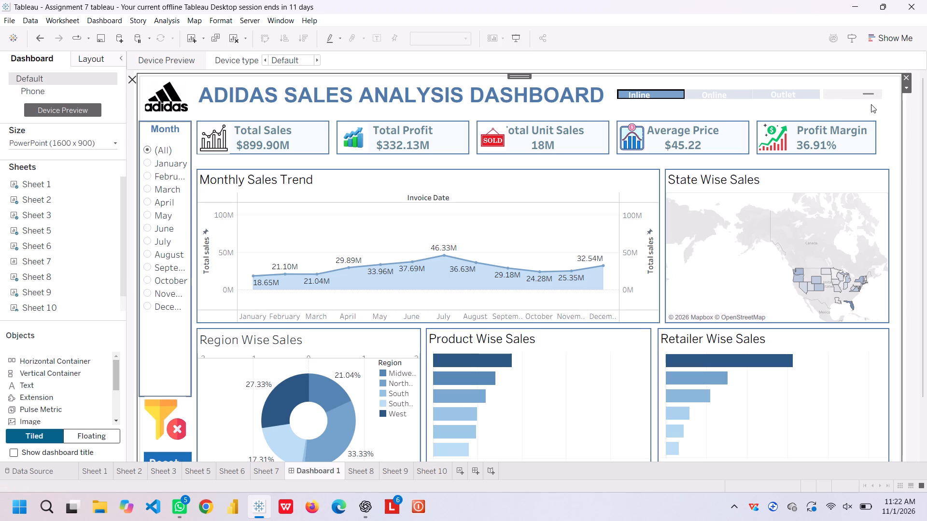
left_click(851, 94)
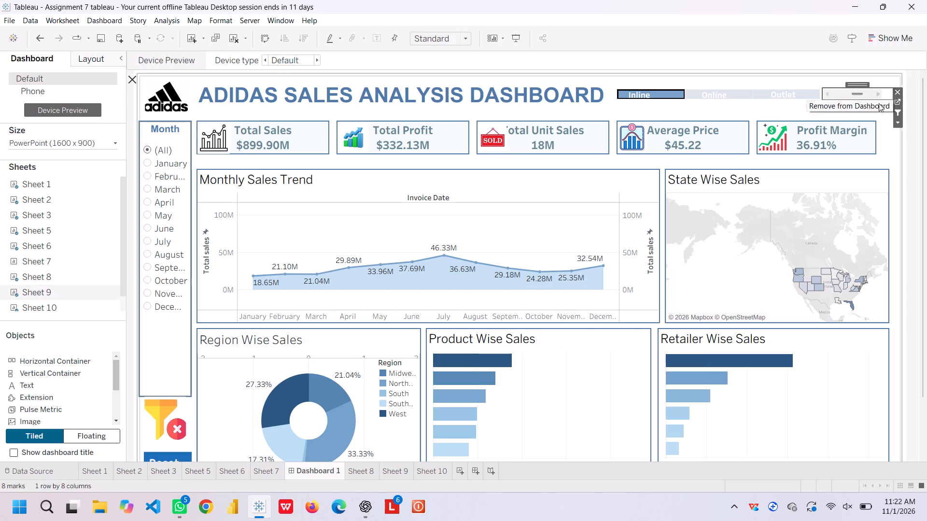
left_click_drag(857, 98, 856, 111)
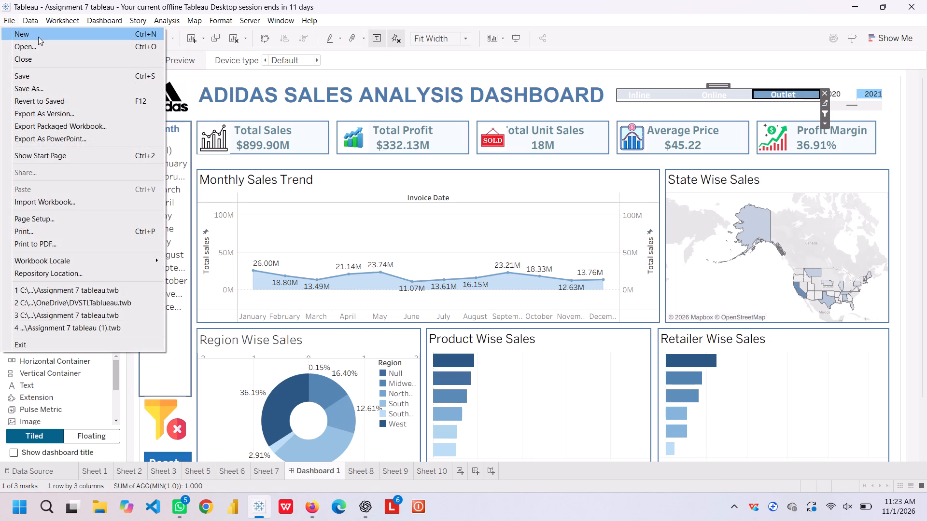
left_click(38, 37)
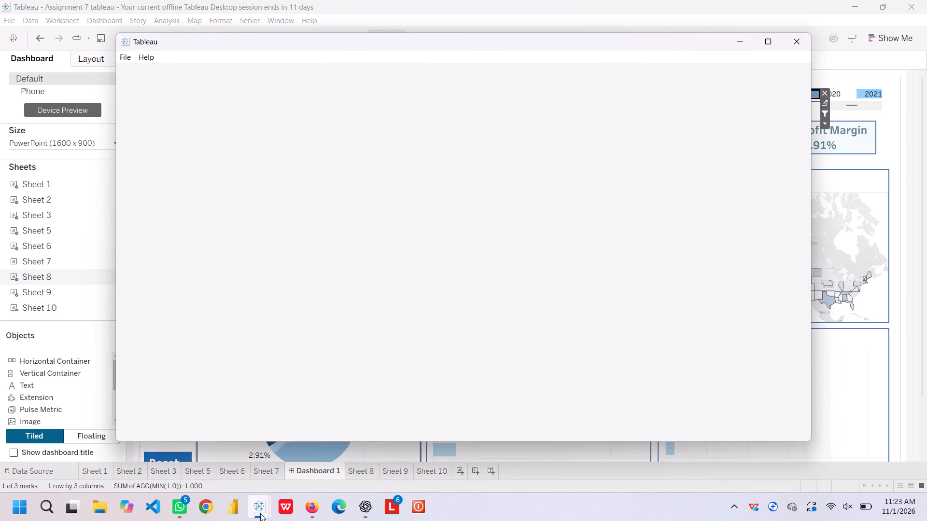
Close the Assignment 7 tableau workbook, saving its changes, and maximize the new workbook's window.
left_click(245, 403)
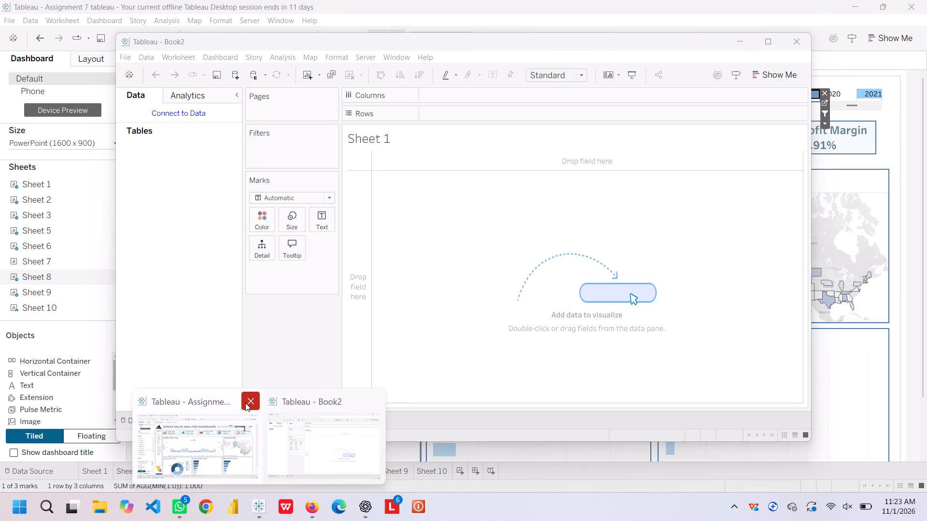
left_click(245, 403)
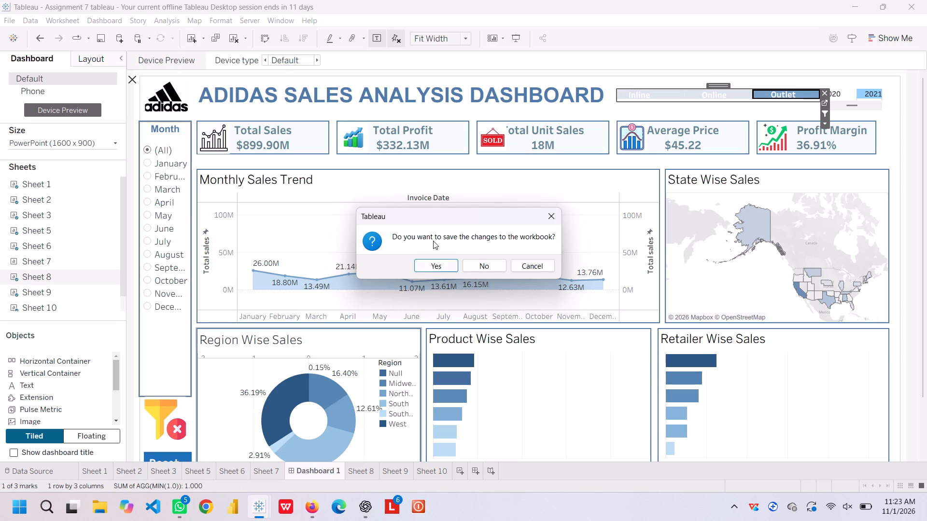
left_click(436, 262)
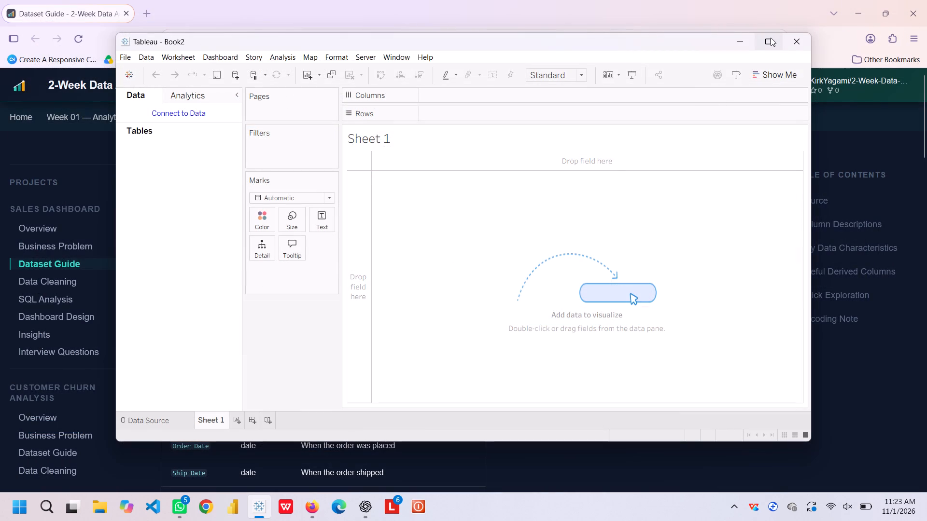
left_click(771, 38)
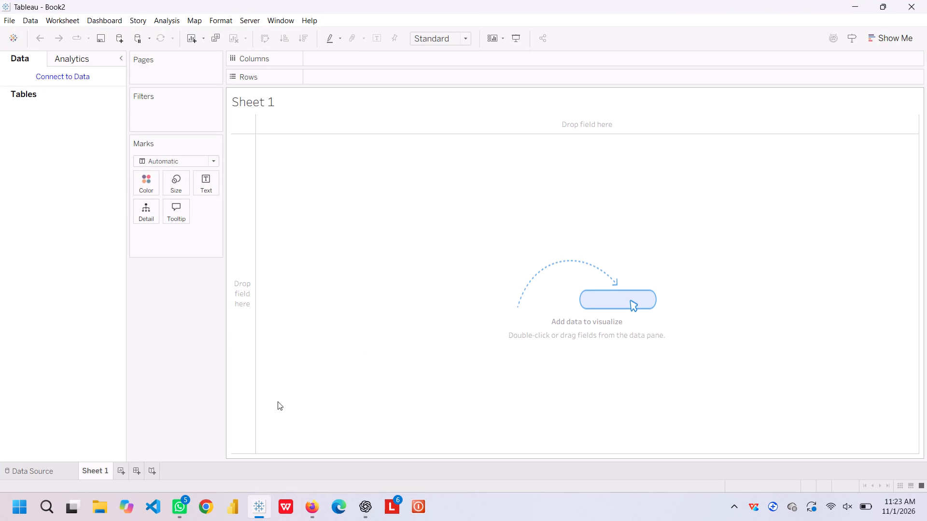
Switch to Firefox and look through the whole Dataset Guide page for a way to obtain the Superstore dataset.
left_click(309, 504)
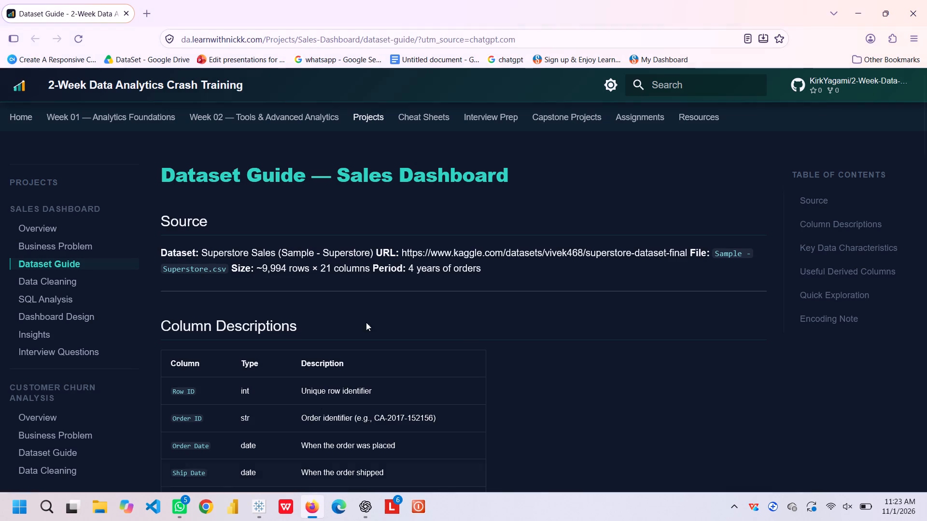
scroll(372, 287, "down", 1)
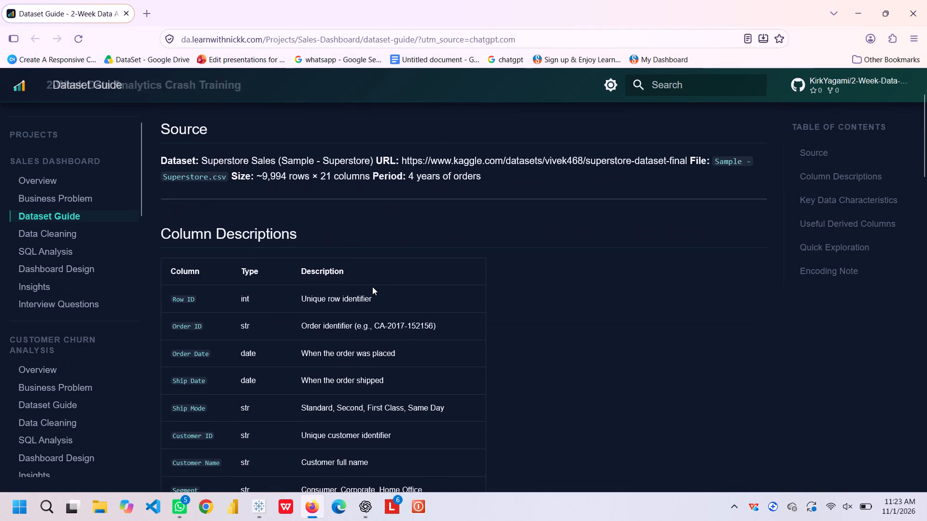
scroll(372, 287, "down", 2)
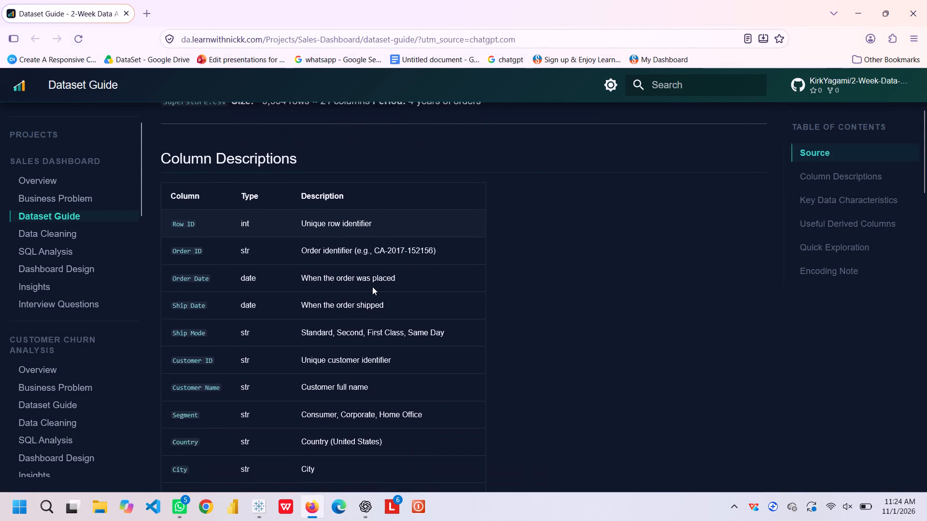
scroll(372, 287, "down", 7)
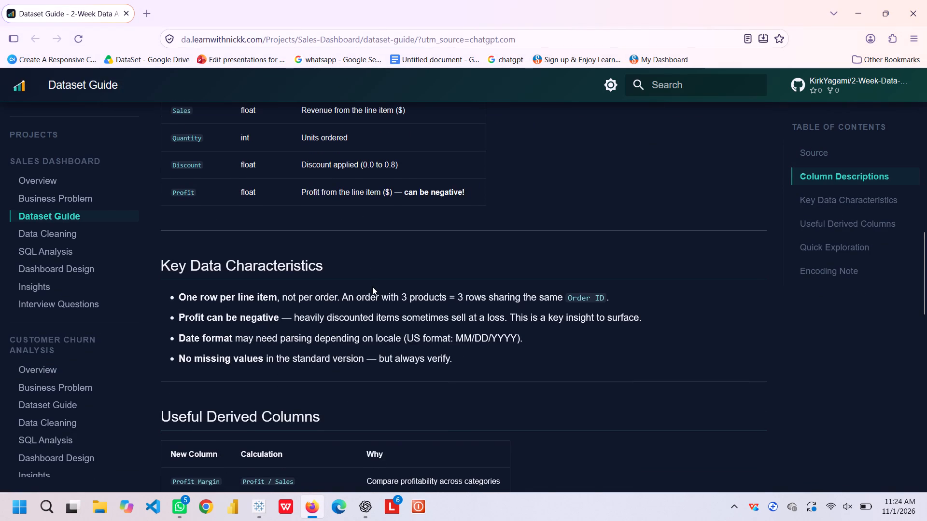
scroll(372, 287, "down", 5)
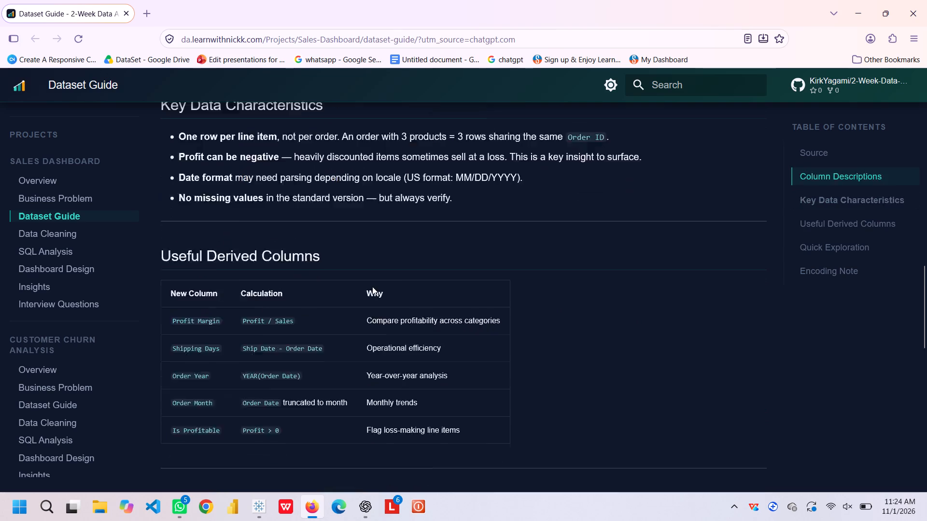
scroll(372, 287, "down", 3)
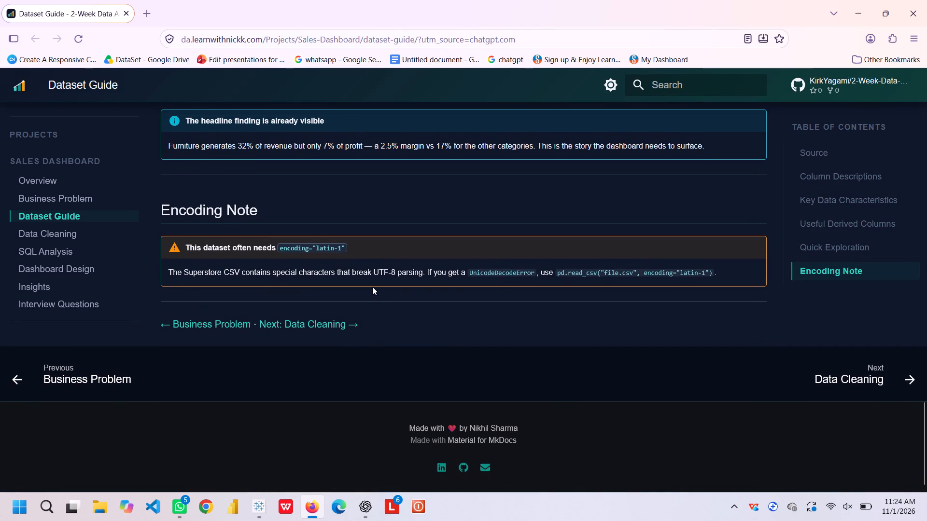
scroll(372, 287, "up", 17)
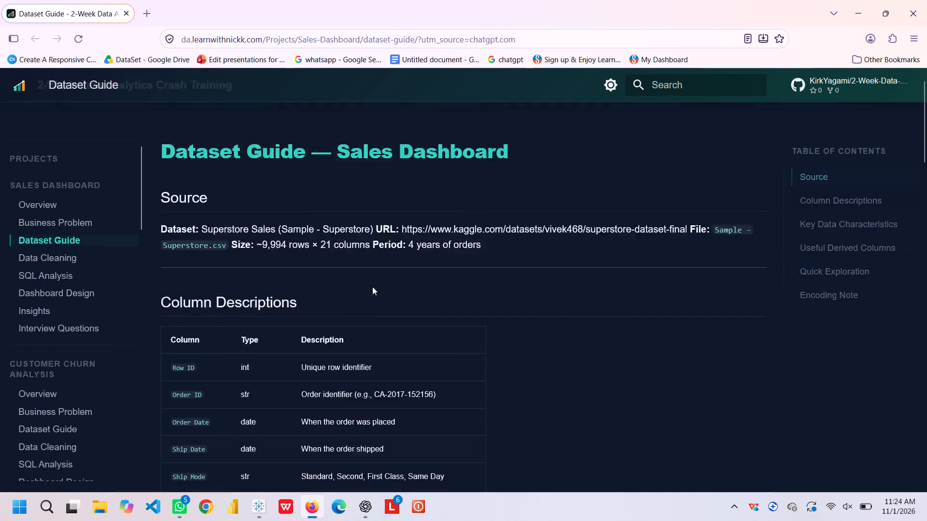
scroll(372, 287, "up", 1)
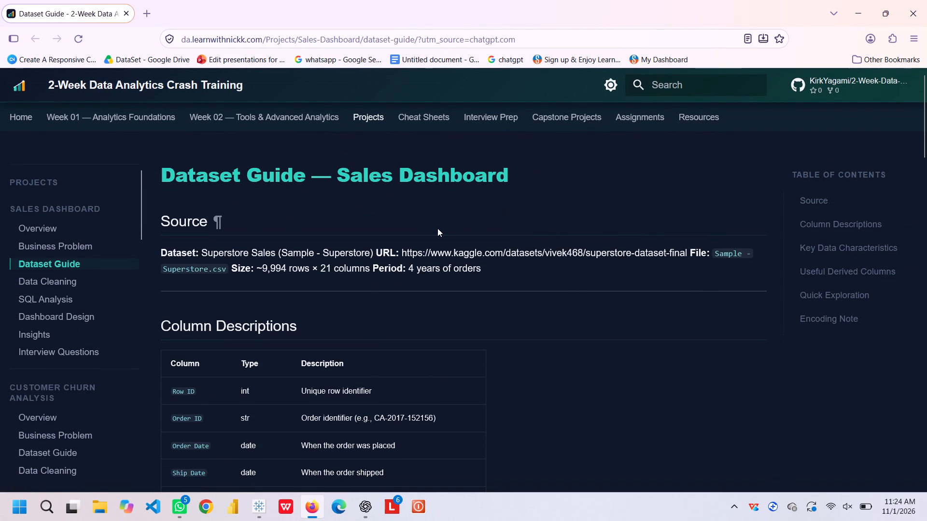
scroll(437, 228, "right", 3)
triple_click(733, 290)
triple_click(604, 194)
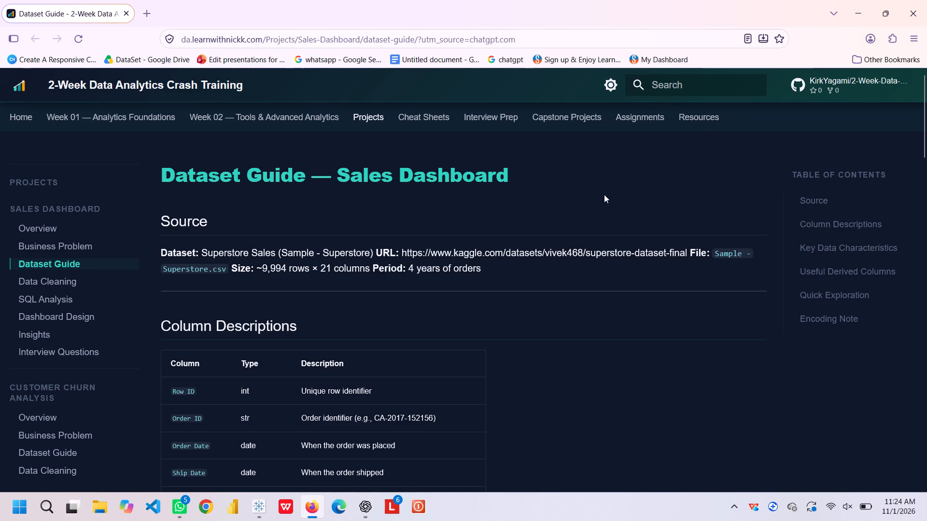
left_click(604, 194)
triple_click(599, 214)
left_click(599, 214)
Look through the Dataset Guide again, from the column descriptions to the Quick Exploration and Encoding Note sections.
scroll(370, 429, "down", 2)
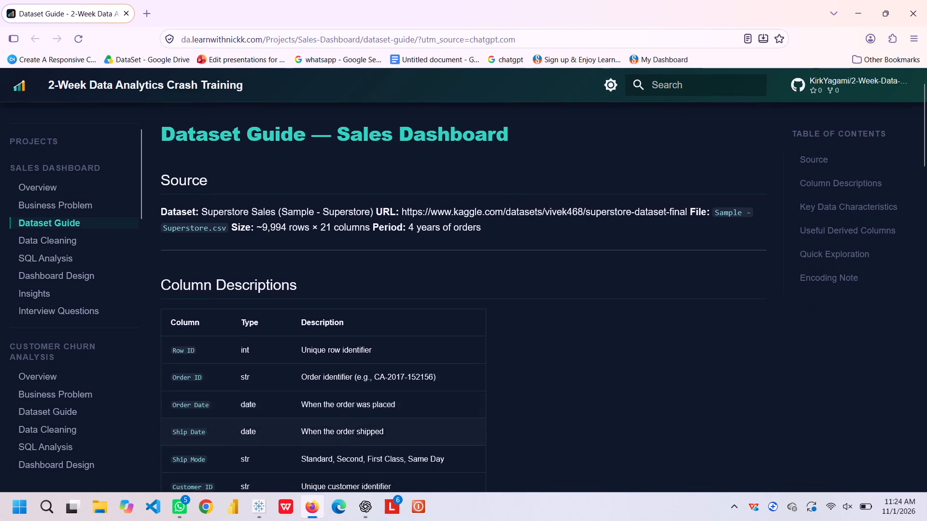
scroll(370, 429, "down", 9)
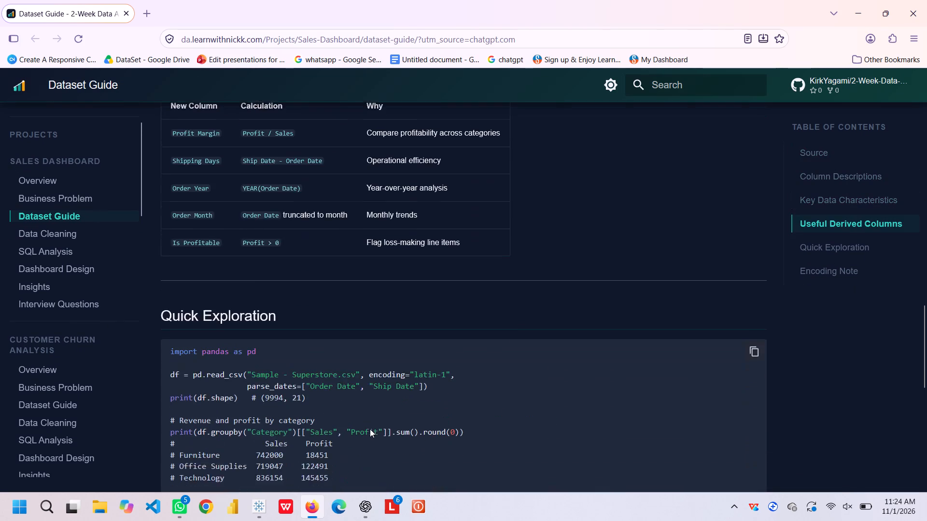
scroll(370, 429, "down", 2)
scroll(370, 429, "up", 6)
scroll(370, 429, "down", 1)
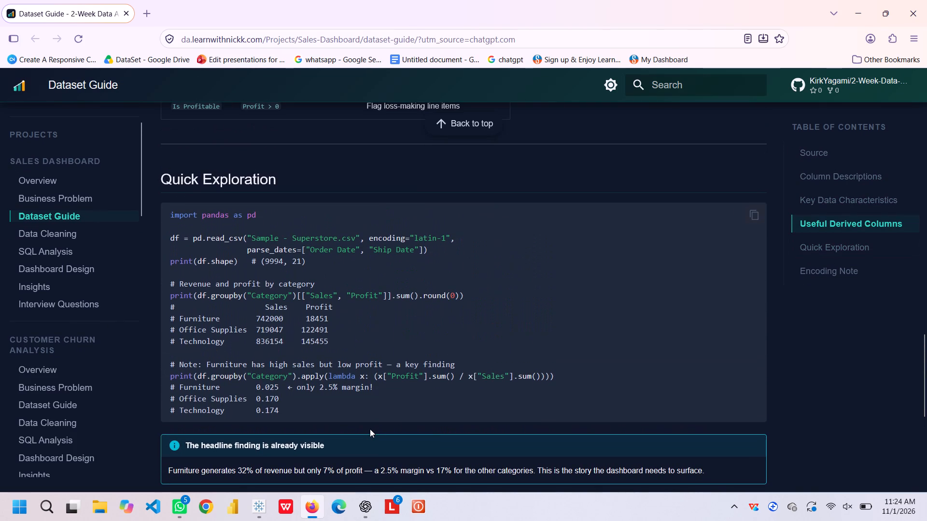
scroll(370, 429, "down", 1)
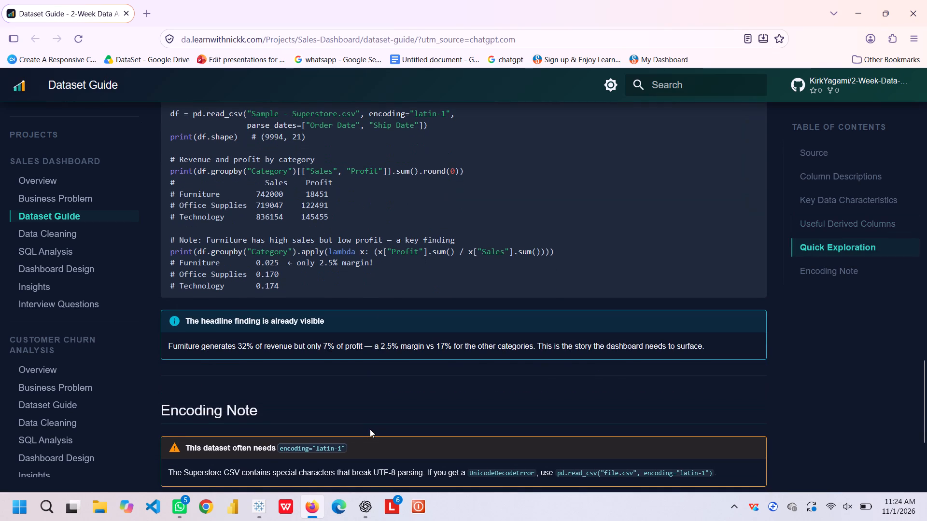
scroll(370, 429, "down", 6)
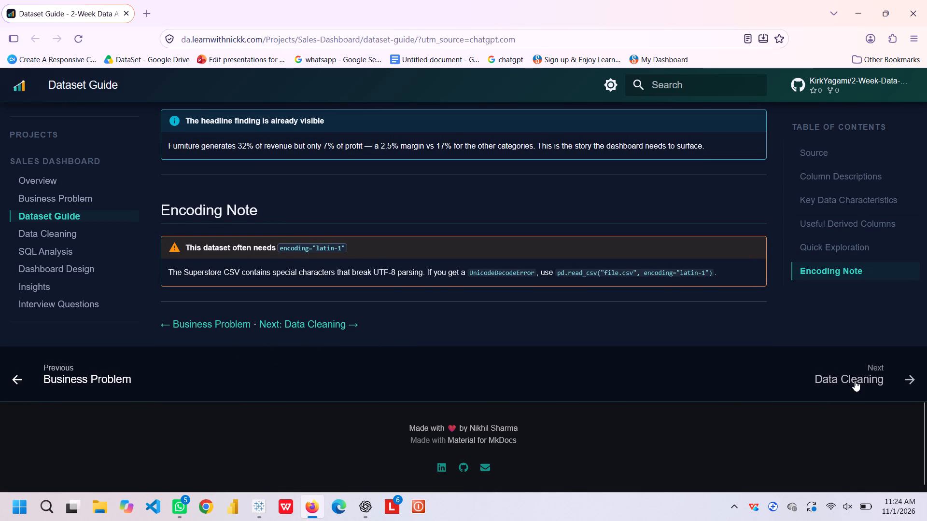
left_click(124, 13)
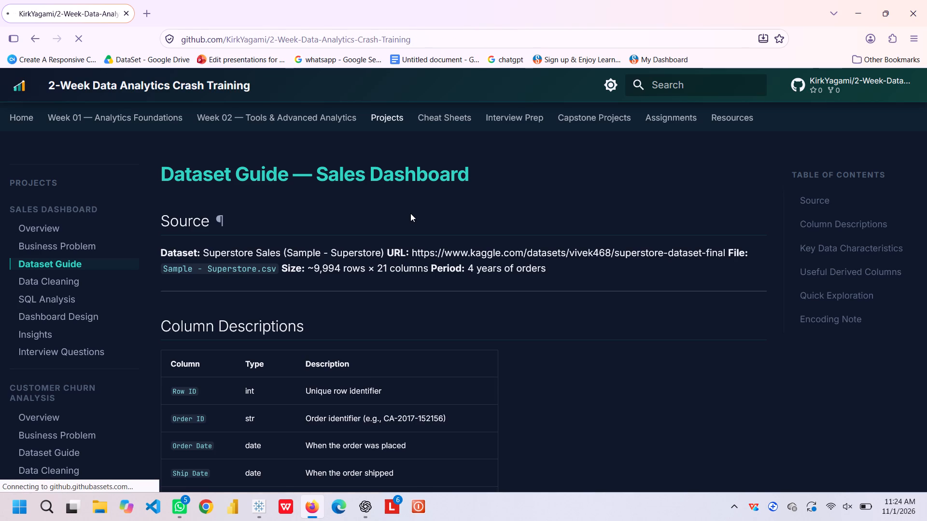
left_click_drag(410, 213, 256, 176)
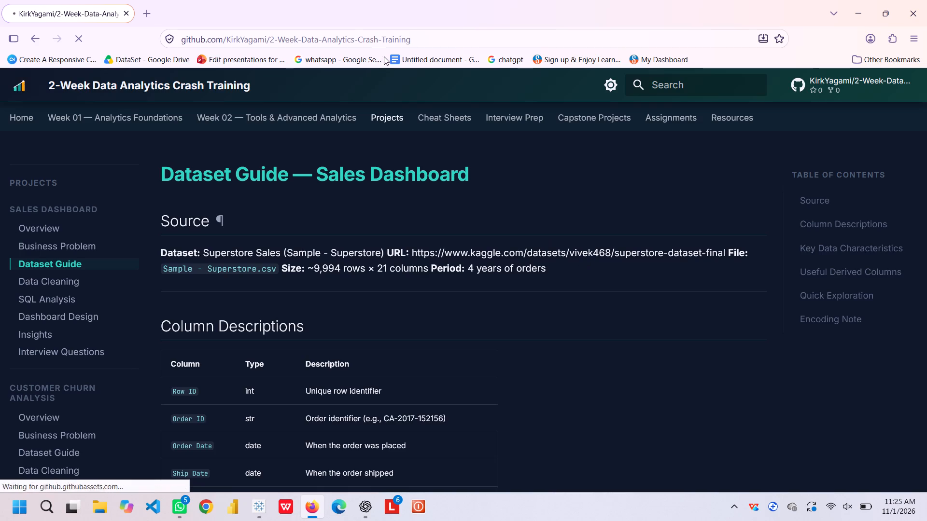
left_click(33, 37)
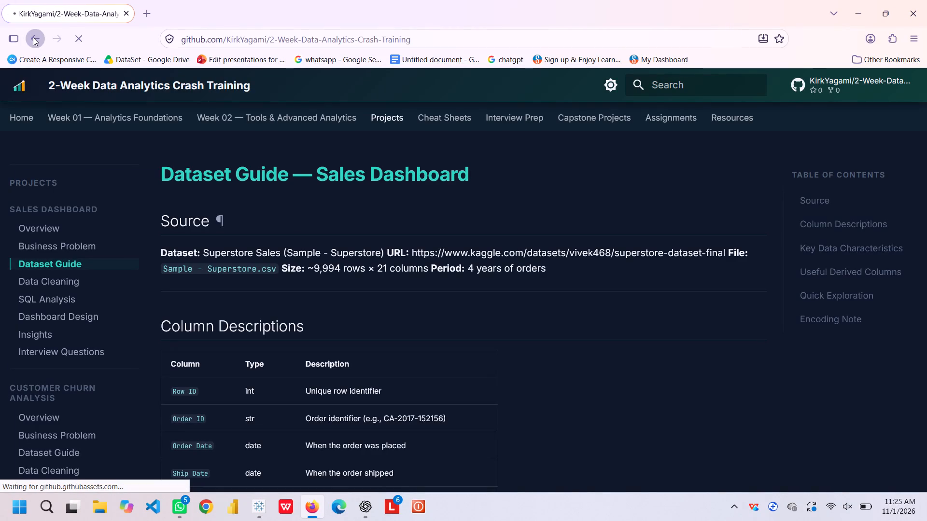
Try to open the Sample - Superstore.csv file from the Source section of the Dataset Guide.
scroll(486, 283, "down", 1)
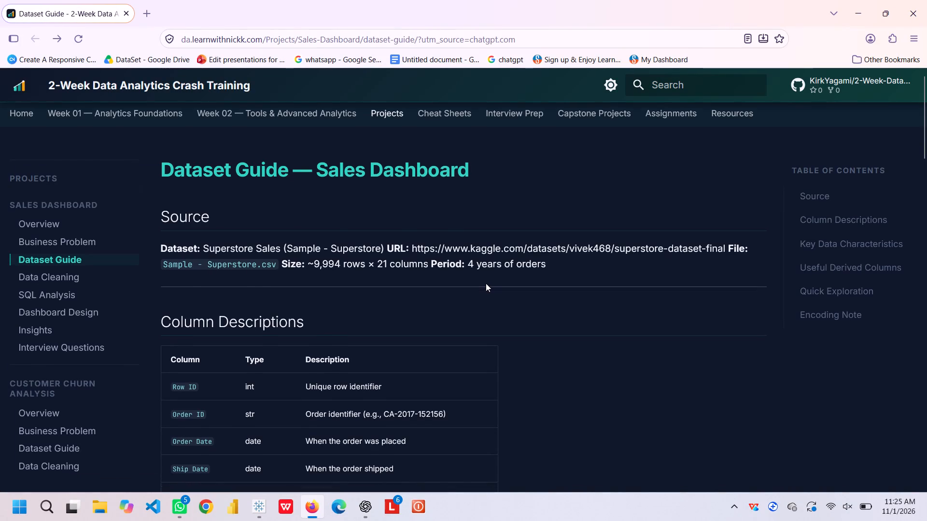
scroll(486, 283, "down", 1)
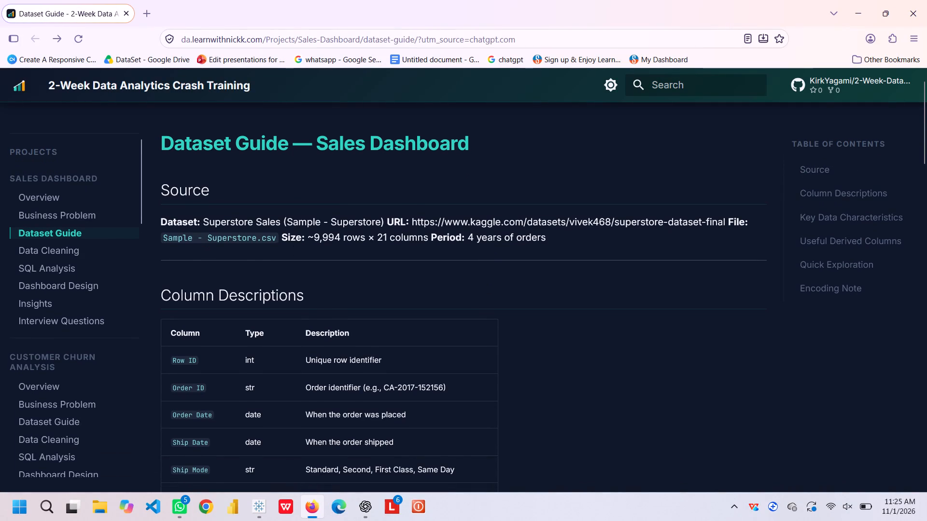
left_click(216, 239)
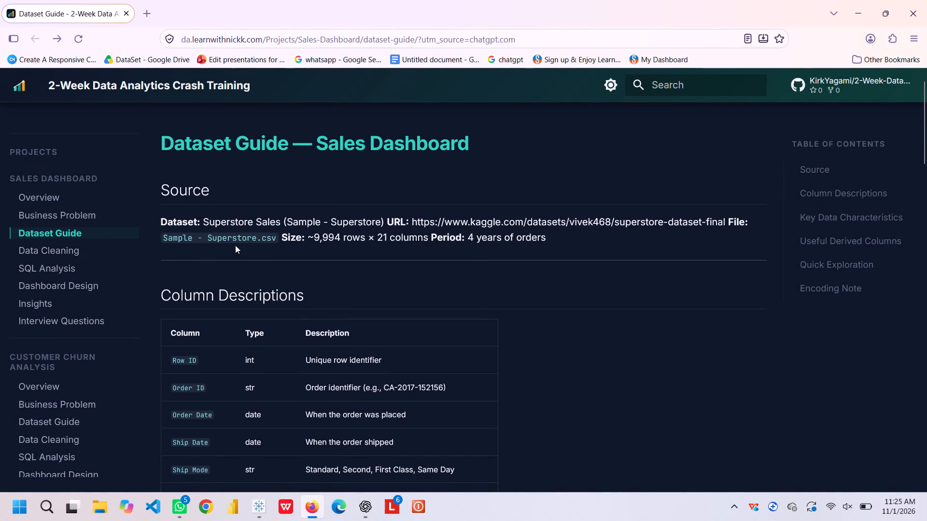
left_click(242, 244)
left_click_drag(411, 222, 712, 219)
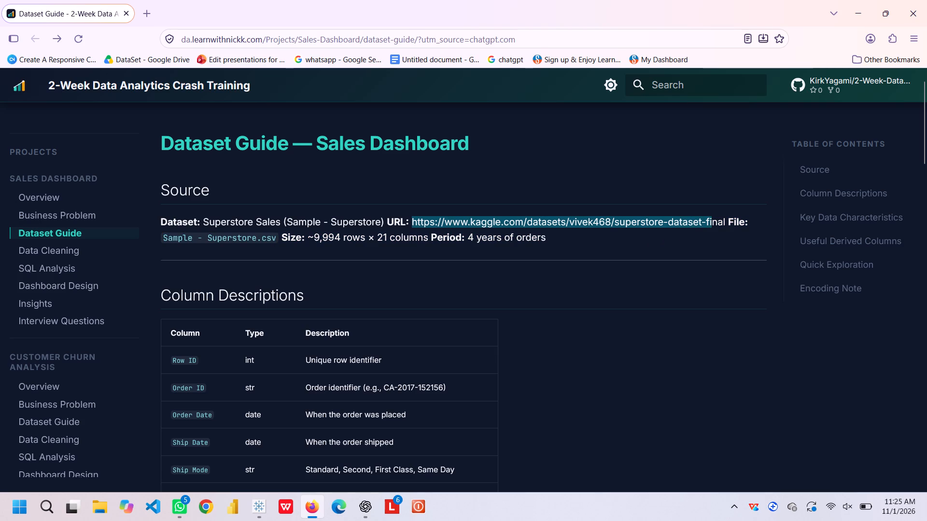
left_click_drag(712, 219, 724, 223)
left_click_drag(724, 223, 722, 221)
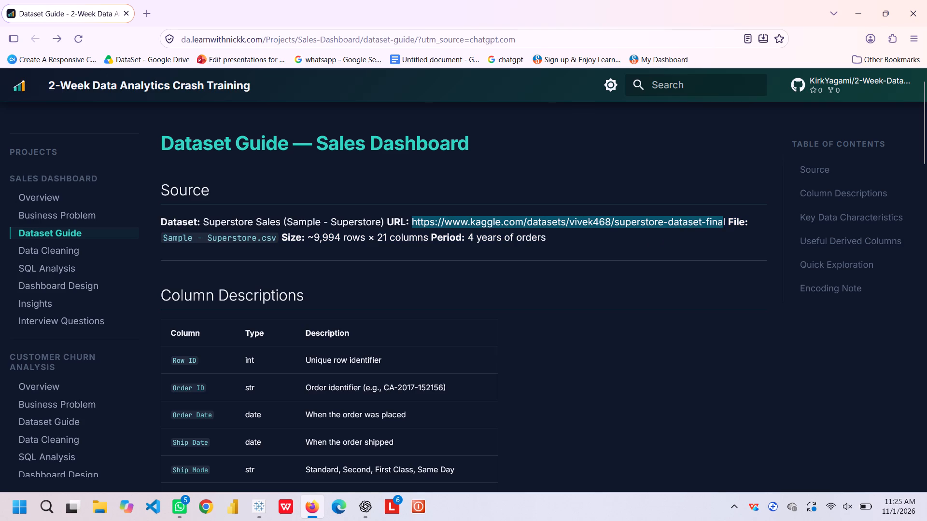
left_click_drag(722, 221, 726, 221)
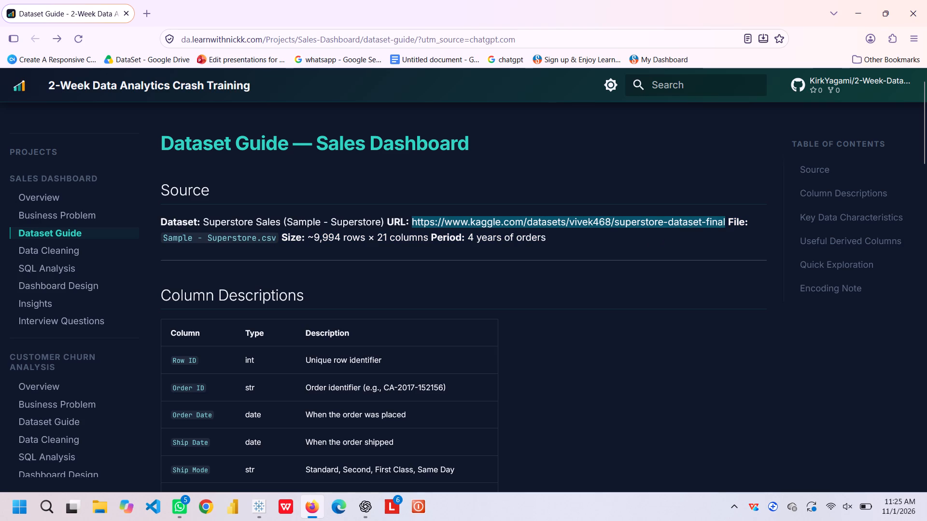
key("ctrl+c")
left_click(150, 19)
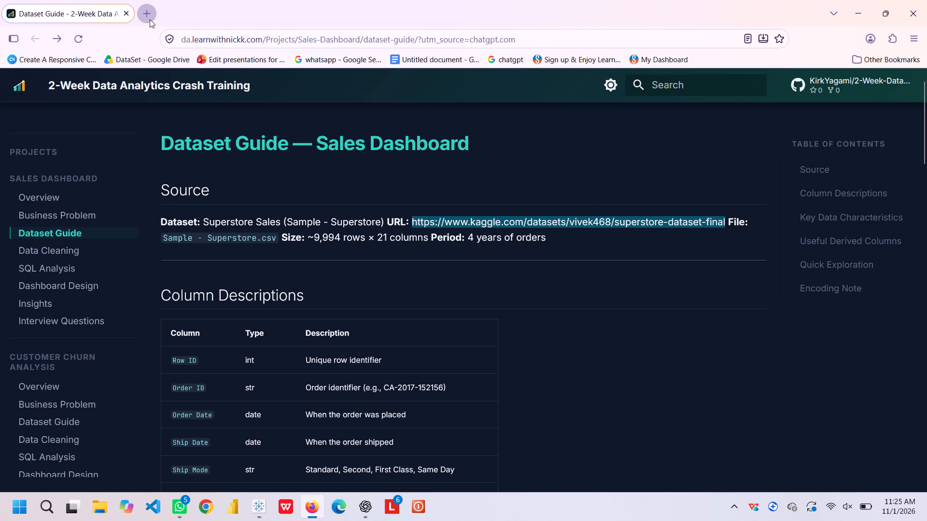
key("ctrl+v")
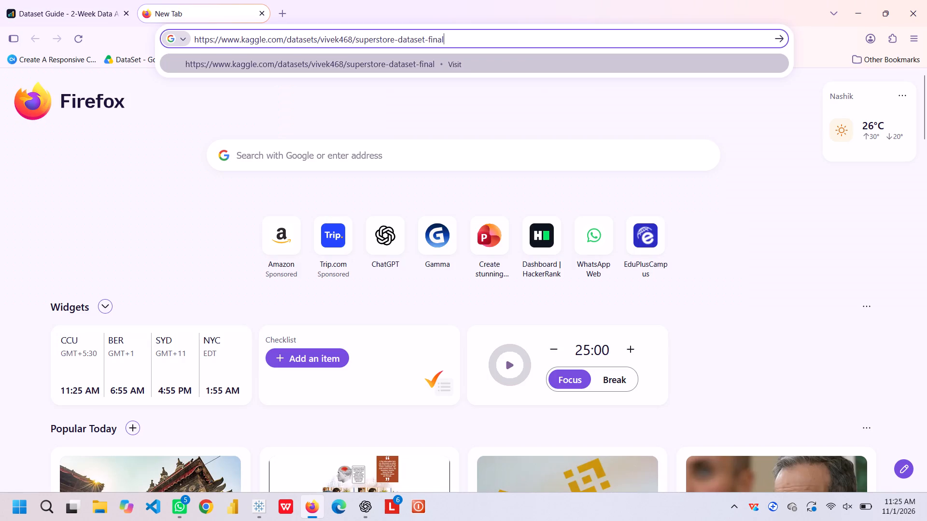
key("Return")
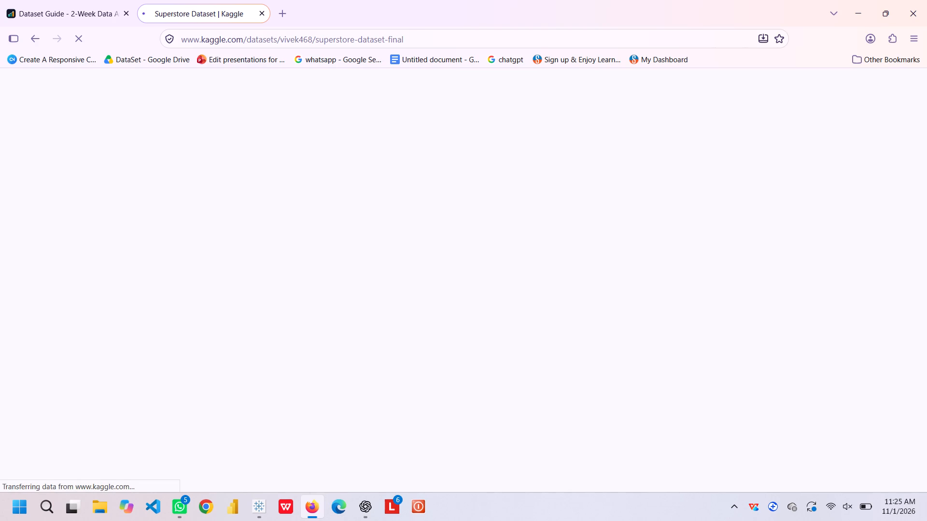
Close the Dataset Guide page, leaving the Kaggle Superstore Dataset page open.
left_click(129, 15)
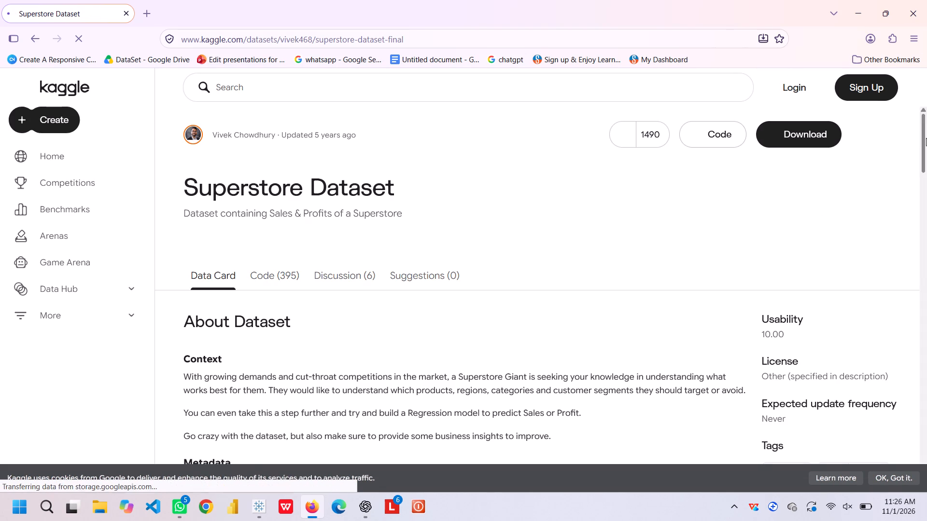
Download the Superstore Dataset from its Kaggle page as a zip file.
left_click(801, 138)
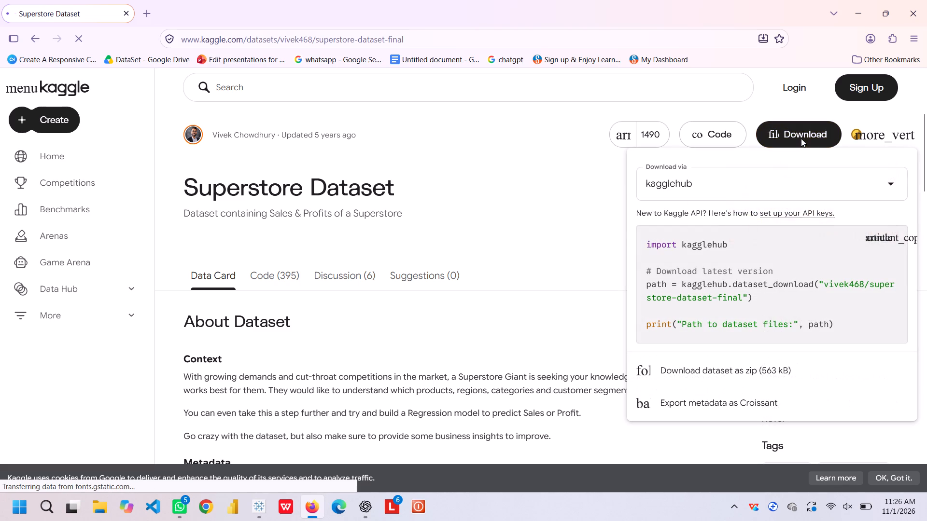
left_click(769, 190)
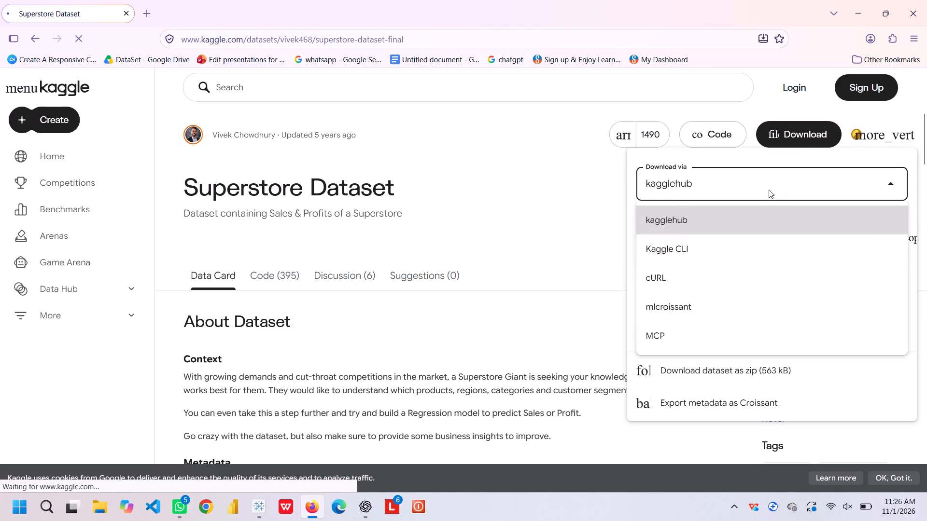
left_click(521, 281)
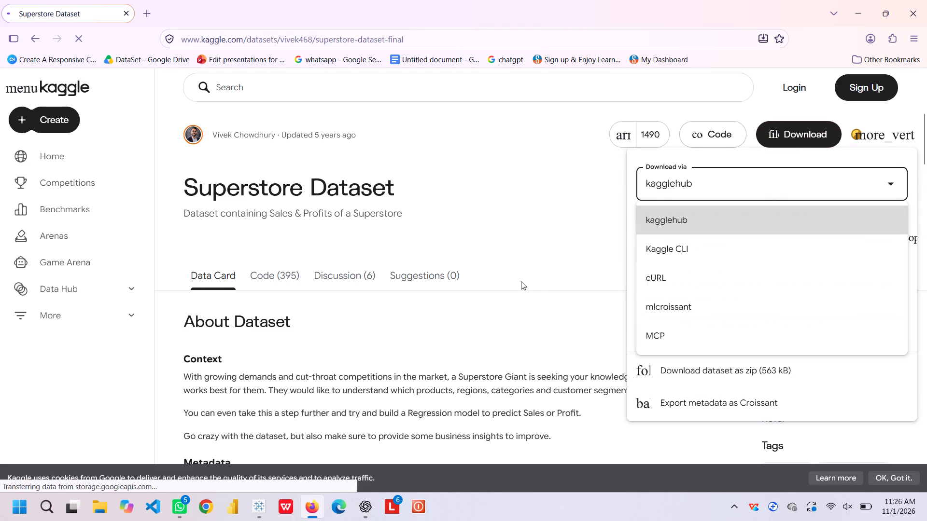
scroll(664, 303, "down", 5)
scroll(522, 295, "down", 1)
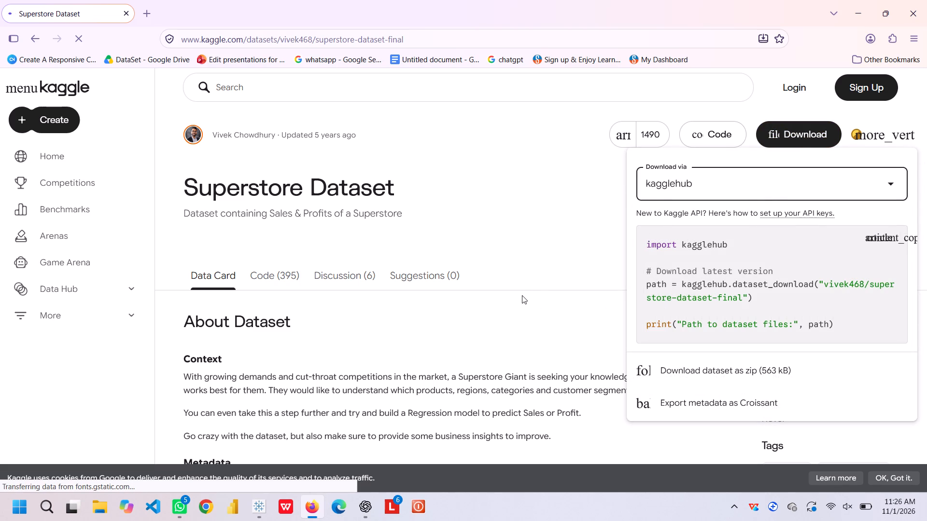
scroll(522, 295, "down", 2)
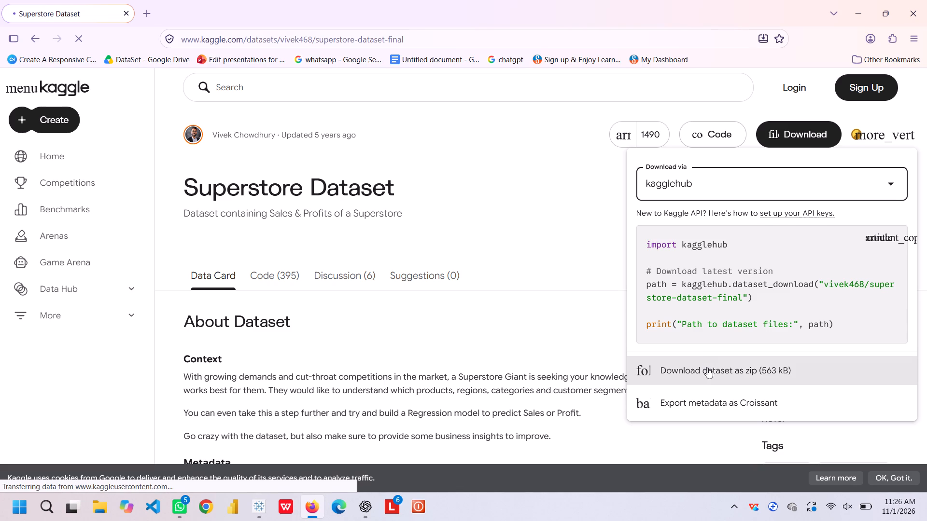
left_click(707, 368)
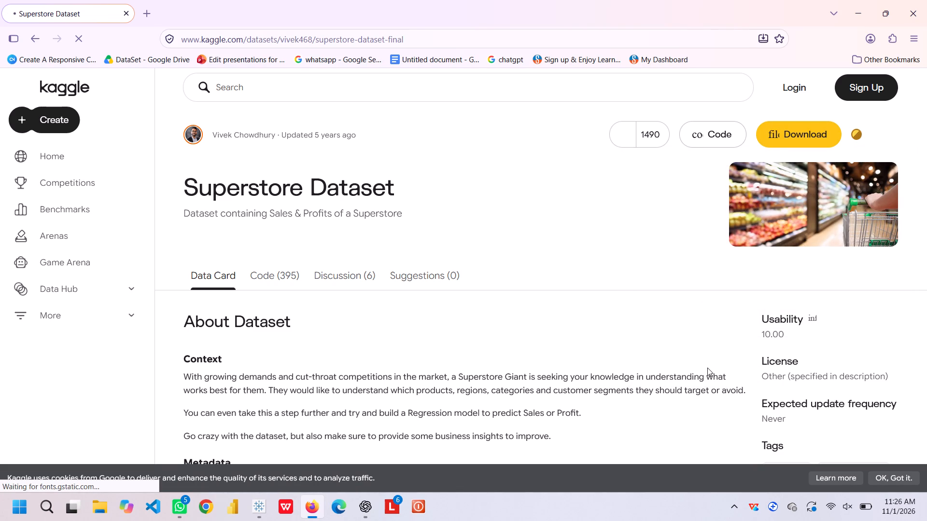
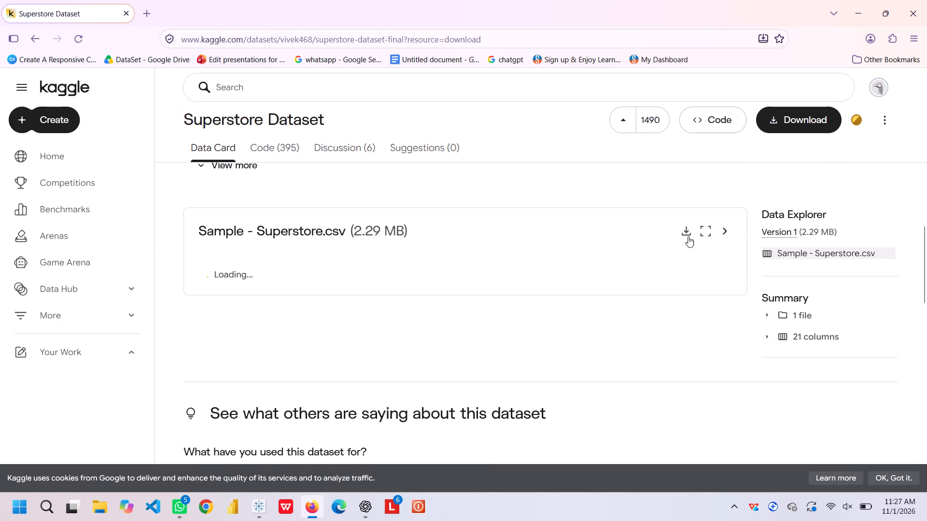
left_click(687, 231)
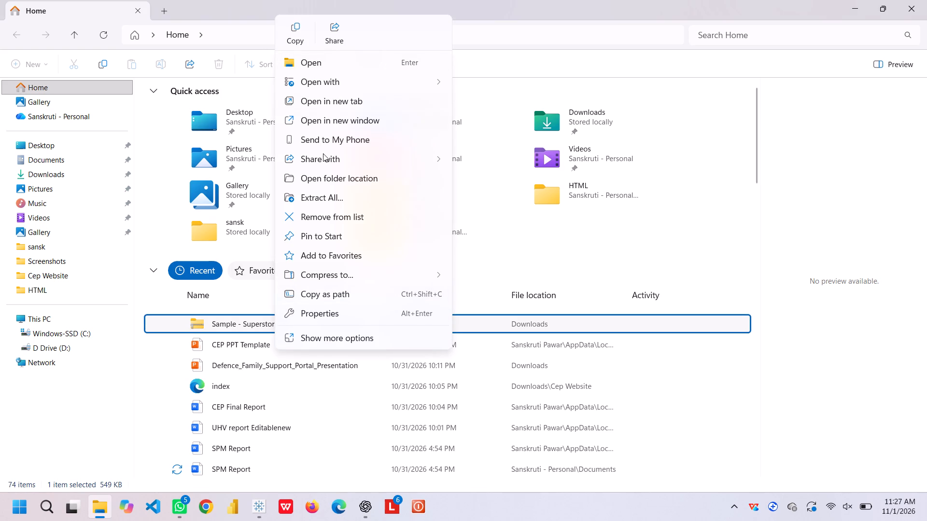
left_click(317, 196)
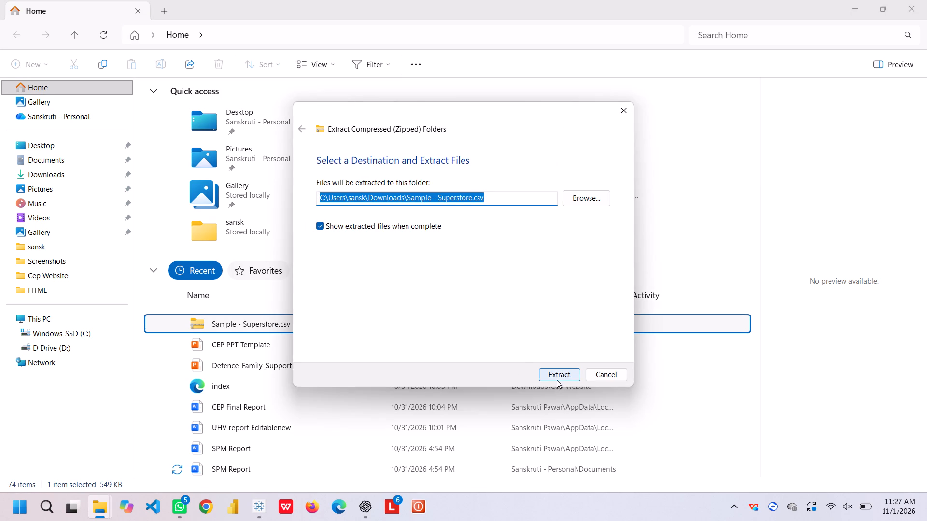
left_click(568, 373)
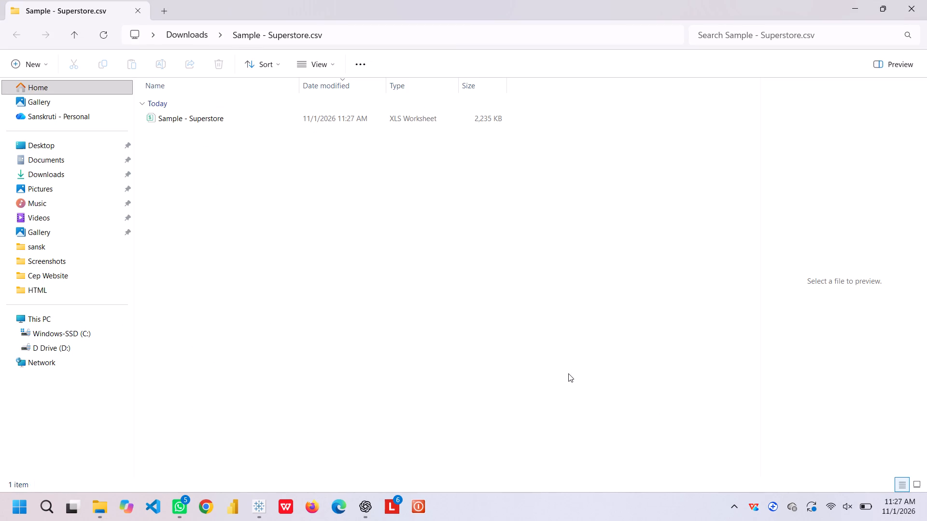
left_click(186, 122)
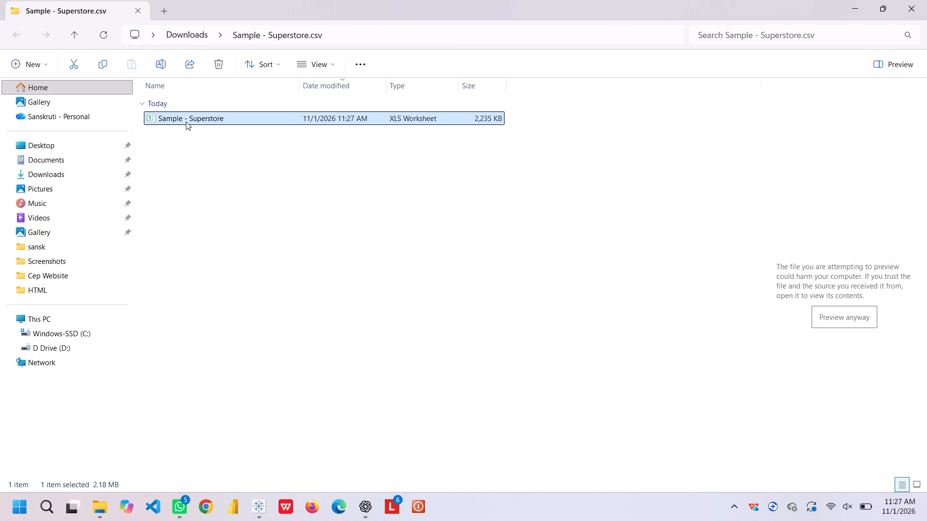
Switch to Tableau and connect the Book2 workbook to the extracted Sample - Superstore text file in Downloads\Sample - Superstore.csv.
left_click(256, 501)
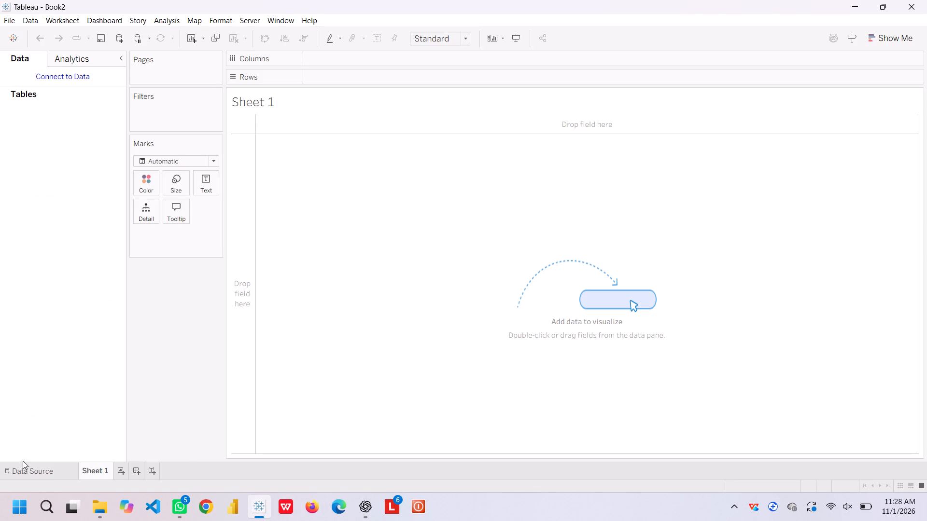
left_click(29, 469)
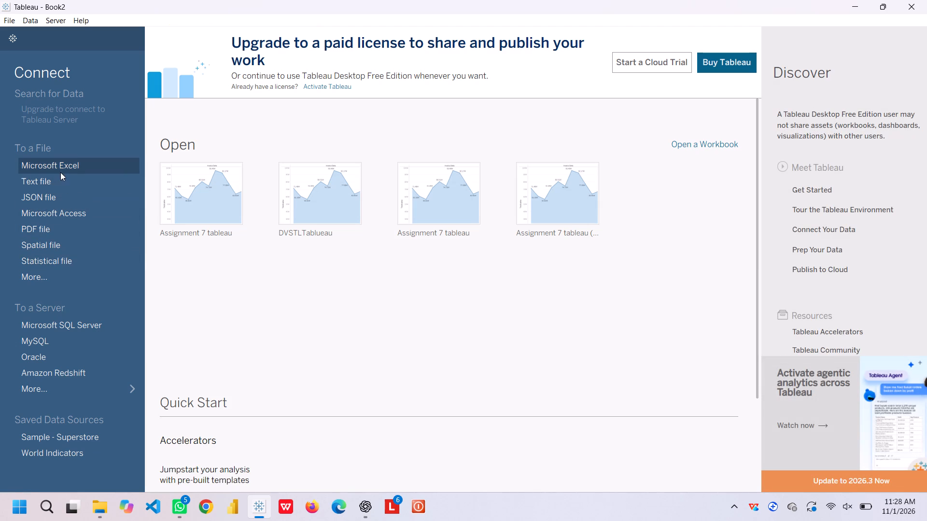
left_click(47, 184)
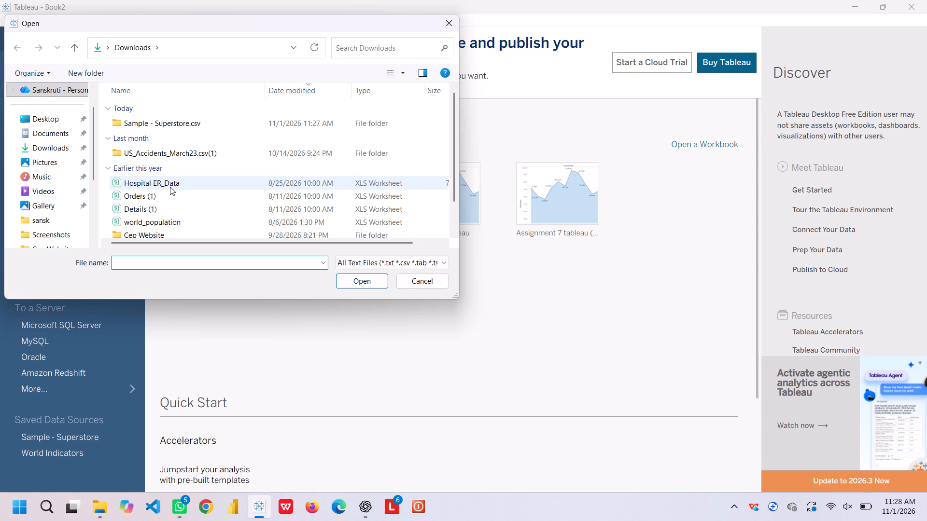
scroll(170, 187, "up", 1)
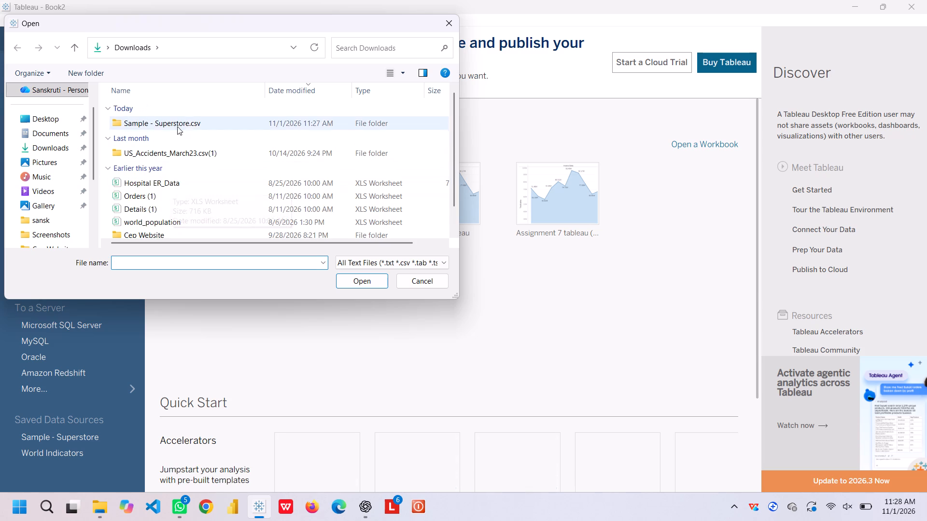
left_click(189, 120)
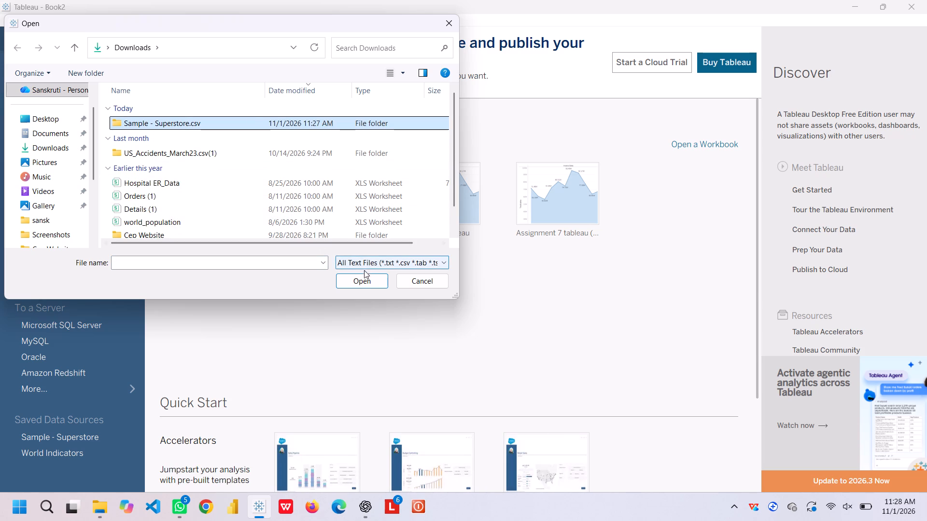
left_click(358, 282)
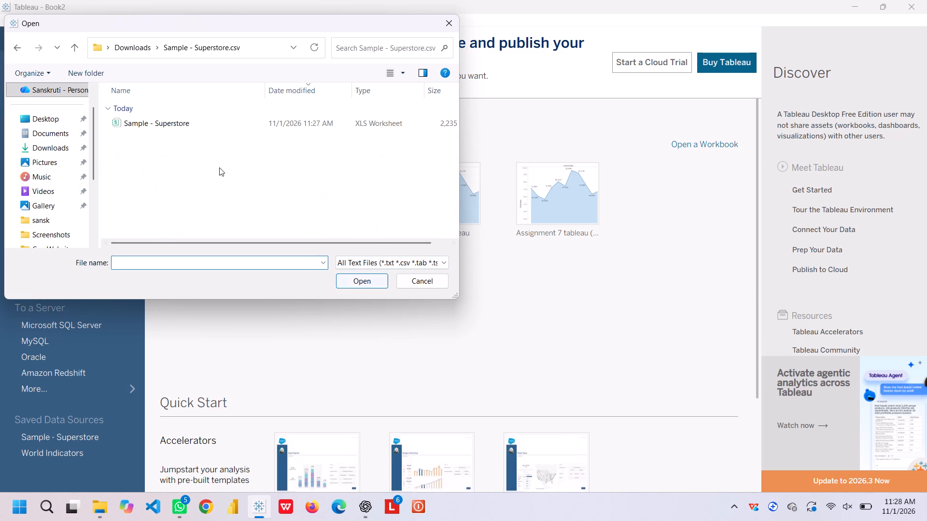
left_click(185, 121)
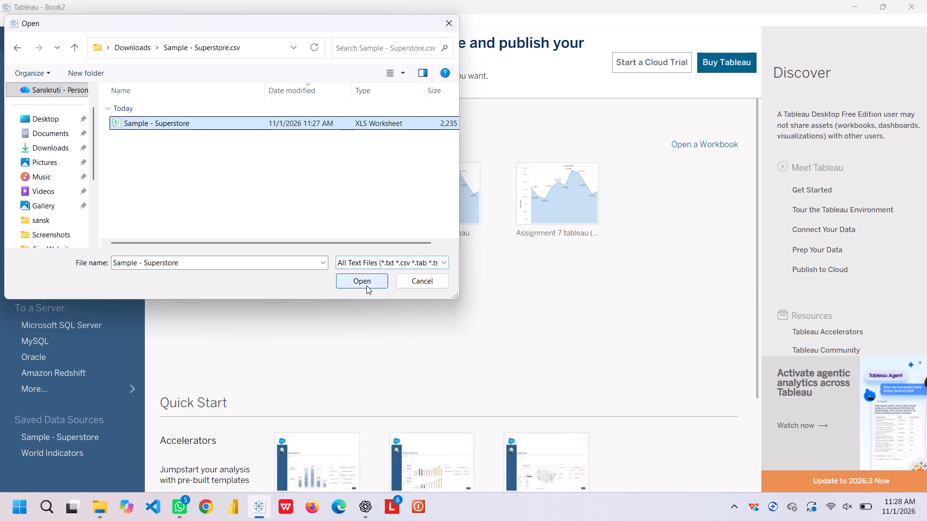
left_click(366, 286)
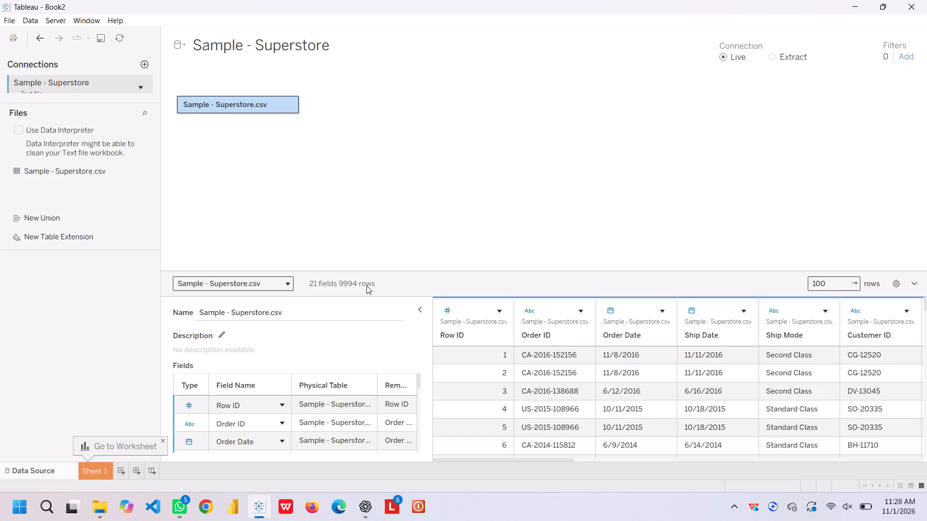
Examine the Sample - Superstore.csv data preview rows, its field list and the options available for the Customer ID column.
scroll(566, 375, "down", 1)
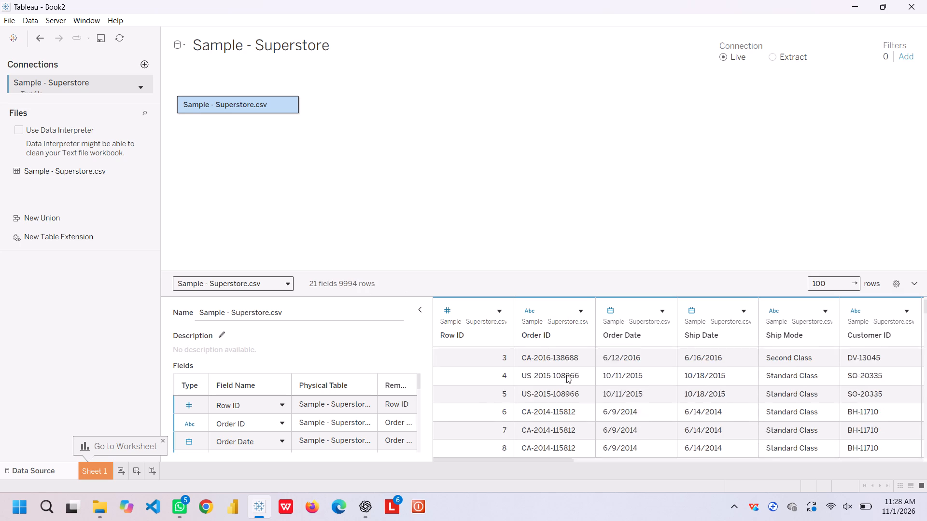
scroll(566, 375, "down", 18)
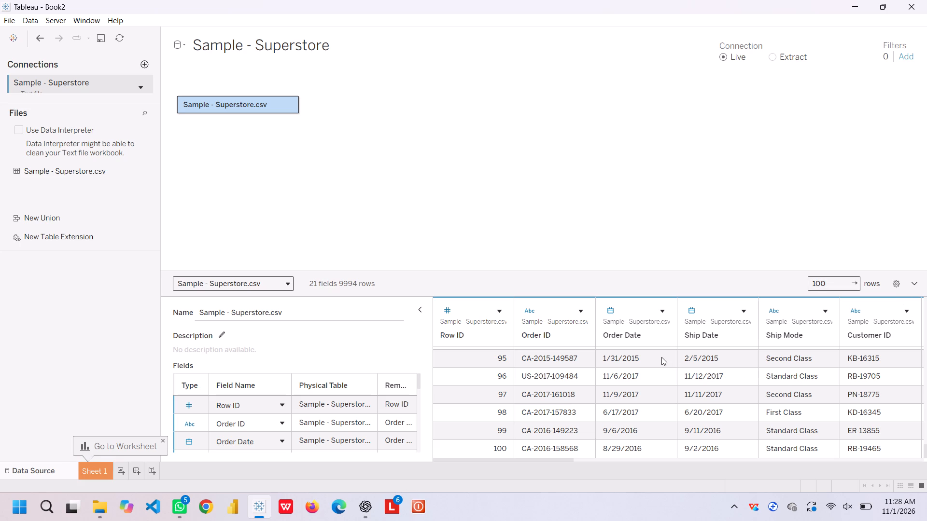
scroll(661, 357, "down", 10)
scroll(768, 391, "down", 7)
scroll(768, 391, "up", 4)
scroll(588, 357, "up", 8)
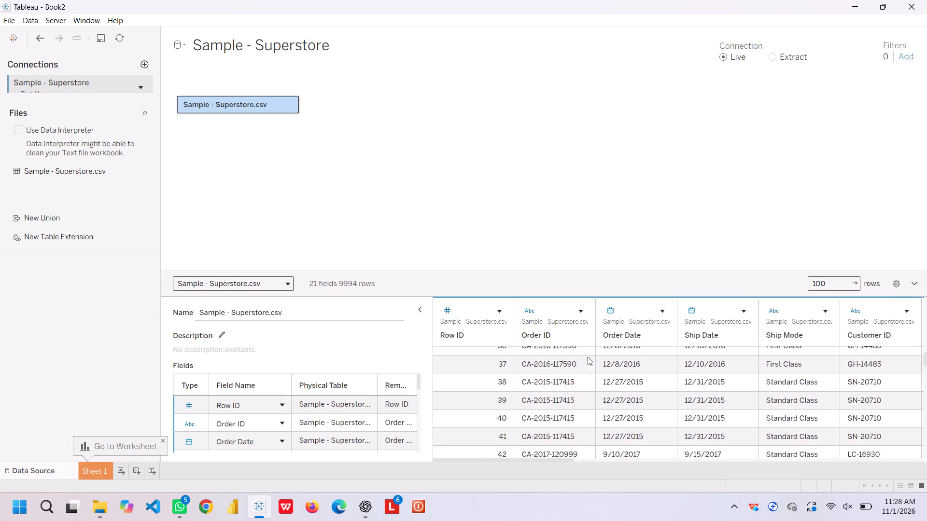
scroll(588, 357, "up", 15)
scroll(588, 357, "down", 20)
scroll(588, 357, "down", 7)
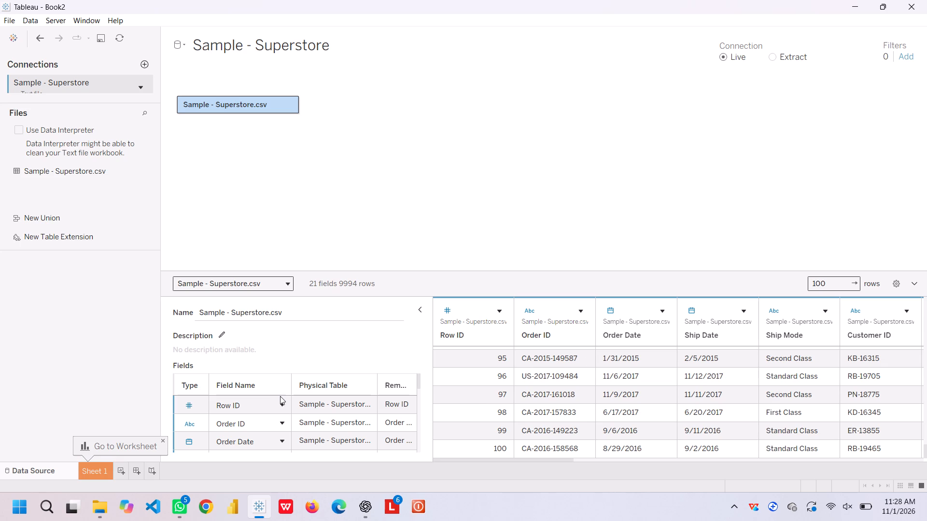
scroll(280, 396, "down", 7)
scroll(280, 396, "up", 8)
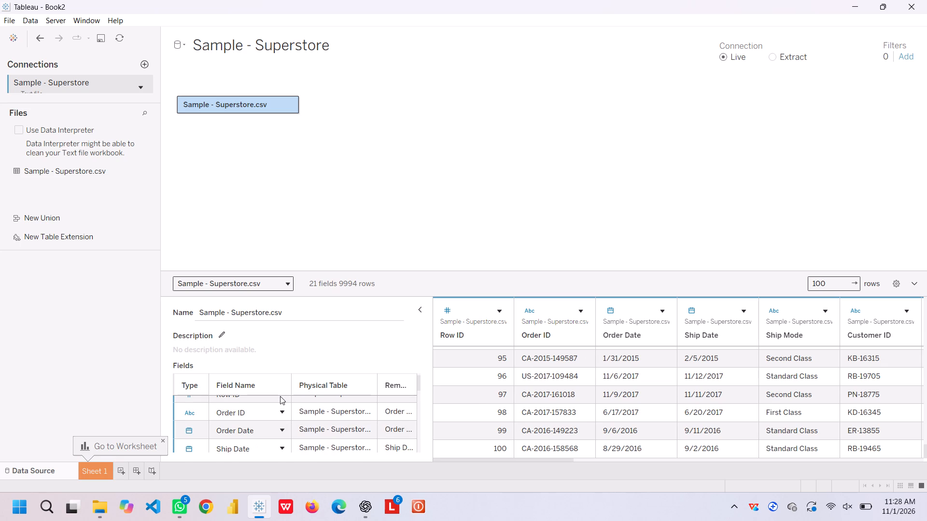
scroll(807, 376, "down", 11)
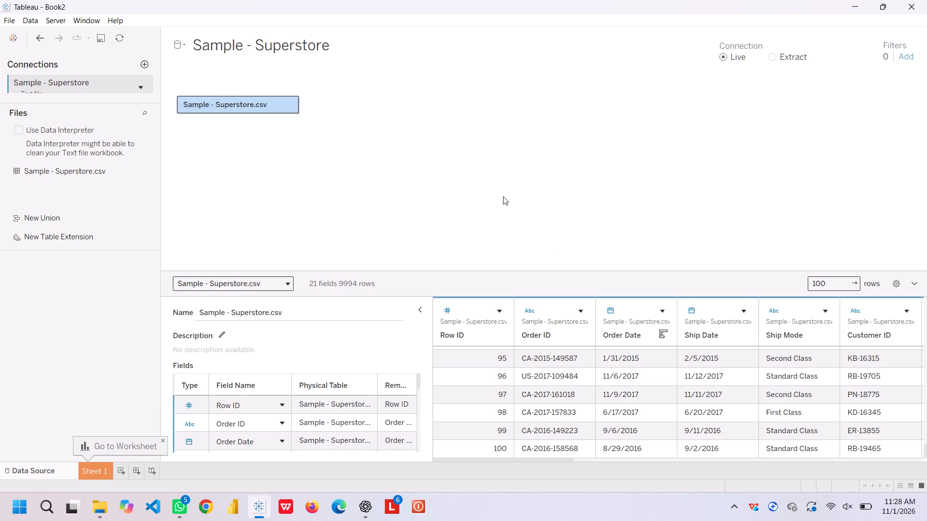
left_click(905, 310)
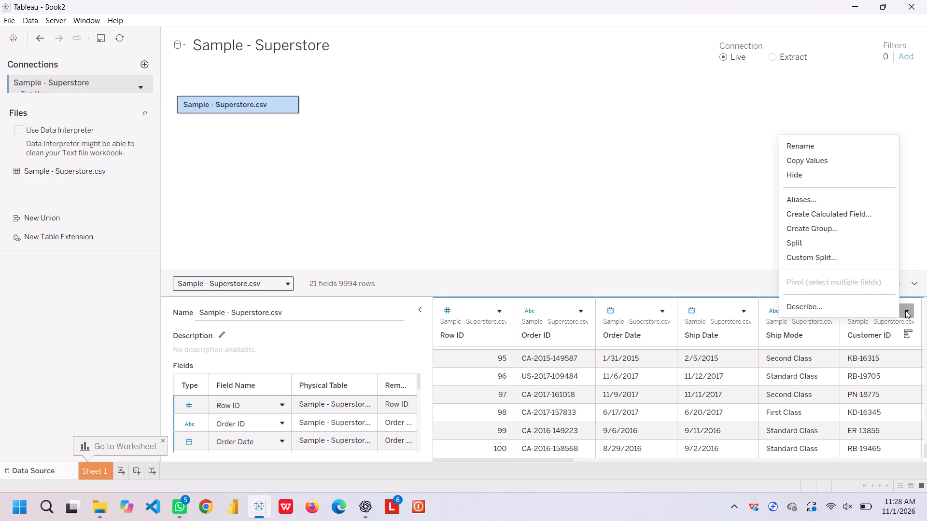
left_click(905, 310)
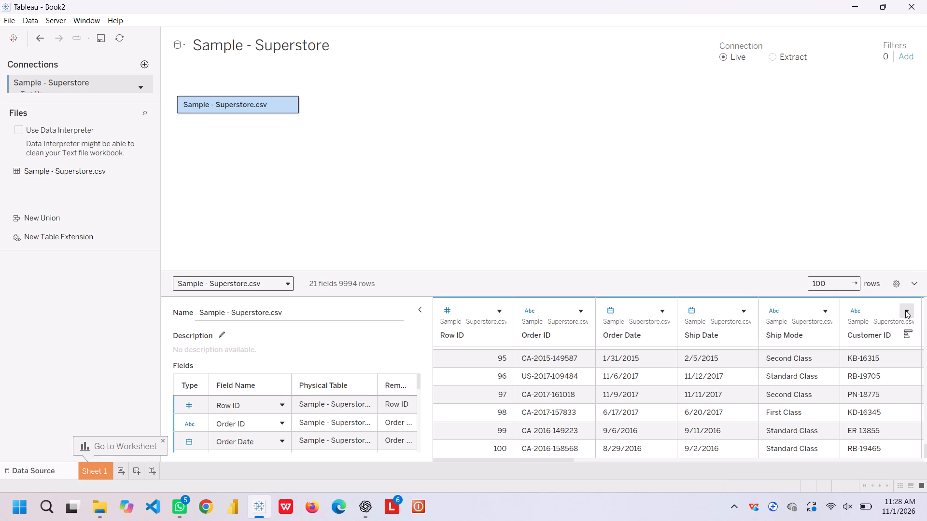
Collapse the data preview of Sample - Superstore.csv on the data source page.
left_click(916, 285)
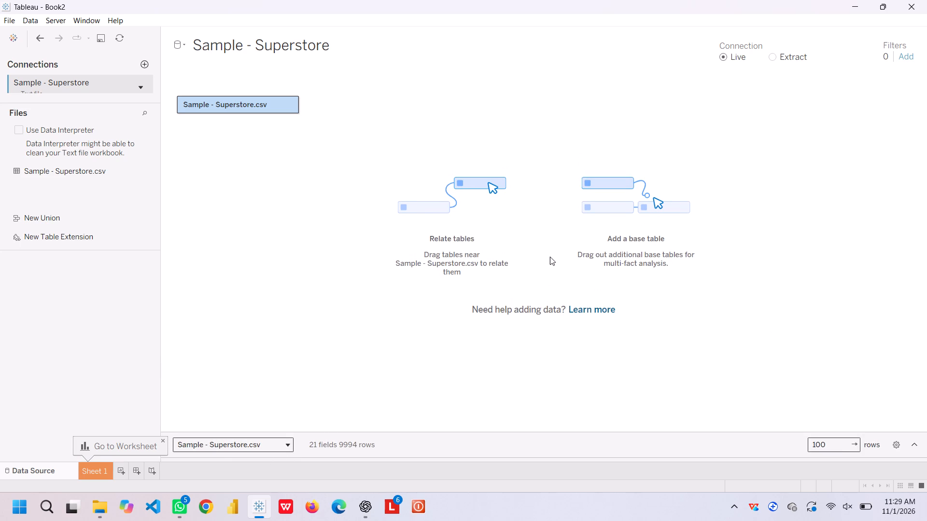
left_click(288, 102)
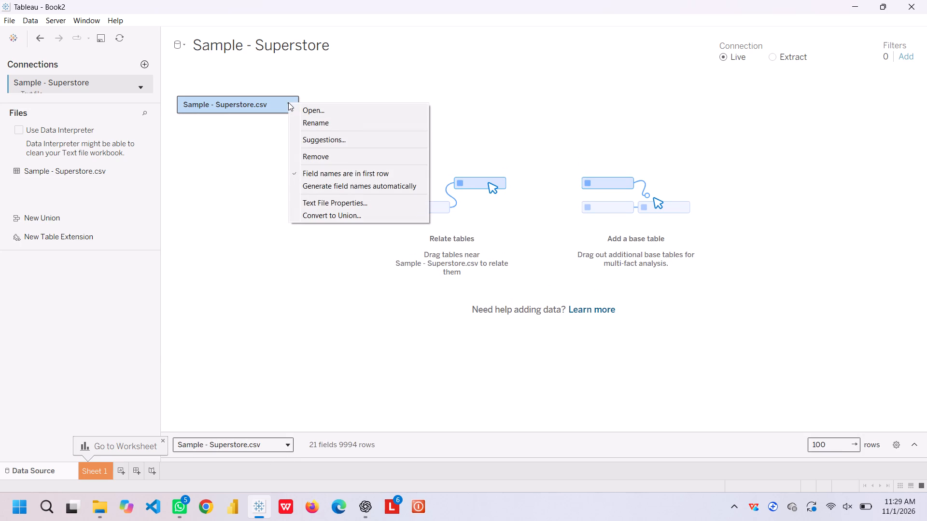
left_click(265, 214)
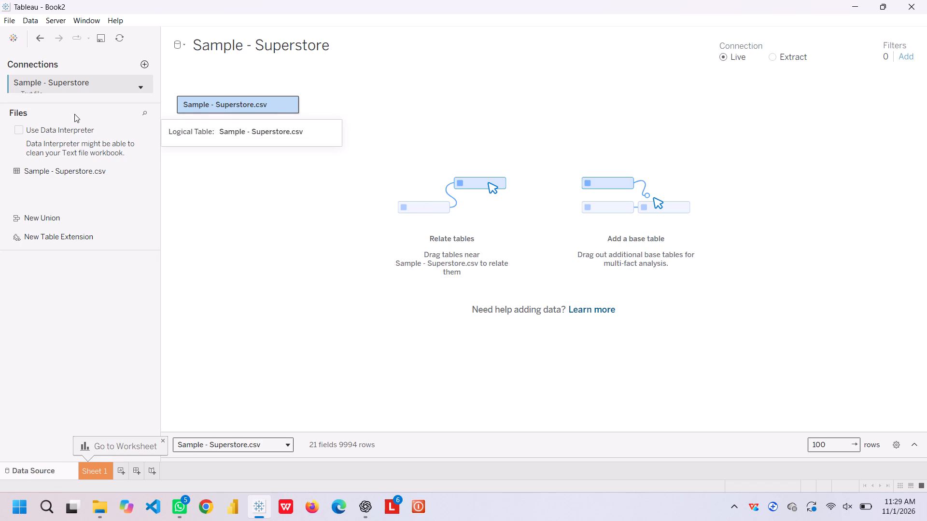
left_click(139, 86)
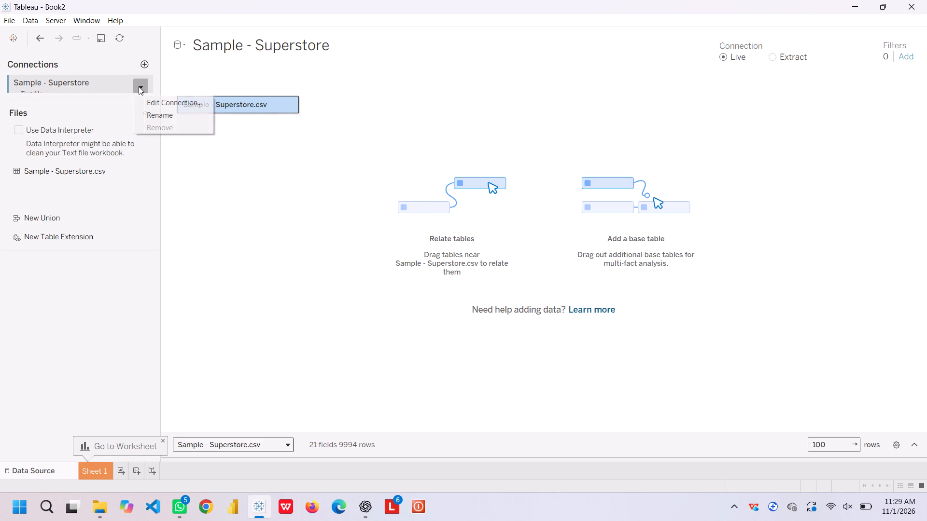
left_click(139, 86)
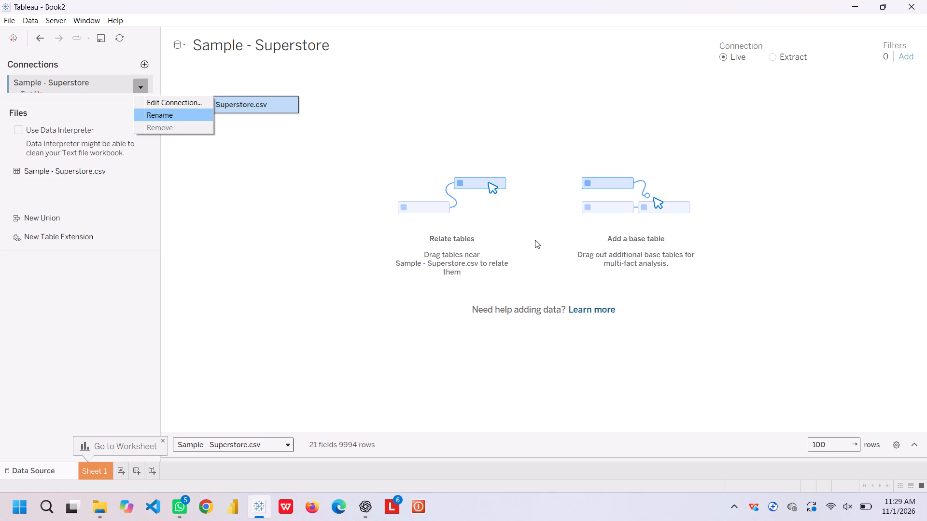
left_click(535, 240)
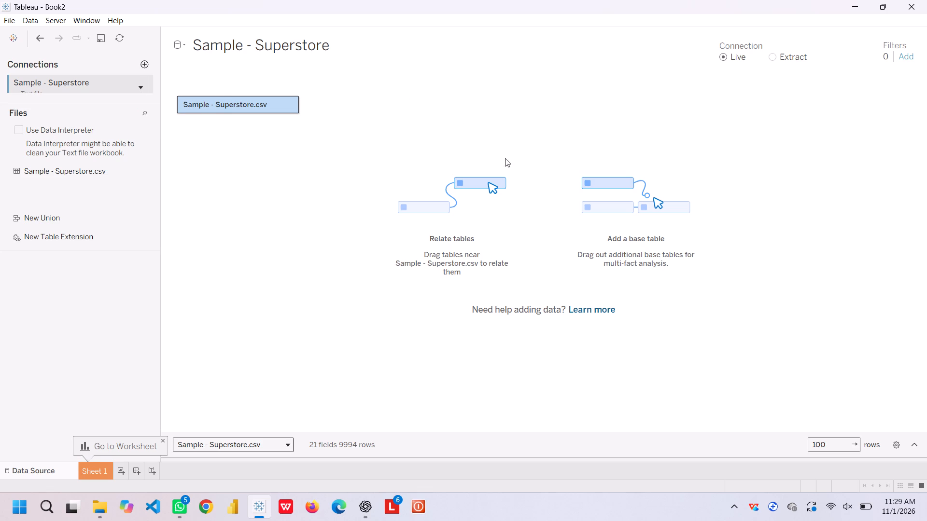
Close the Book2 workbook, saving its changes as a Tableau workbook named practice in the Personal cloud folder.
left_click(907, 2)
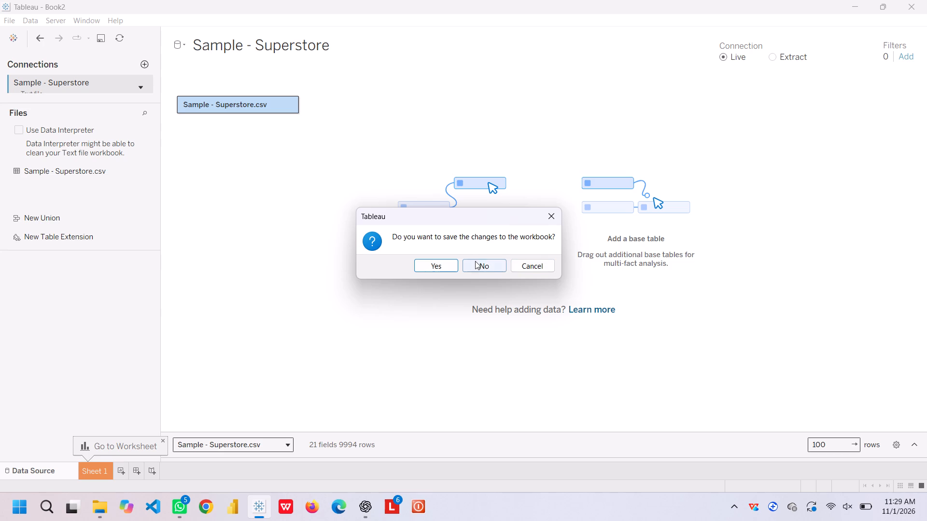
left_click(434, 268)
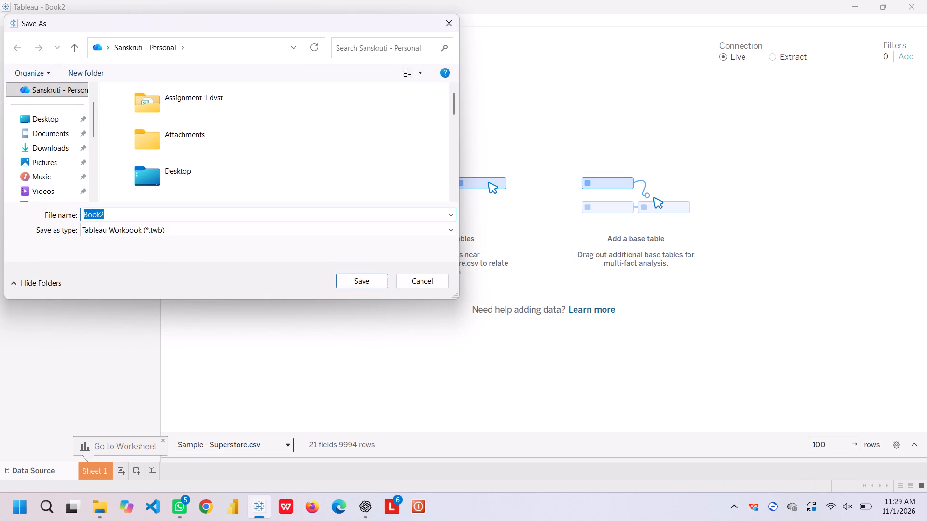
type("practice")
key("Return")
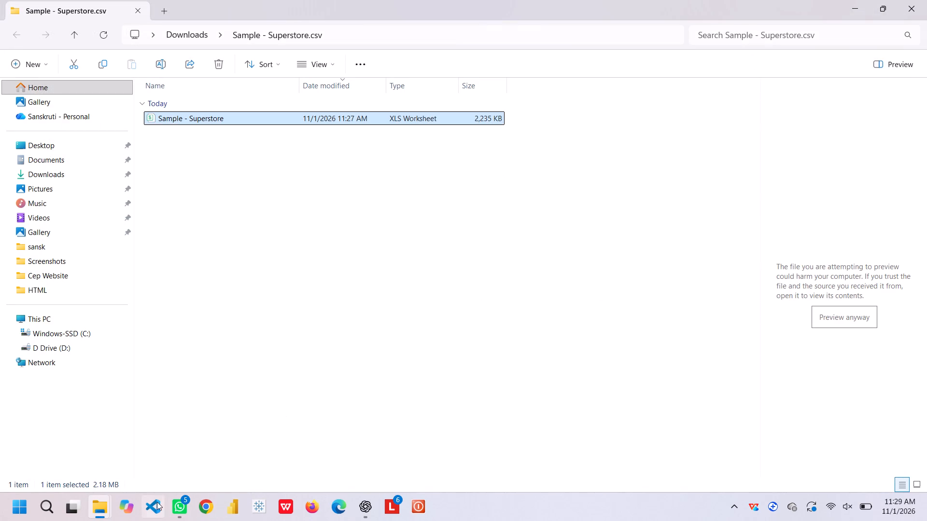
Relaunch Tableau Desktop.
left_click_drag(801, 140, 244, 515)
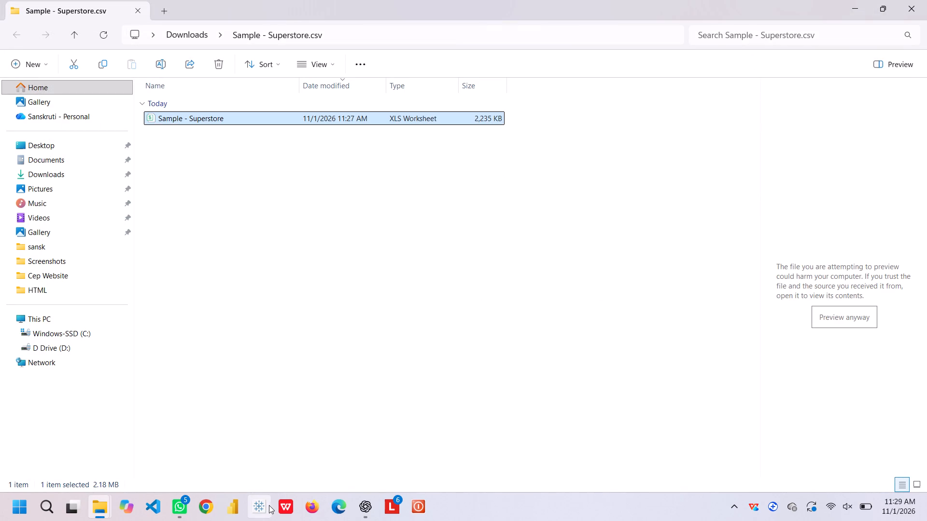
left_click(270, 505)
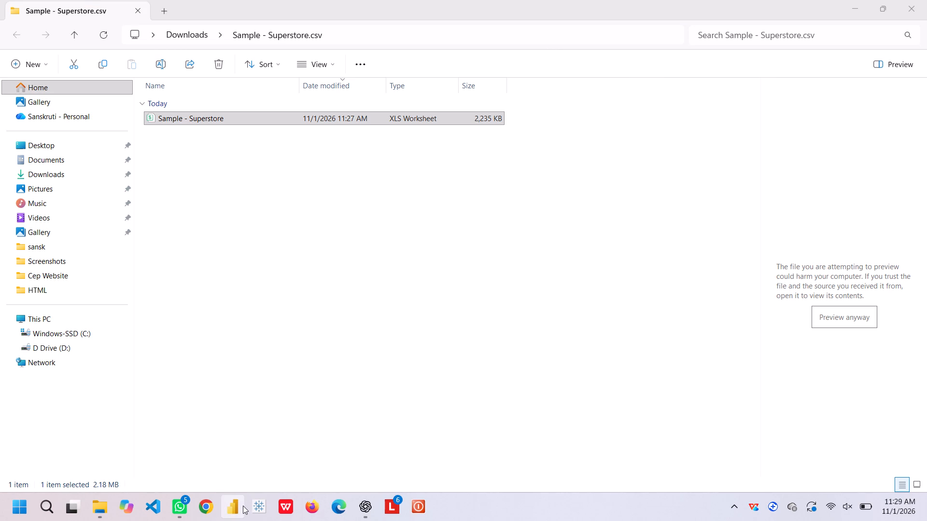
left_click(251, 506)
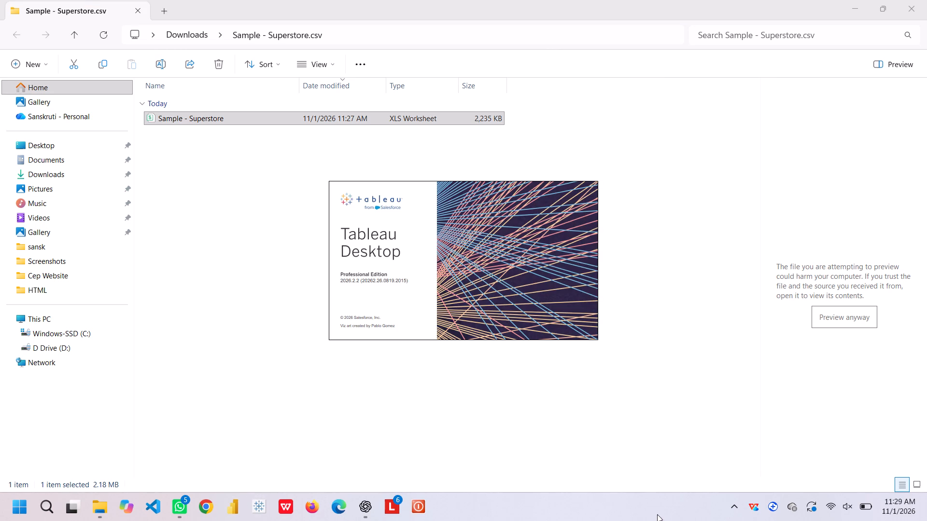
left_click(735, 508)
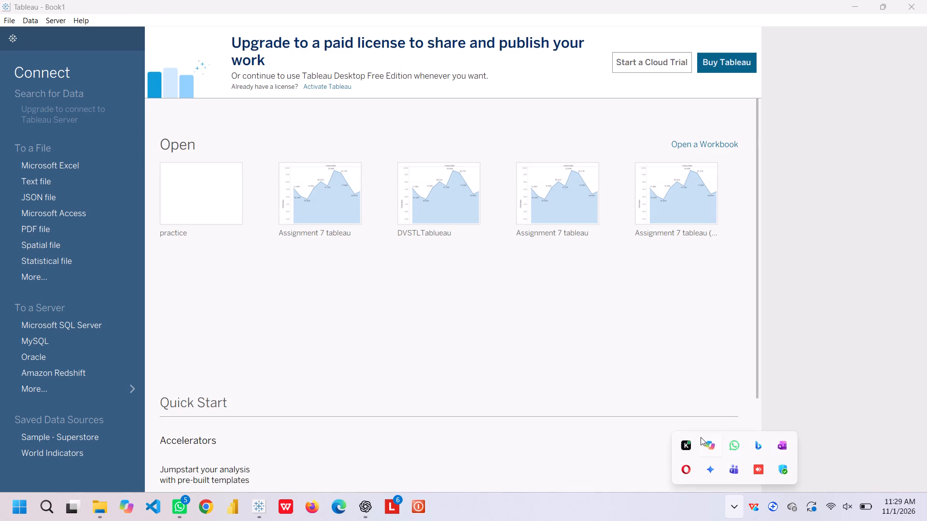
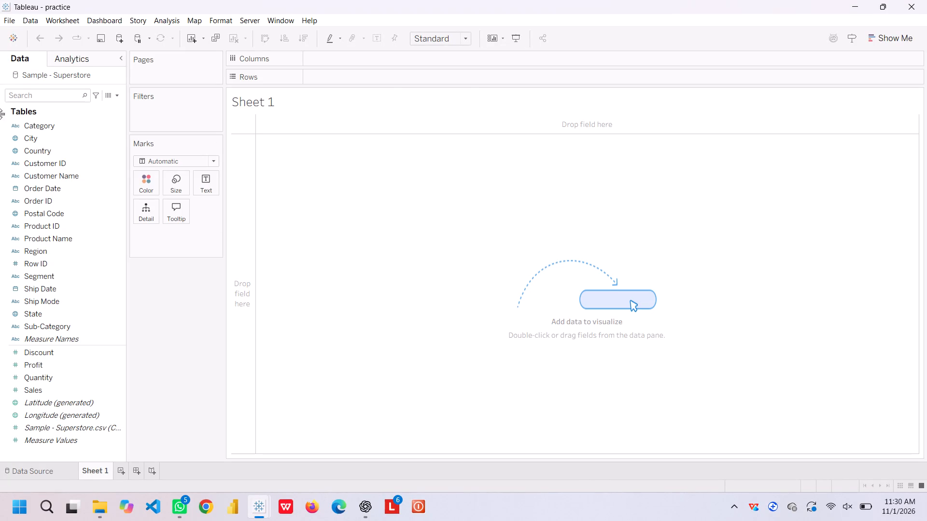
left_click(896, 37)
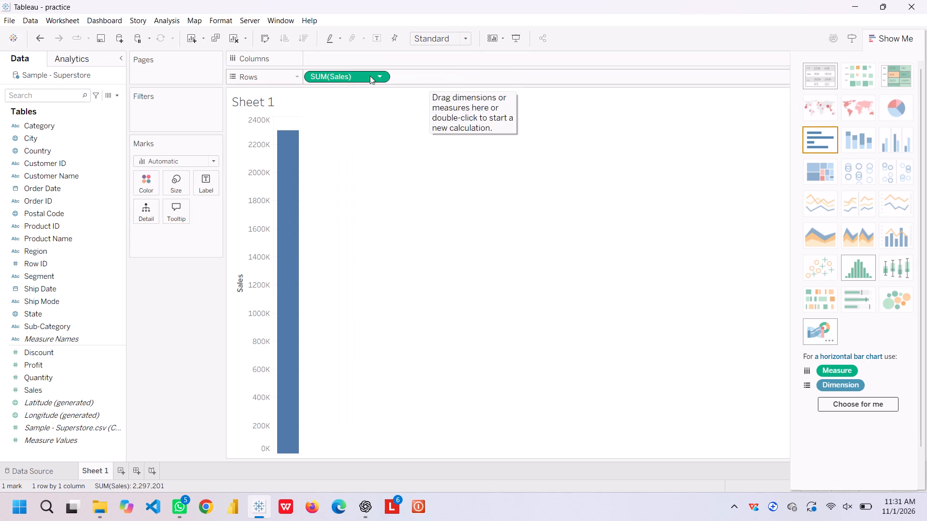
left_click_drag(342, 77, 337, 57)
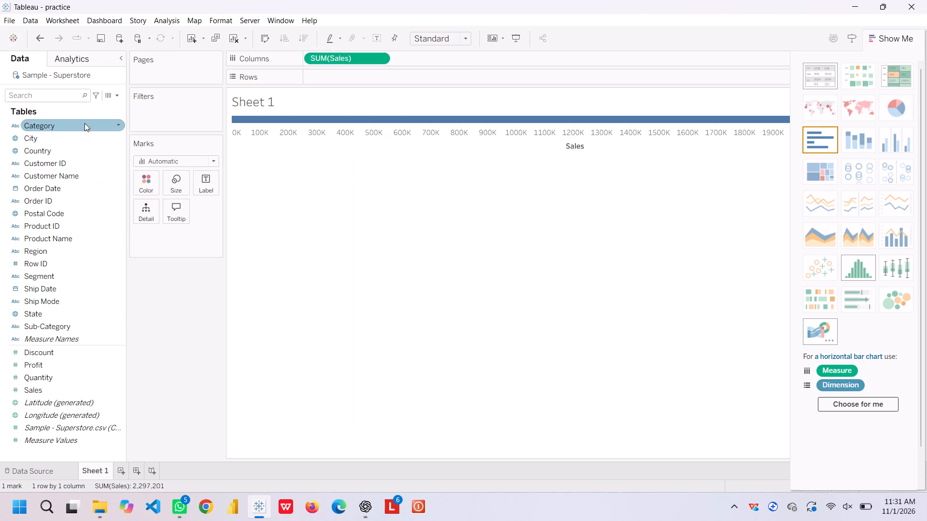
left_click_drag(84, 123, 370, 74)
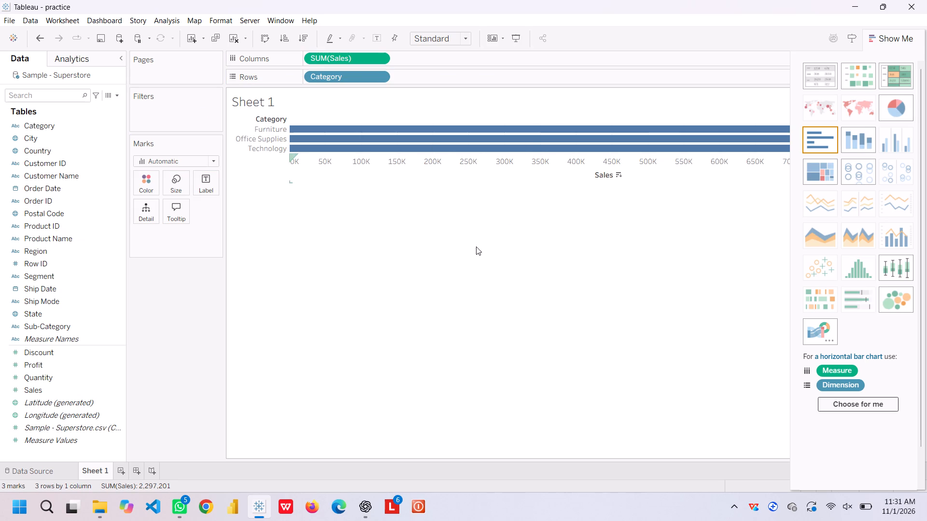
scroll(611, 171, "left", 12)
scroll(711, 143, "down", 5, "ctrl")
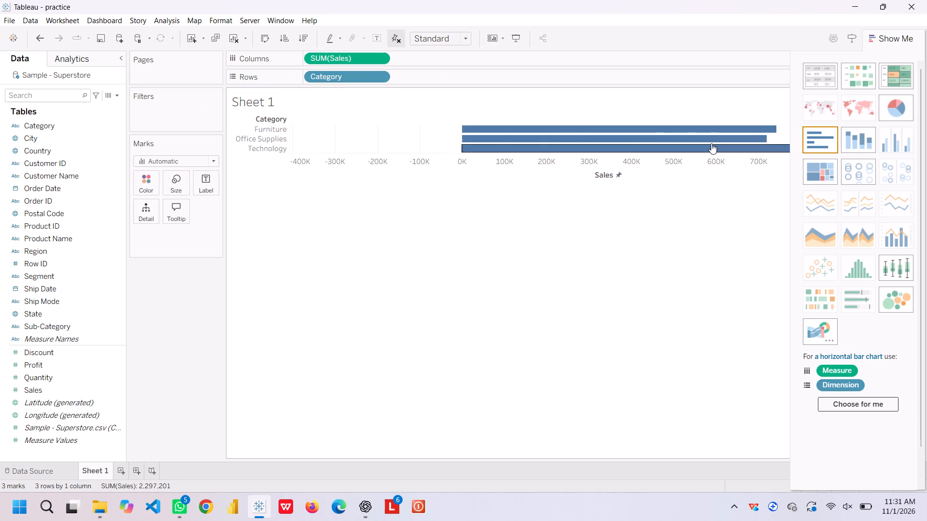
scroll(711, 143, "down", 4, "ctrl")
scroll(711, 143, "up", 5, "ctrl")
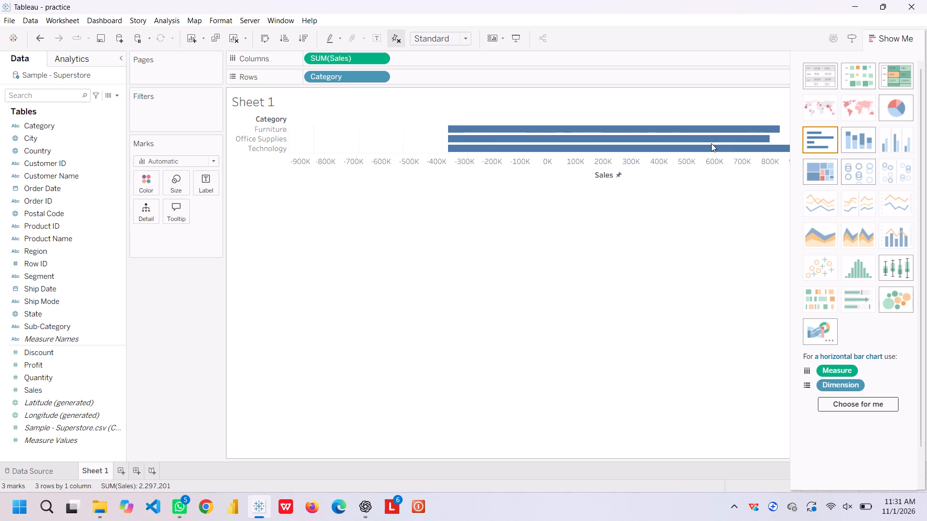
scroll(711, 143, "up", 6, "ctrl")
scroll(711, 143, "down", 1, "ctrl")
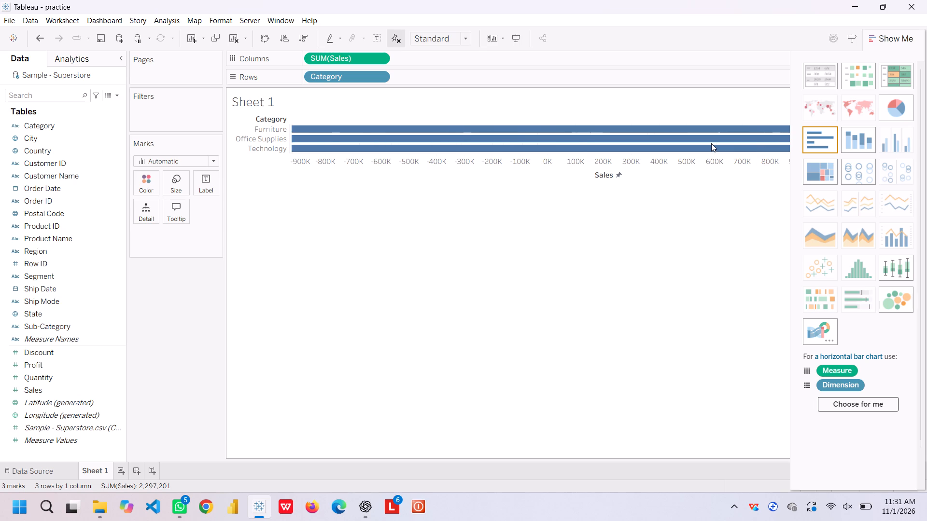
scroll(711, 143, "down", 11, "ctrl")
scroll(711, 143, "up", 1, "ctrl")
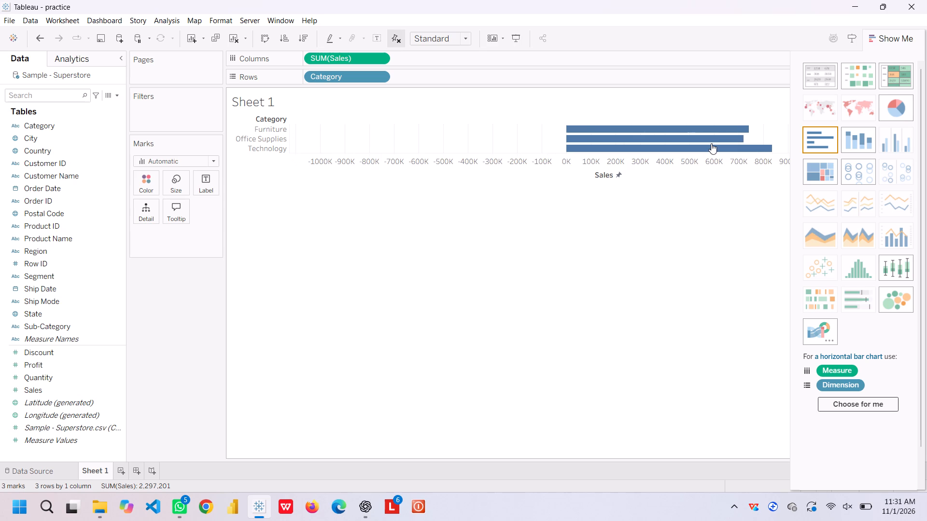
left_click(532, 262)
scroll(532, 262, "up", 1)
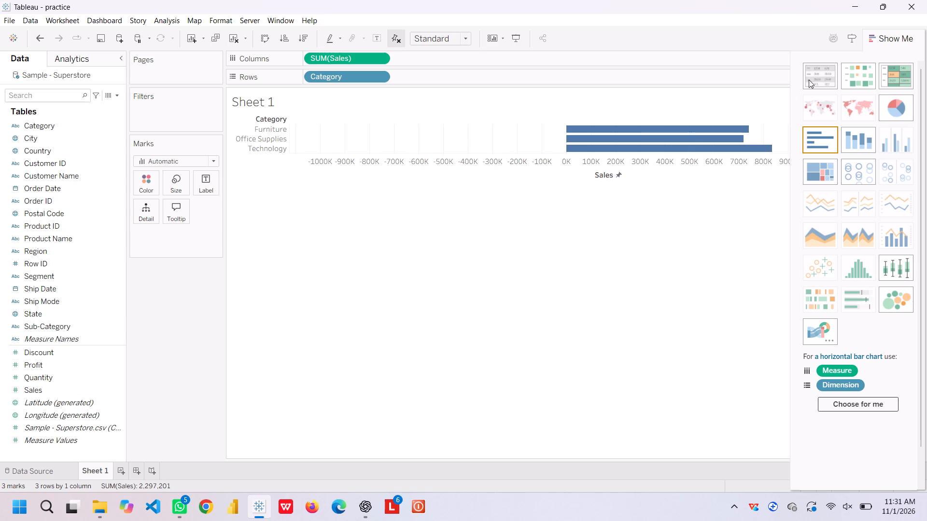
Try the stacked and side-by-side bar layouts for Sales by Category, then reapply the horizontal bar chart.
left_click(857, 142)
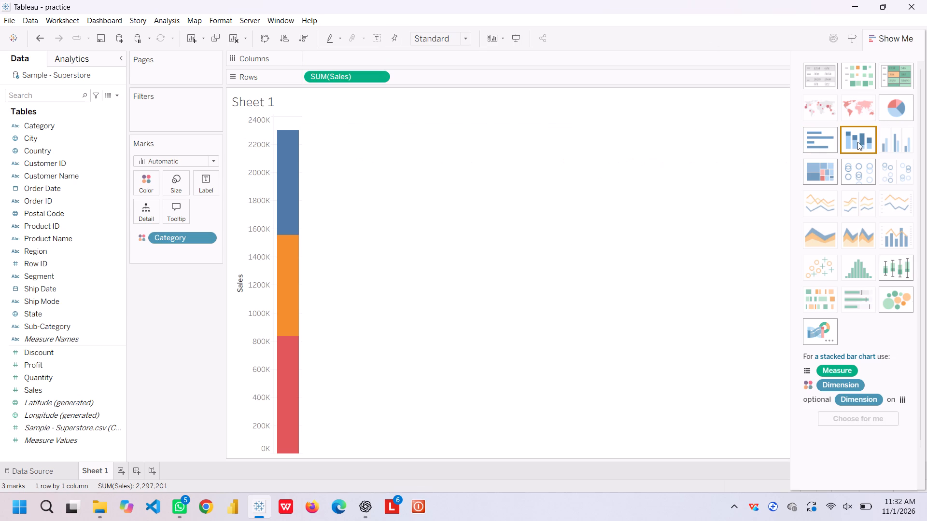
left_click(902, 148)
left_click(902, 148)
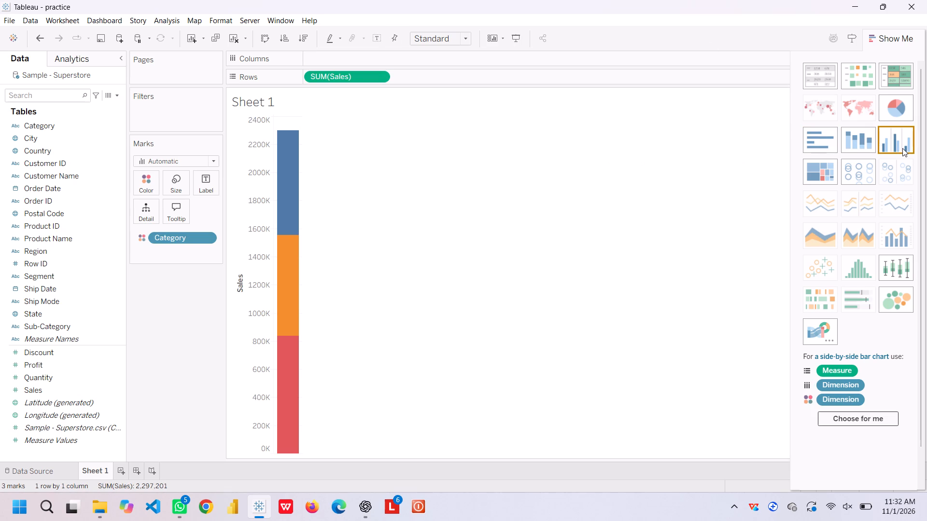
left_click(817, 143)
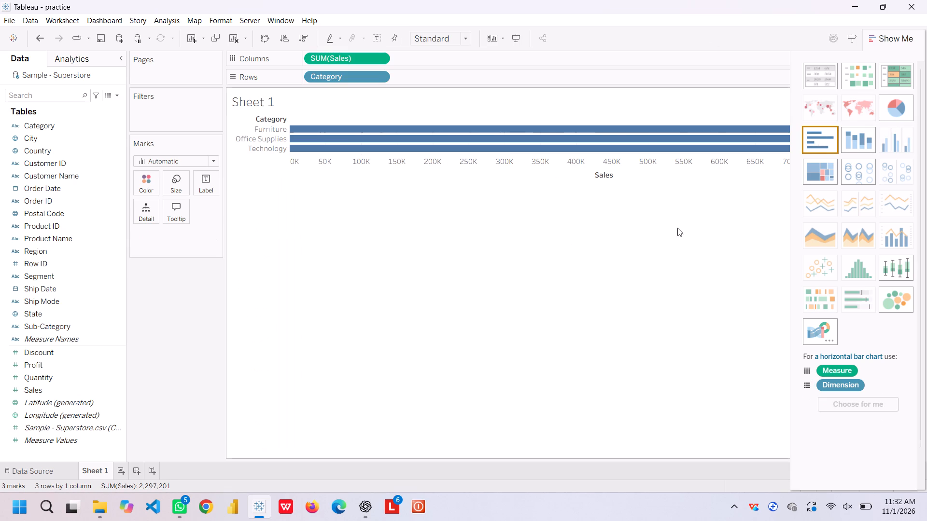
Hide the Show Me chart suggestions to reveal the full width of the bar chart.
left_click(398, 318)
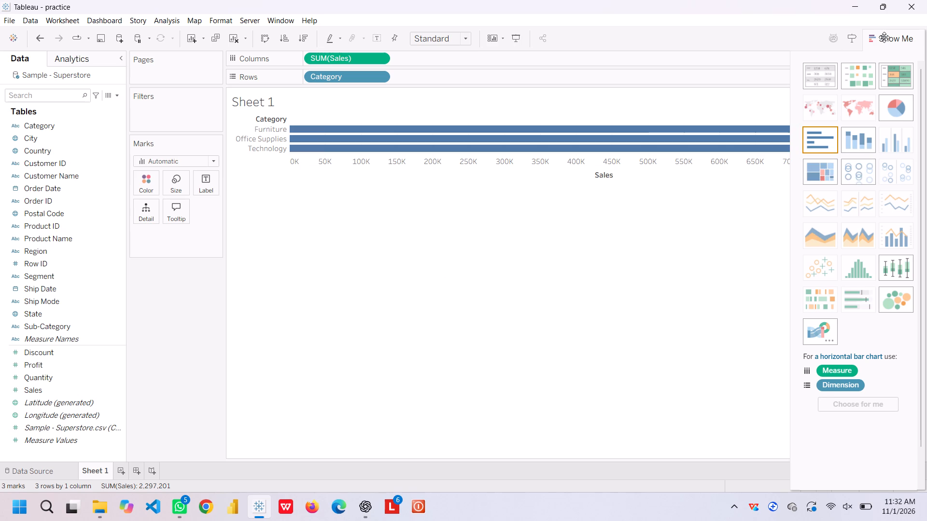
left_click(884, 37)
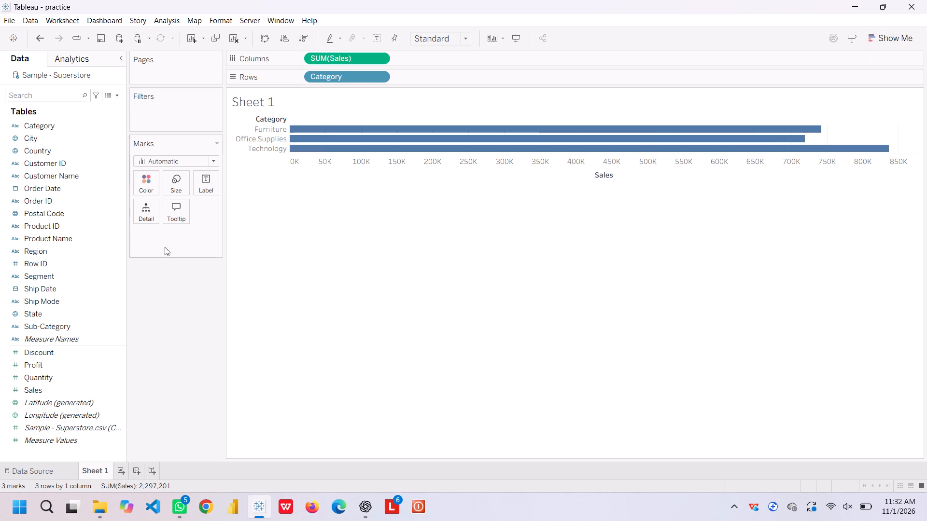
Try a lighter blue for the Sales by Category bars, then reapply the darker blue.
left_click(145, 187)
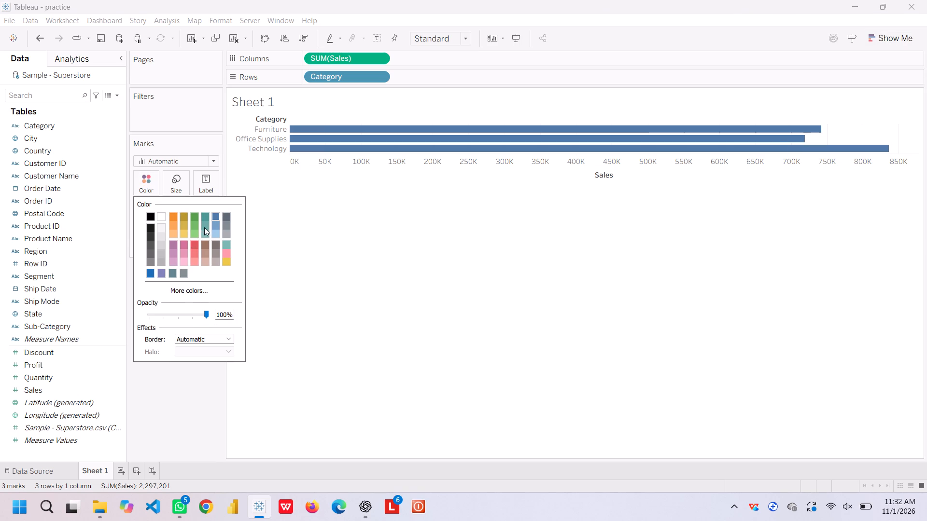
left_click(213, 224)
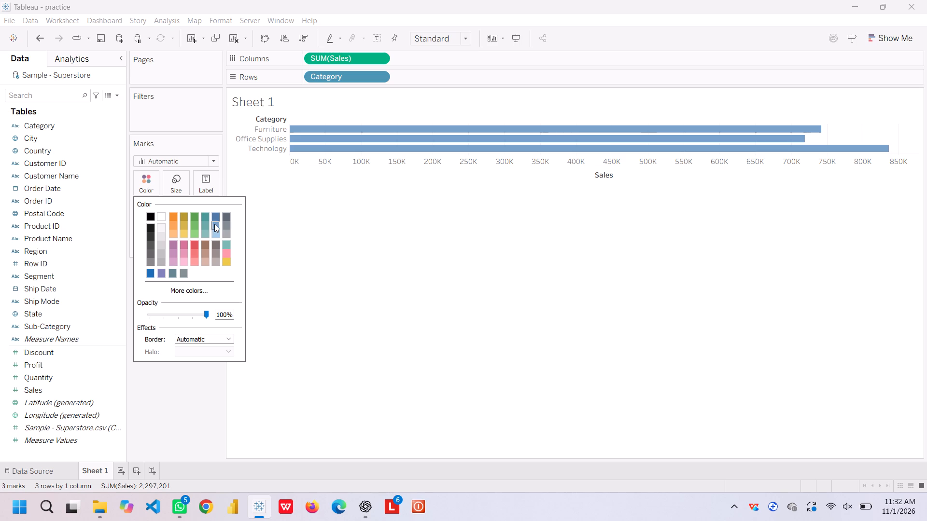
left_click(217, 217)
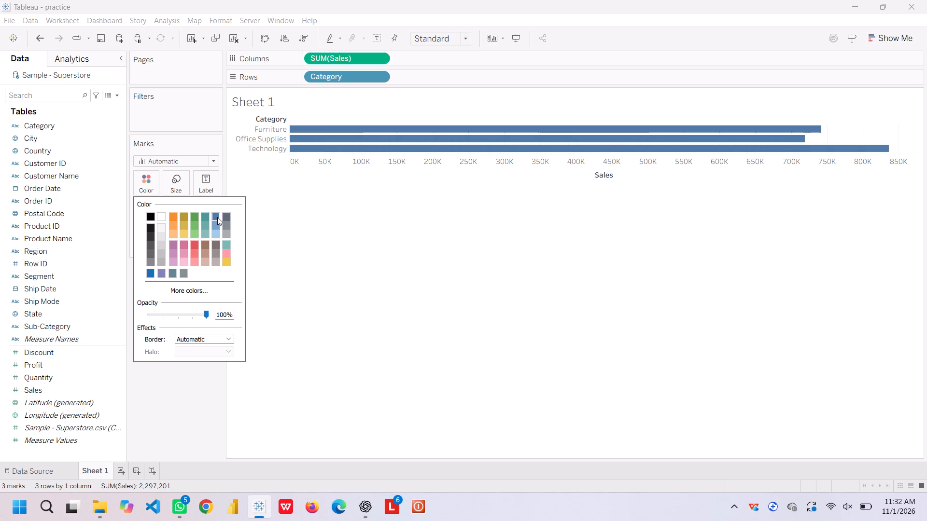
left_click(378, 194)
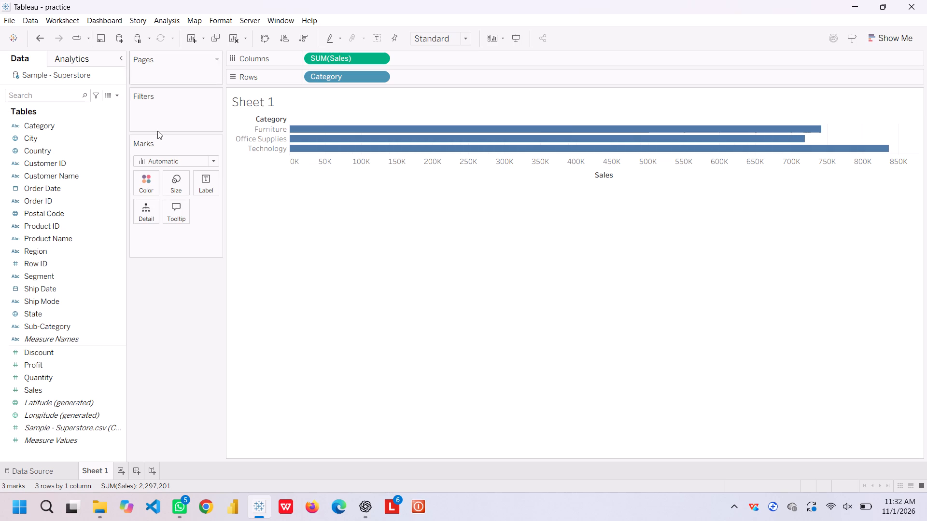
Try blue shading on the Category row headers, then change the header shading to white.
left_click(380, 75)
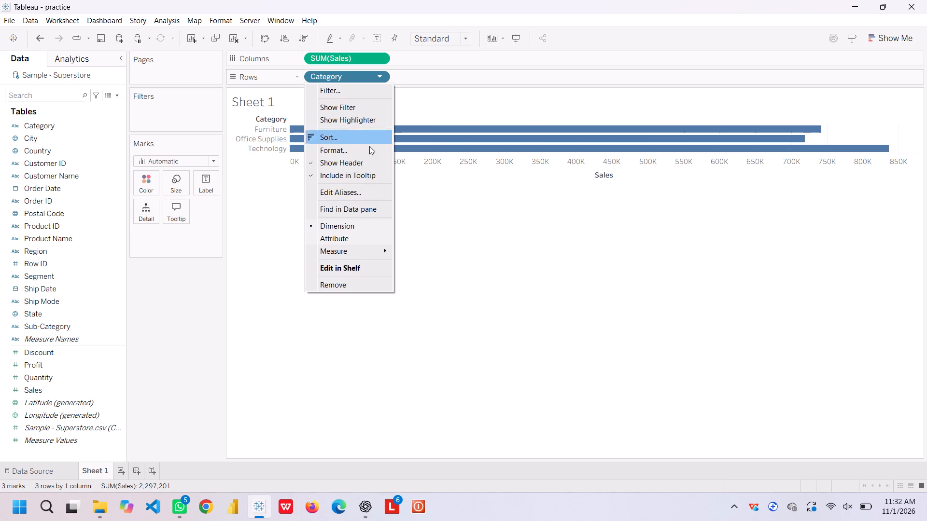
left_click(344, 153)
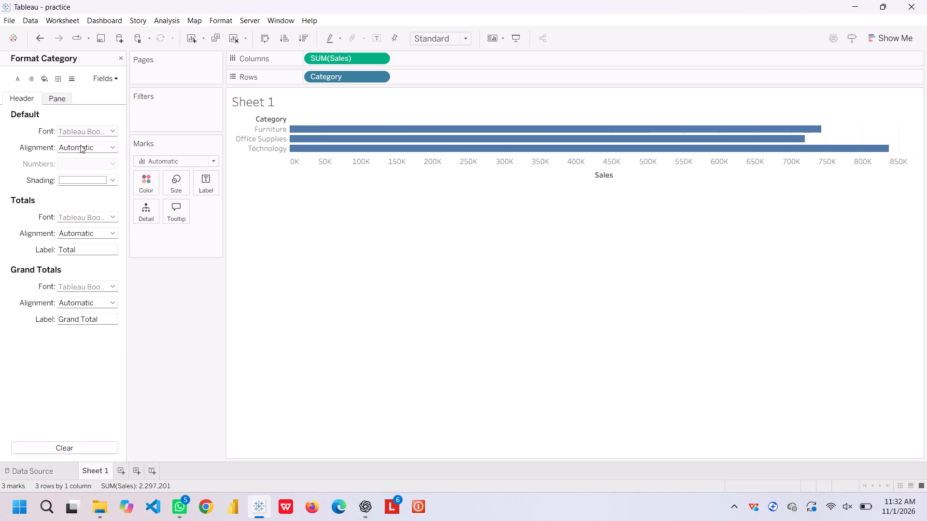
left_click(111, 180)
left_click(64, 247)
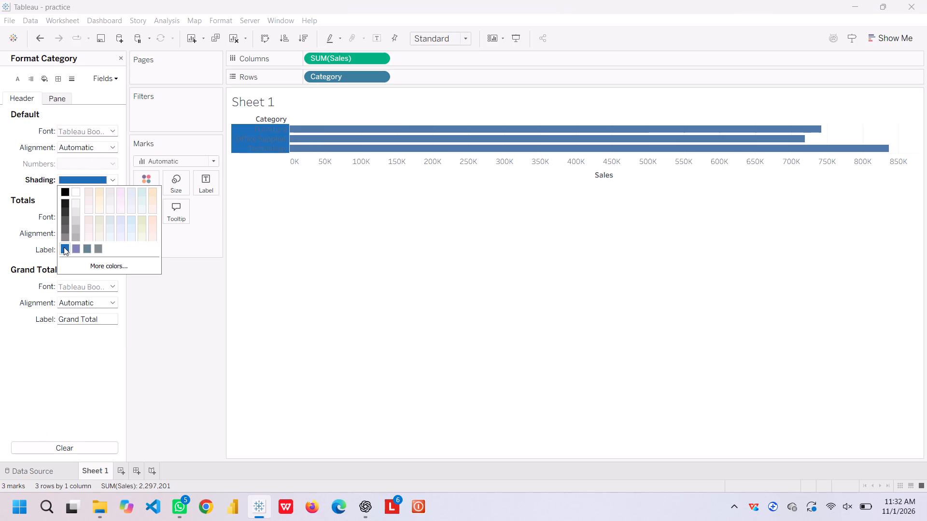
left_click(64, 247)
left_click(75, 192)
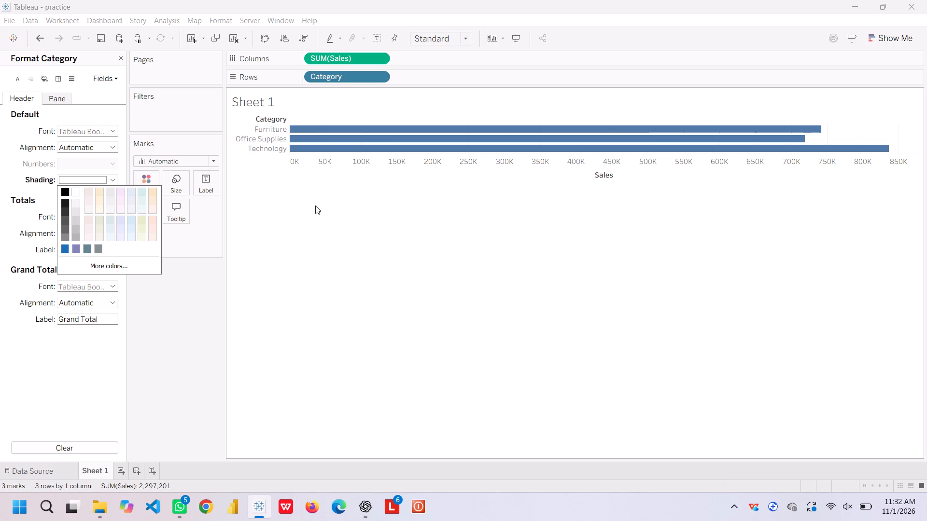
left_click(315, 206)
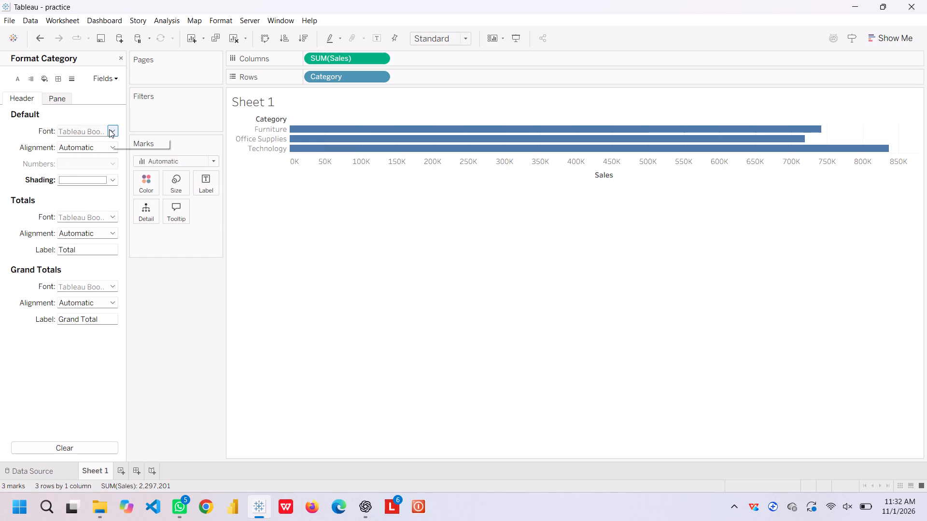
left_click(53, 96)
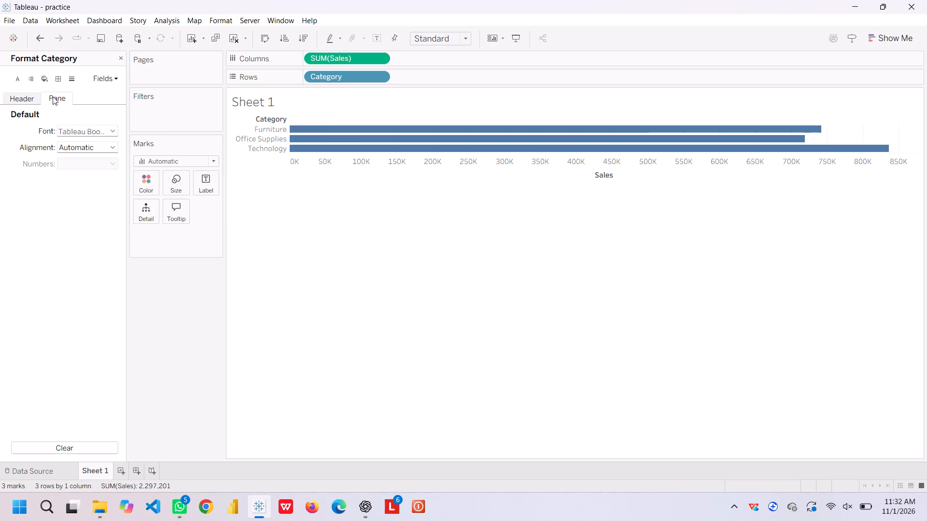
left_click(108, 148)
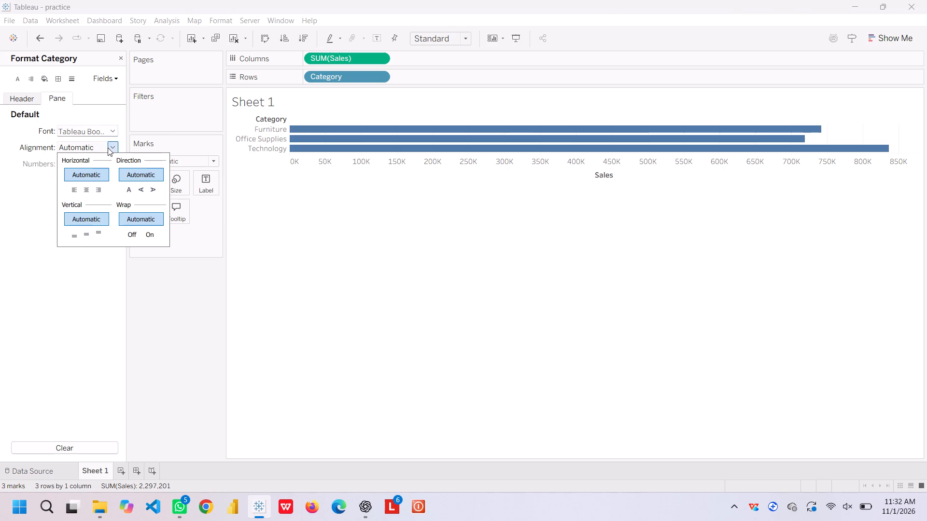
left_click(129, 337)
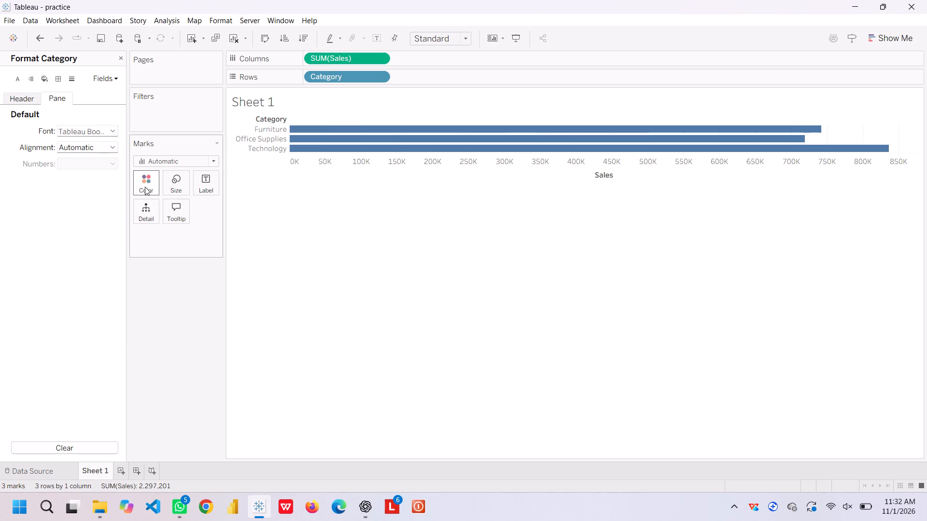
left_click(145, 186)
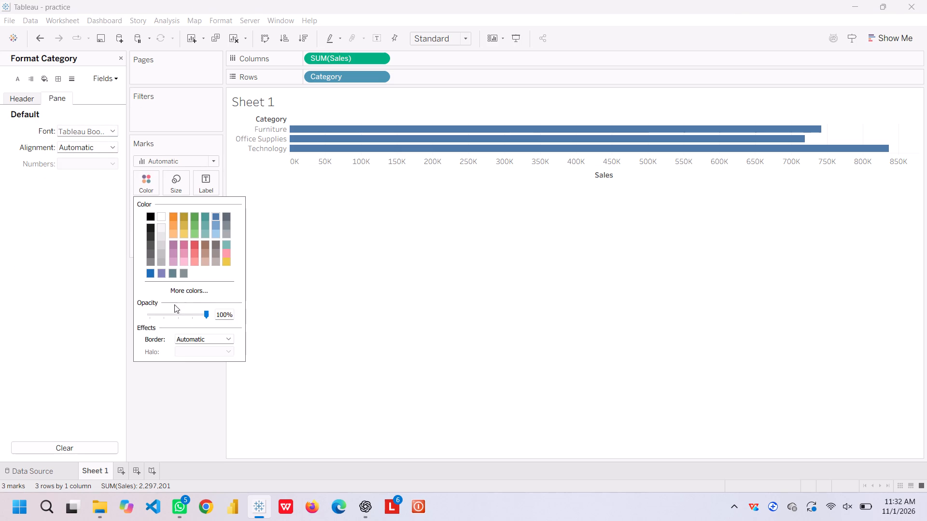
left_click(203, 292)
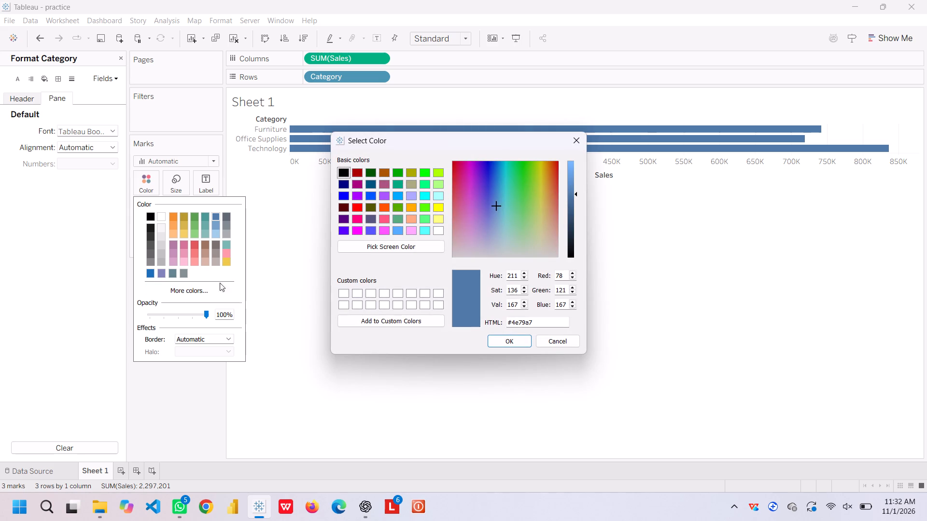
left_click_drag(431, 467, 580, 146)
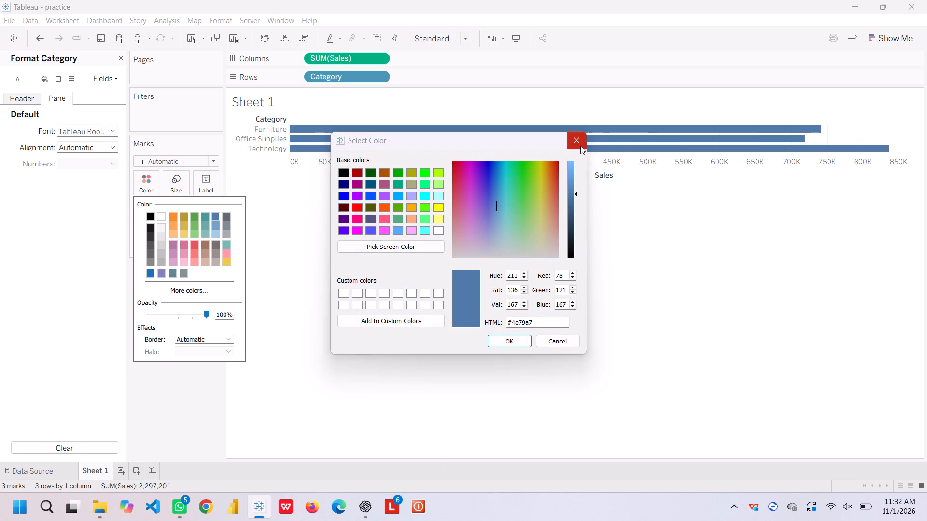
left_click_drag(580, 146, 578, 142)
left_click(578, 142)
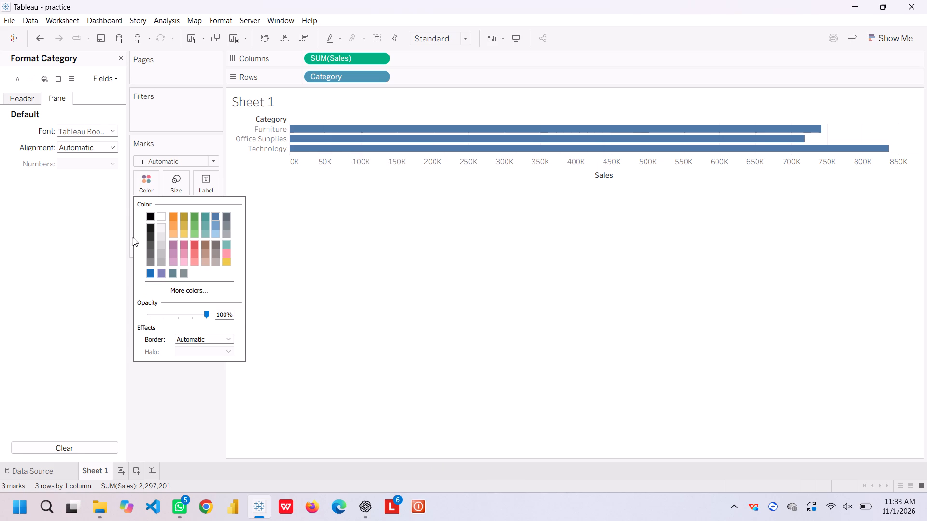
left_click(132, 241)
Examine the worksheet's shading options and the font options for the sheet, rows and columns.
left_click(46, 81)
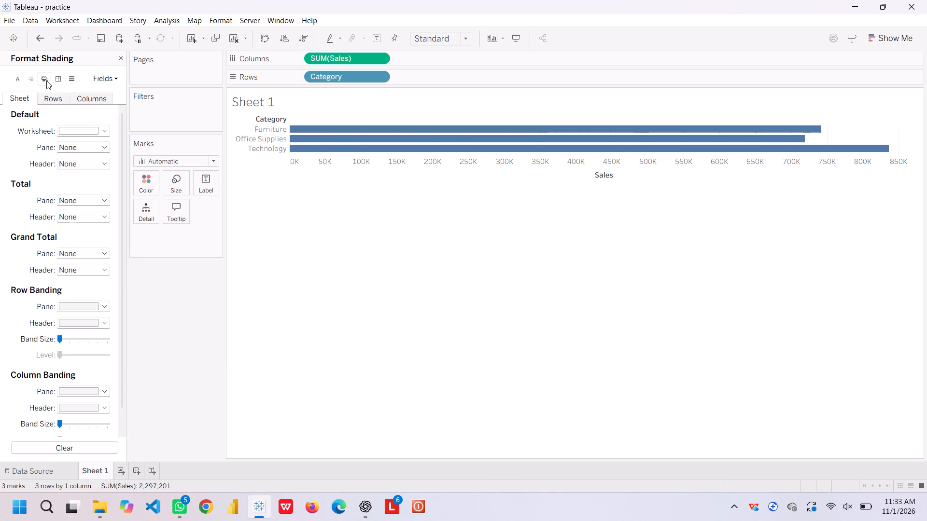
scroll(78, 293, "down", 3)
scroll(78, 293, "up", 6)
left_click(407, 332)
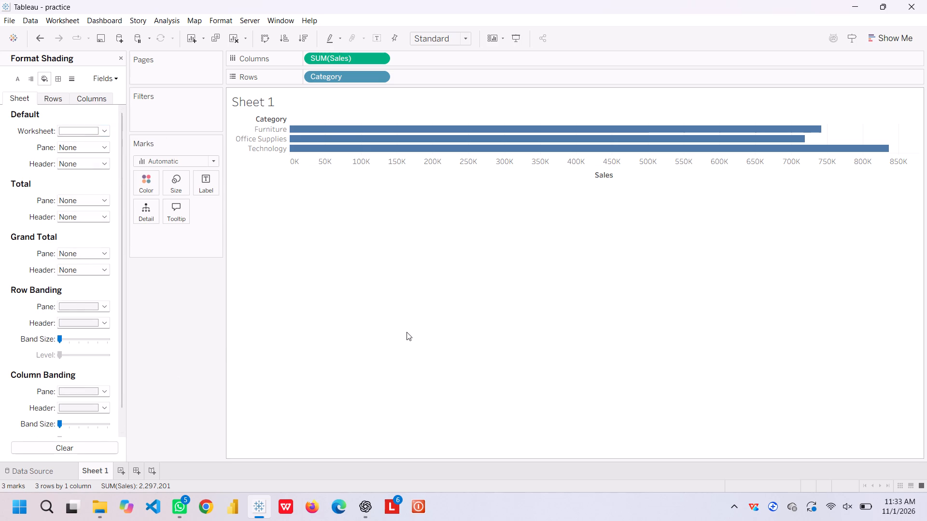
left_click(216, 349)
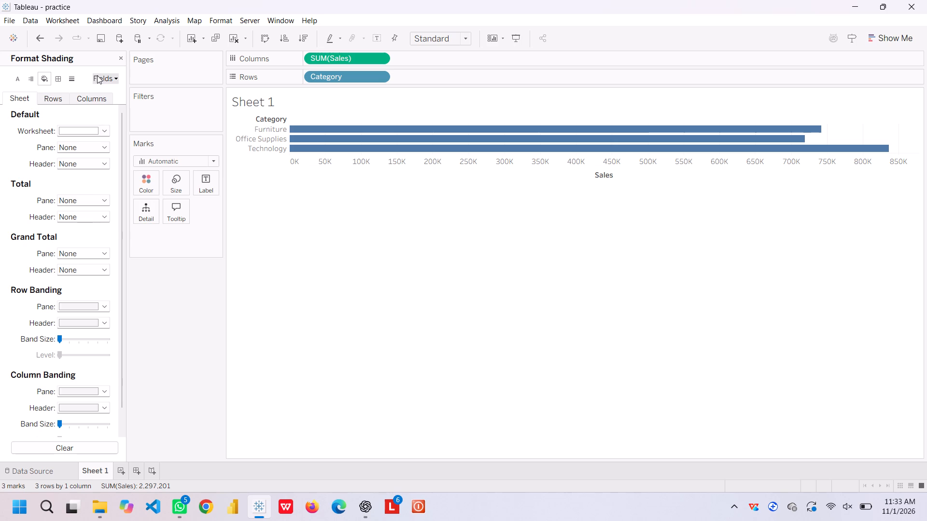
left_click(21, 78)
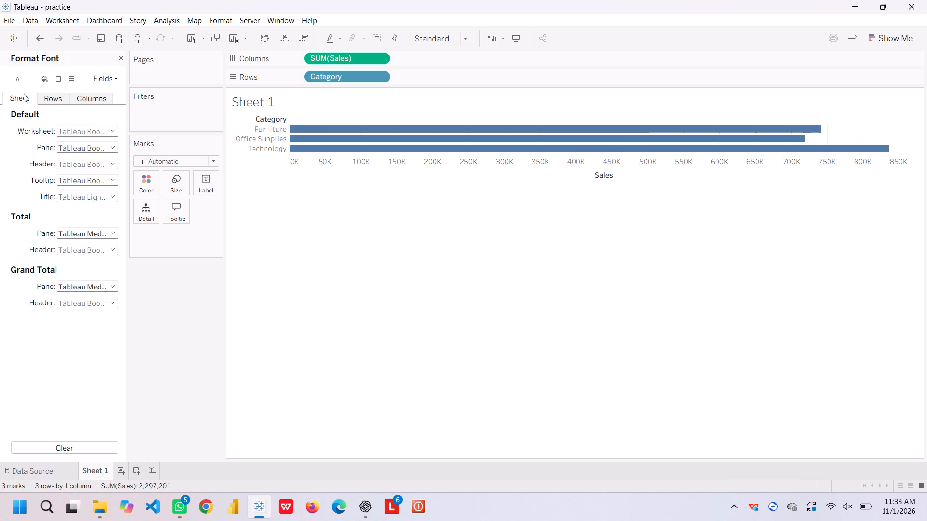
left_click(54, 95)
left_click(104, 103)
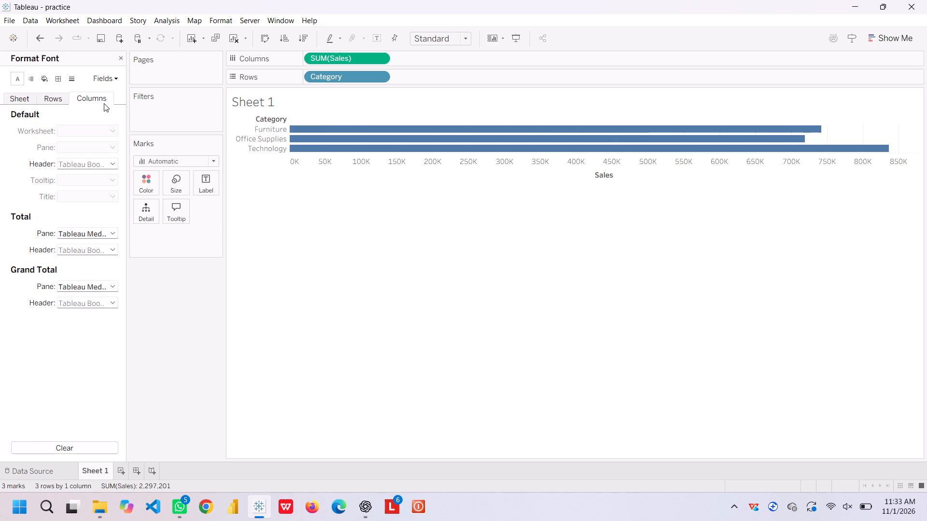
left_click(398, 349)
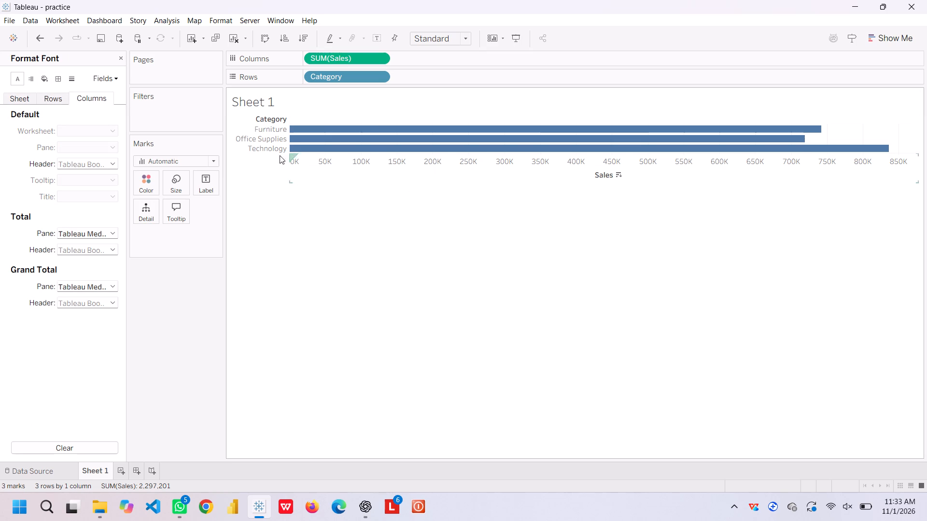
Replace the sheet name placeholder in the worksheet title with "Category By Sales".
double_click(268, 102)
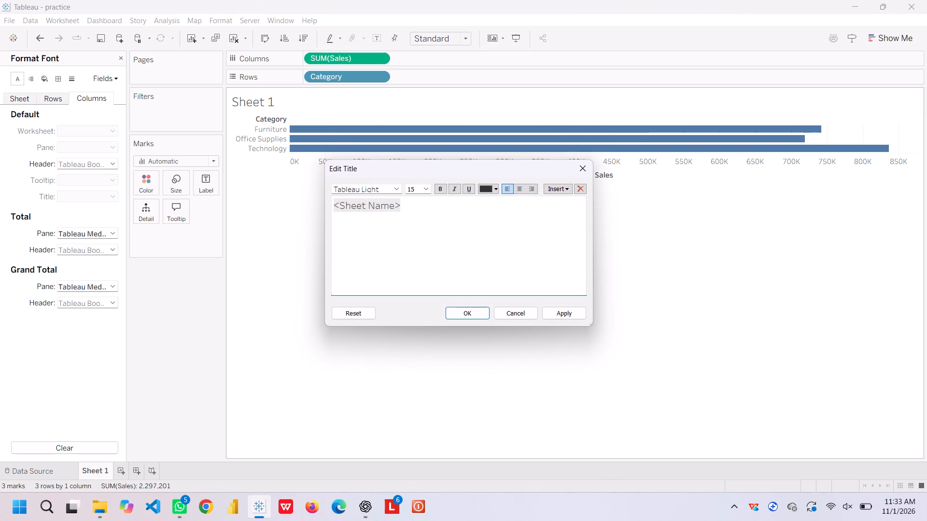
double_click(406, 211)
left_click_drag(406, 211, 326, 232)
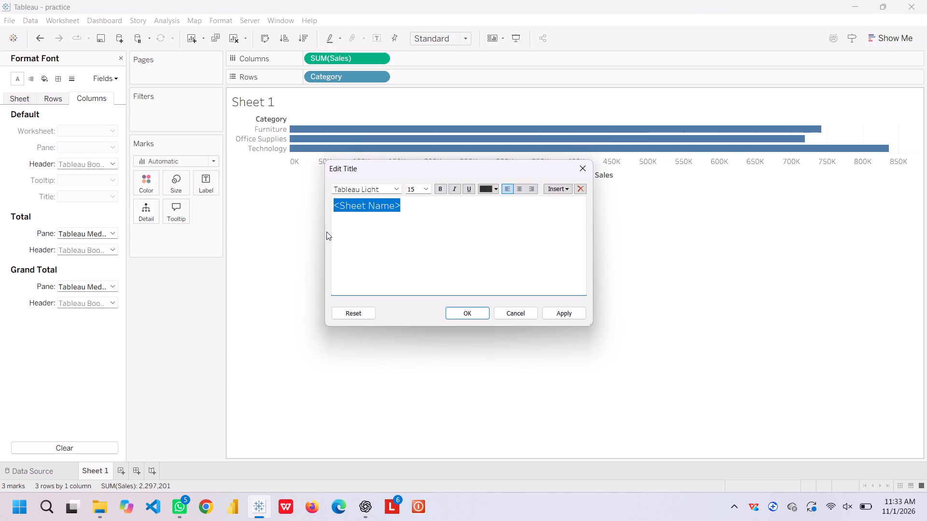
type("Ca")
type("te")
key("g")
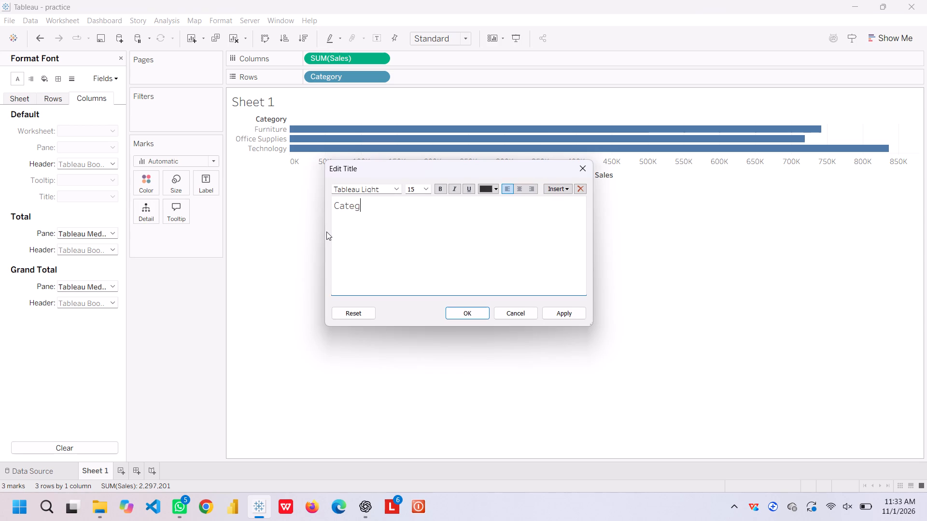
type("ory")
key("space")
type("By")
key("space")
type("sales")
key("BackSpace")
key("BackSpace")
key("BackSpace")
key("BackSpace")
key("BackSpace")
type("Sales")
left_click(439, 191)
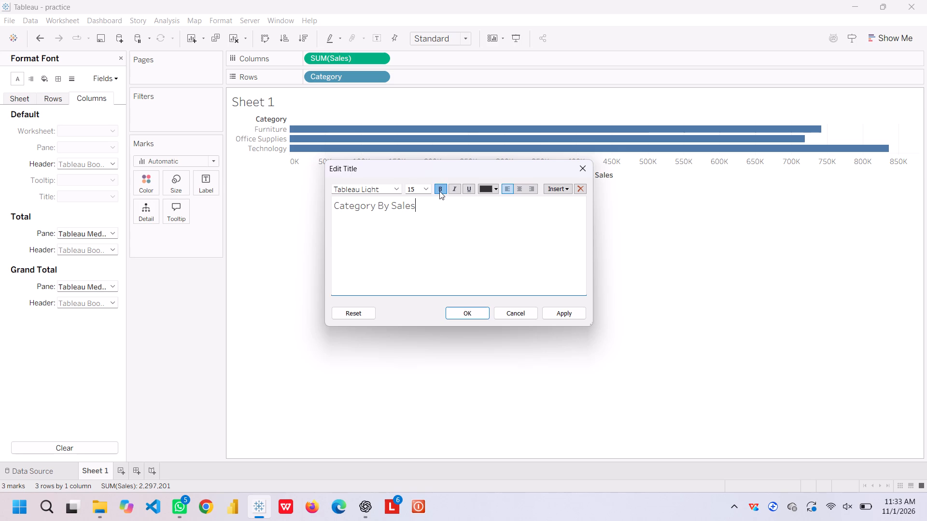
left_click(454, 312)
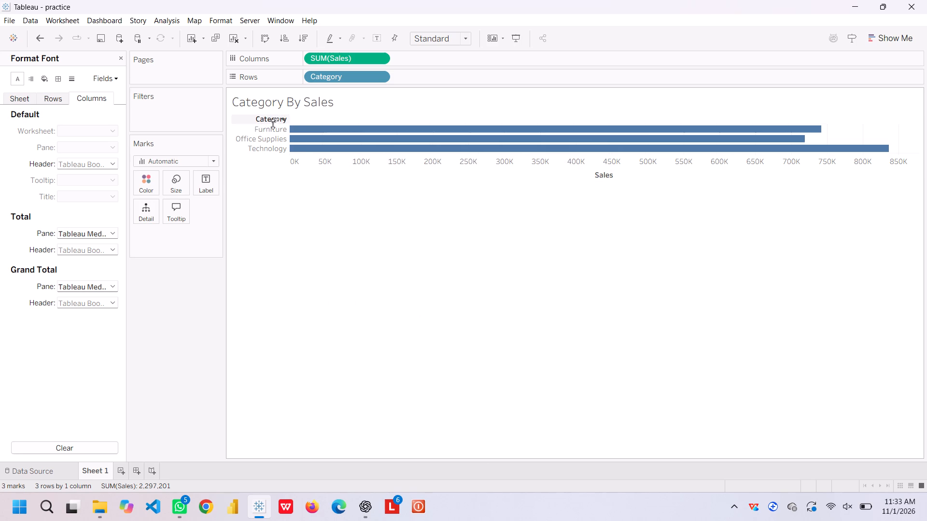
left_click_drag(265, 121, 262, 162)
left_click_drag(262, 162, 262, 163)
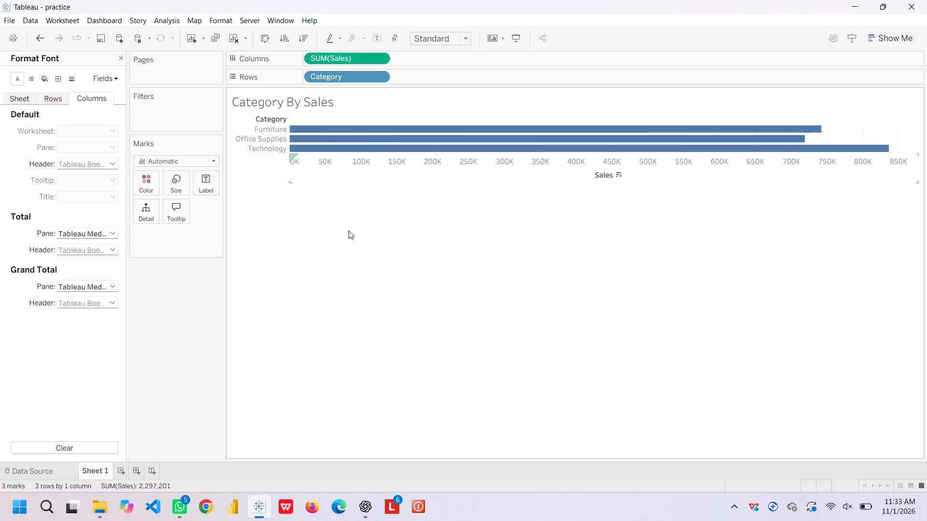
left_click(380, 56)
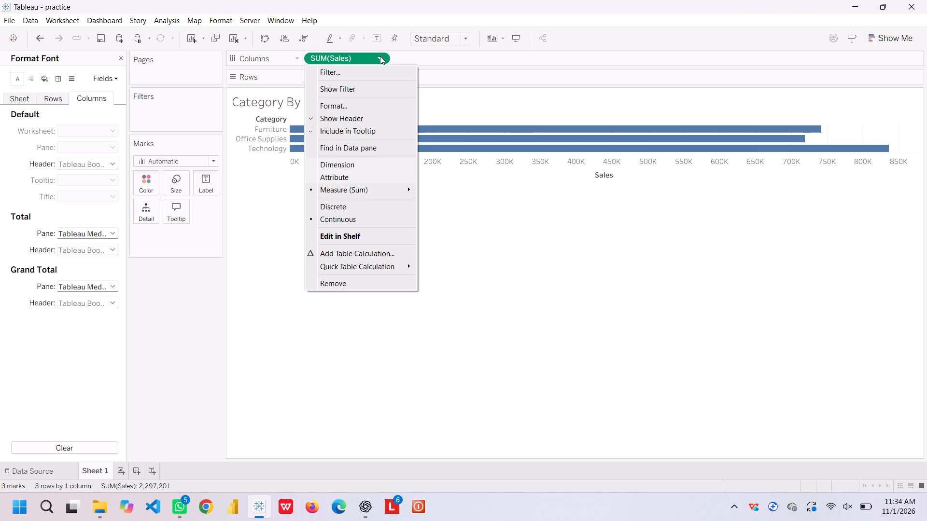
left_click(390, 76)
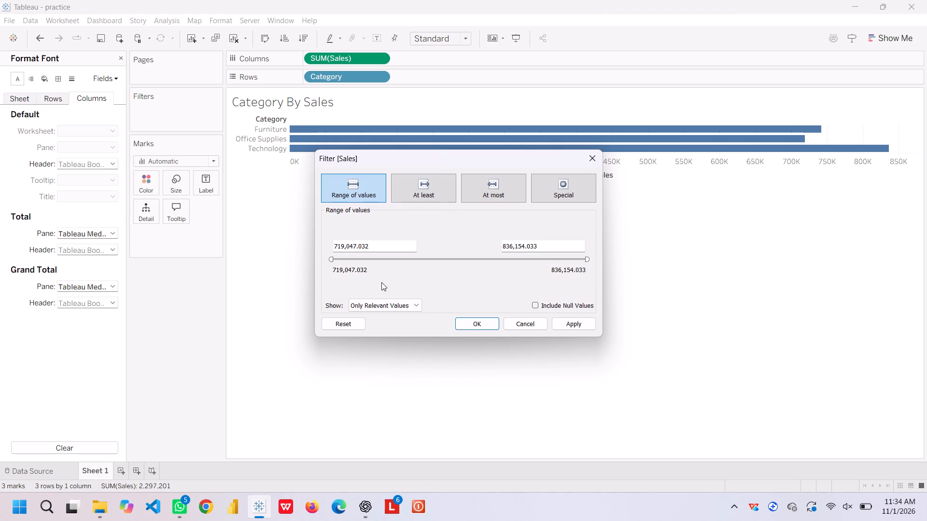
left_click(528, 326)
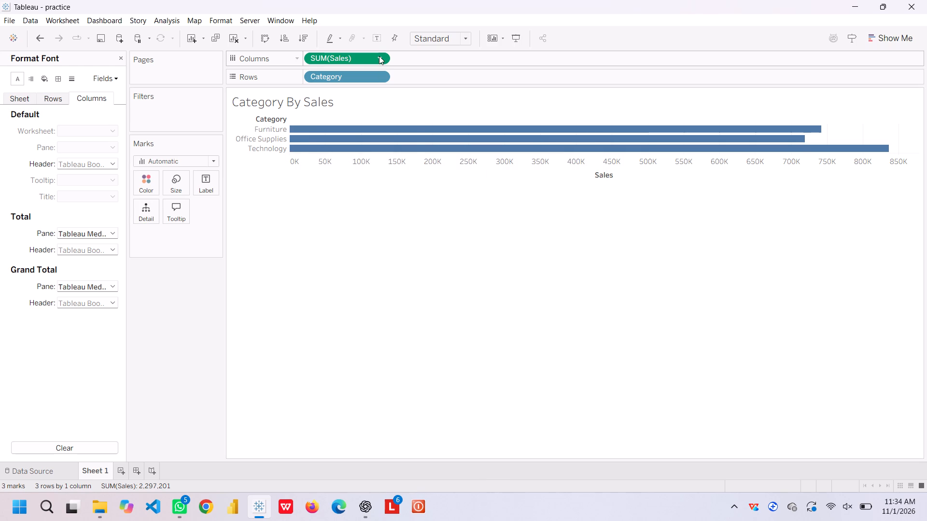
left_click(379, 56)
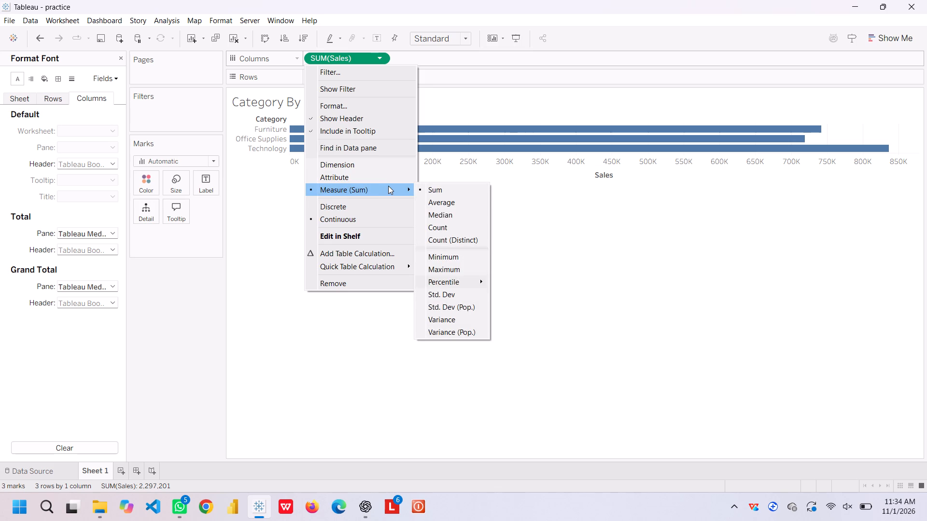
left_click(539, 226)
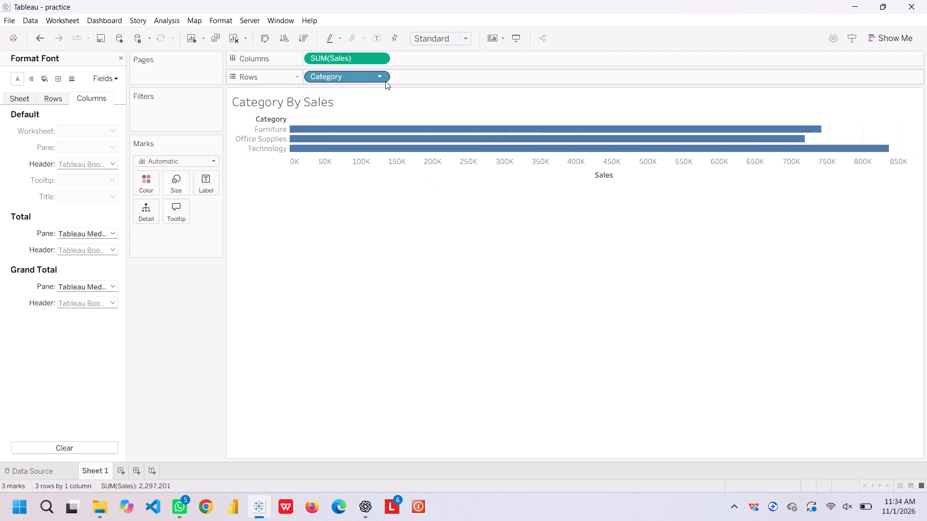
Sort the Category rows in descending order by the Sales field with Sum aggregation.
left_click(380, 78)
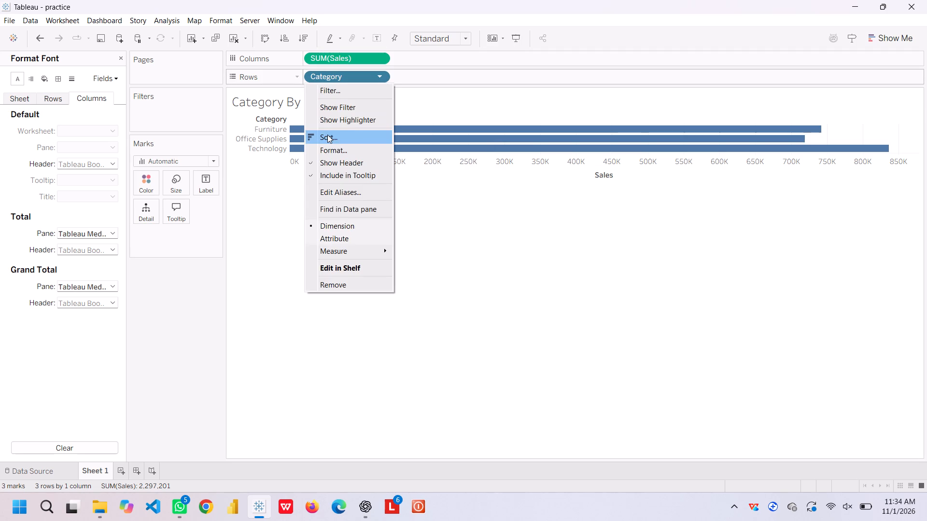
left_click(327, 135)
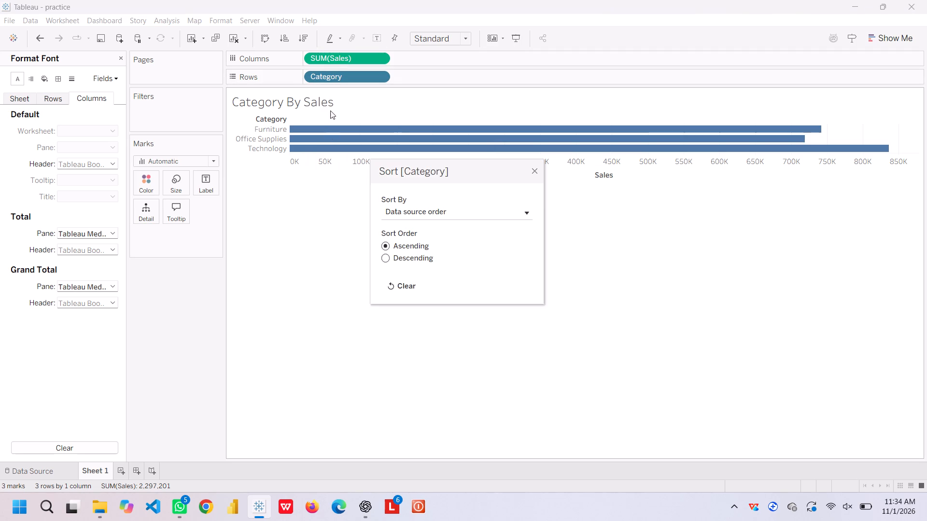
left_click(400, 256)
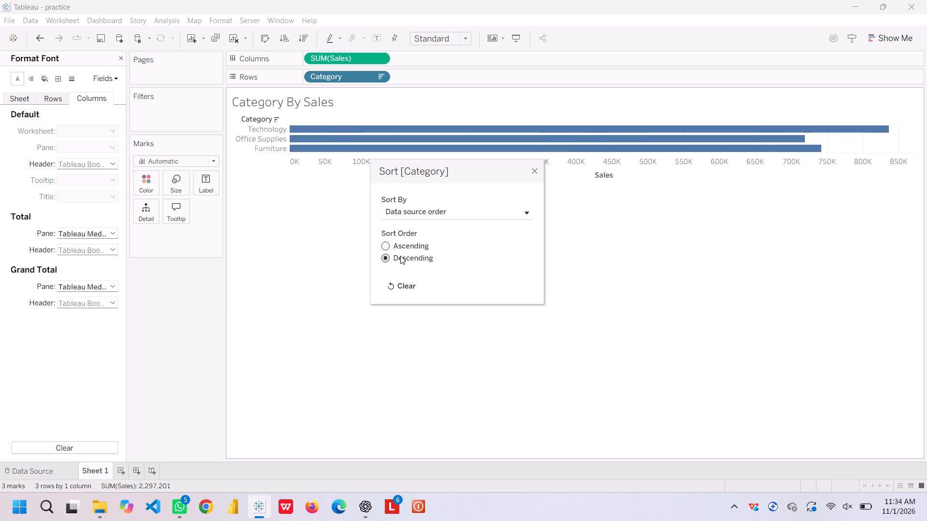
left_click(497, 212)
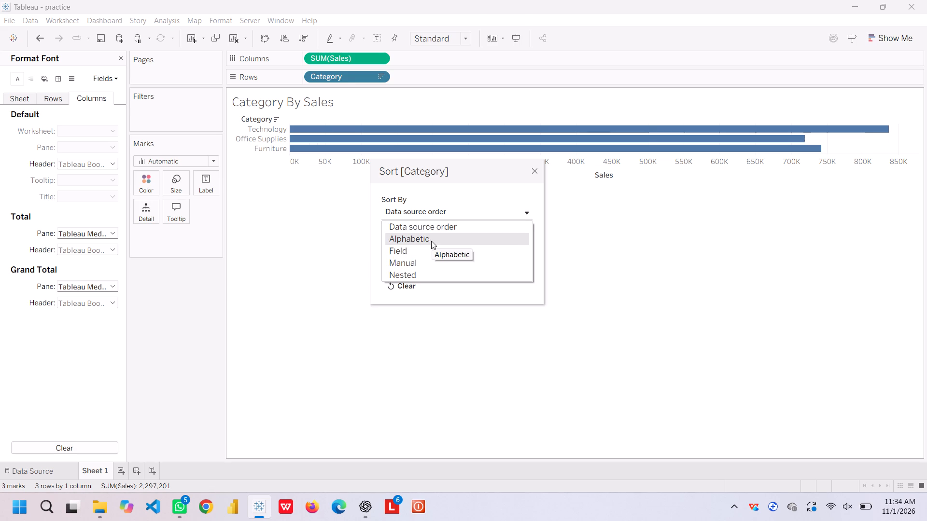
left_click(415, 250)
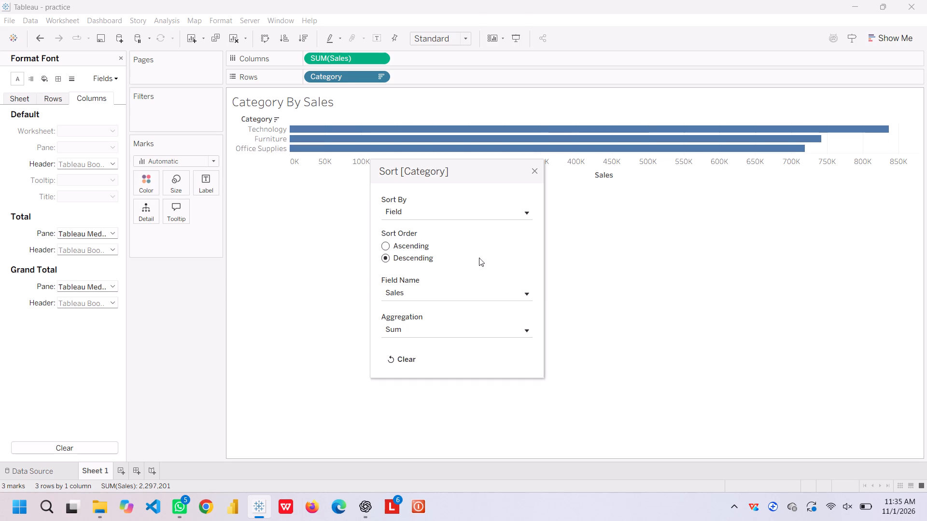
left_click(585, 294)
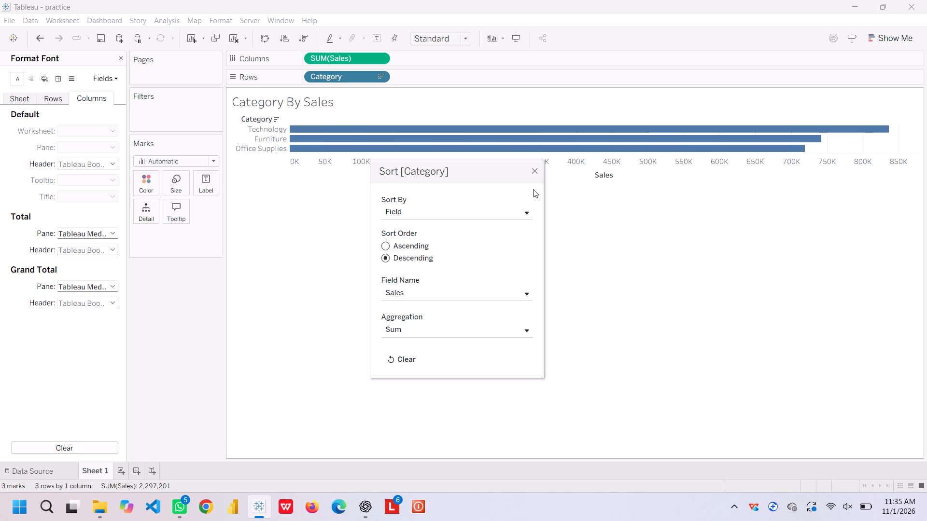
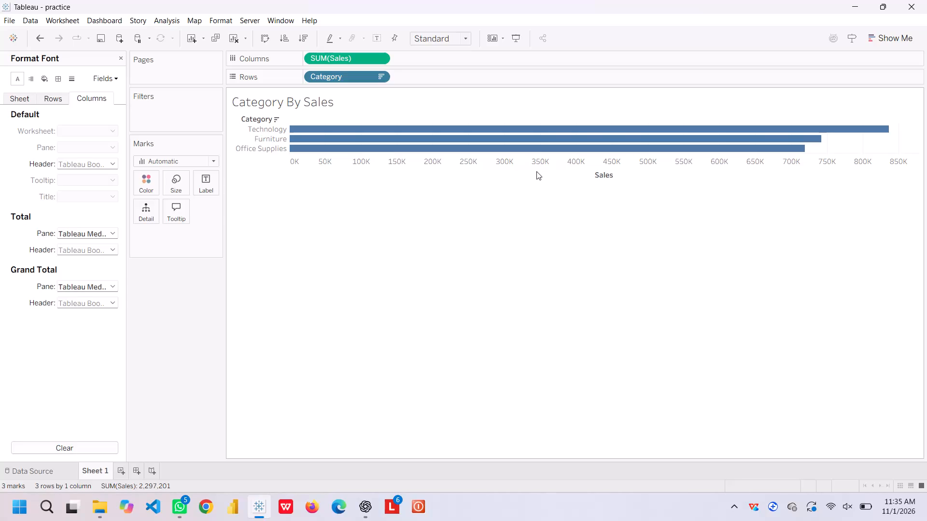
Add a new blank worksheet after Sheet 1.
left_click(387, 282)
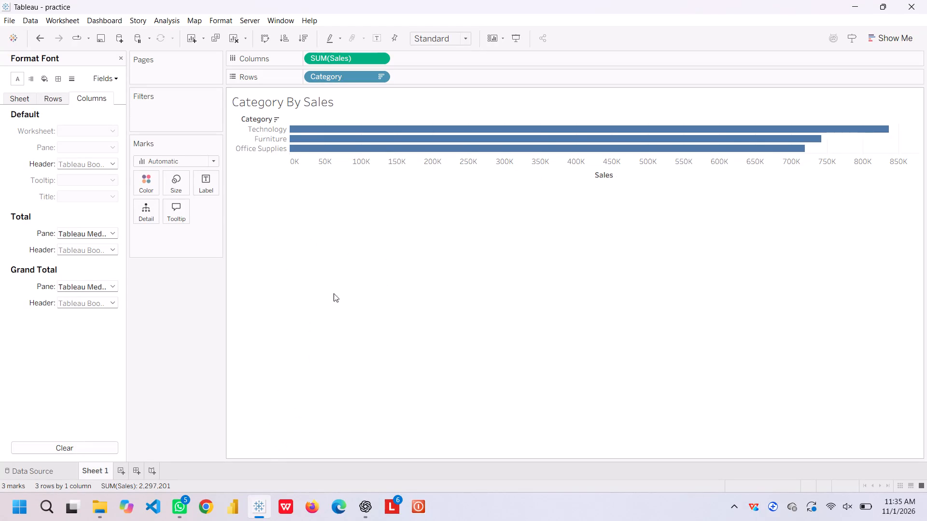
left_click(118, 467)
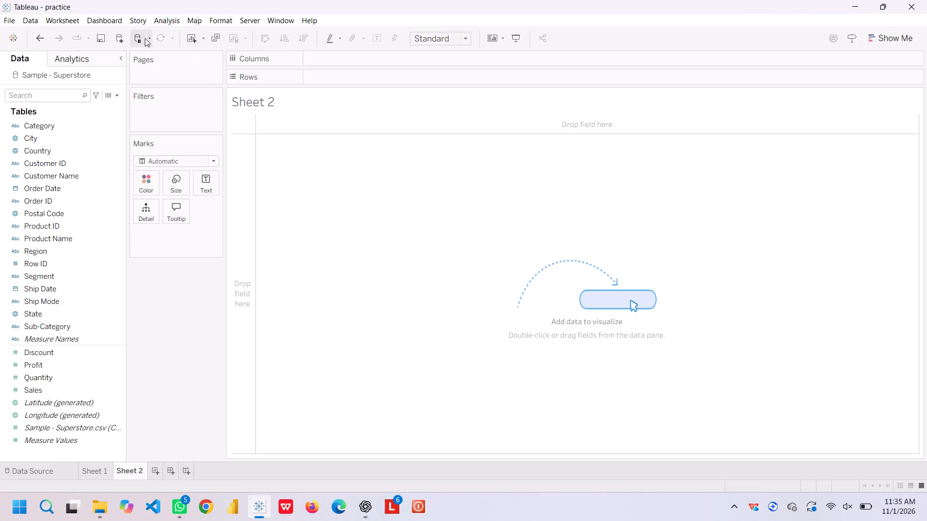
left_click(884, 33)
left_click(900, 104)
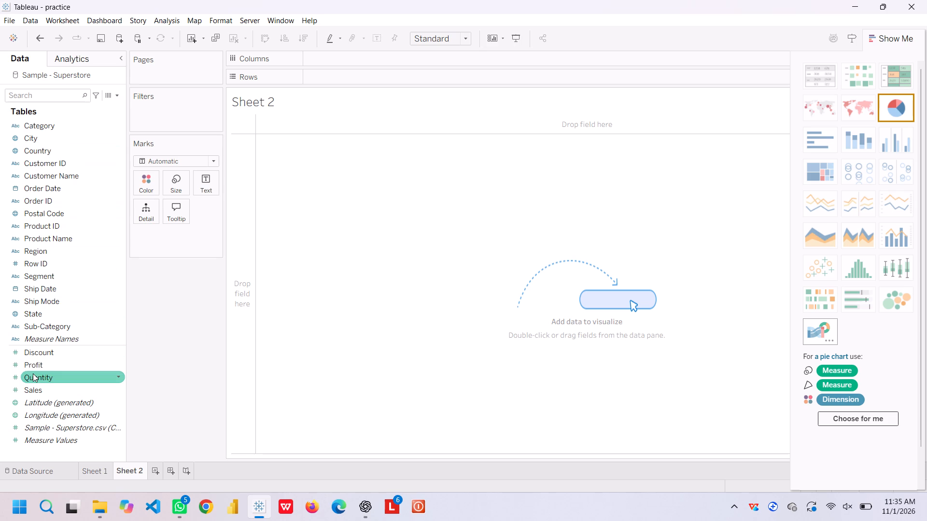
left_click_drag(35, 388, 382, 83)
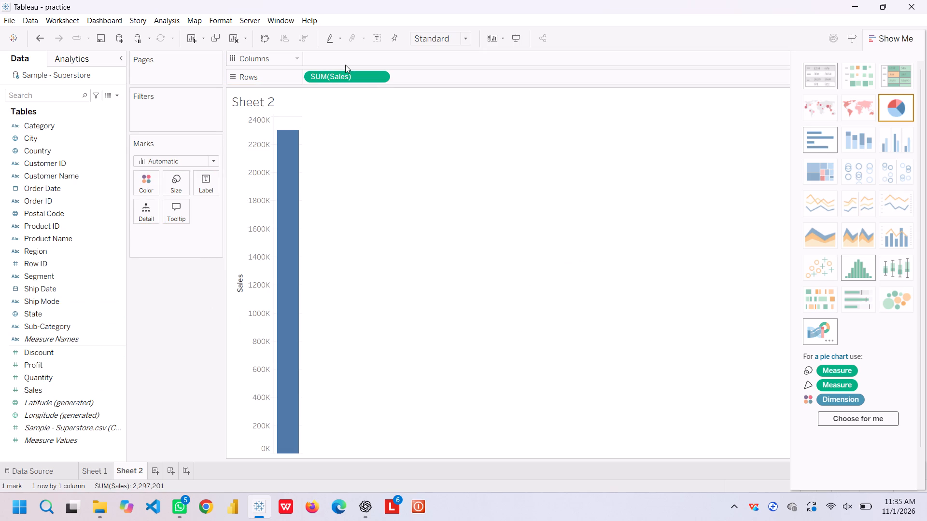
left_click_drag(346, 77, 341, 60)
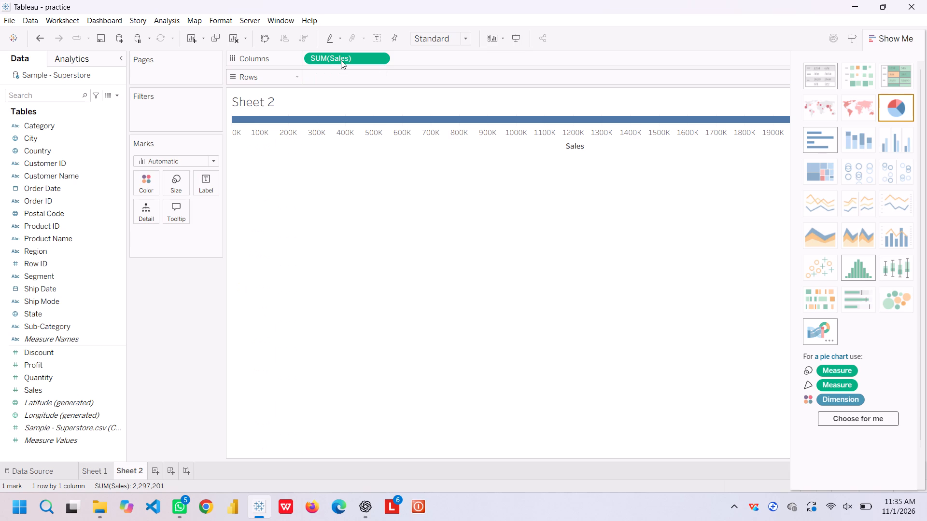
left_click_drag(42, 253, 323, 82)
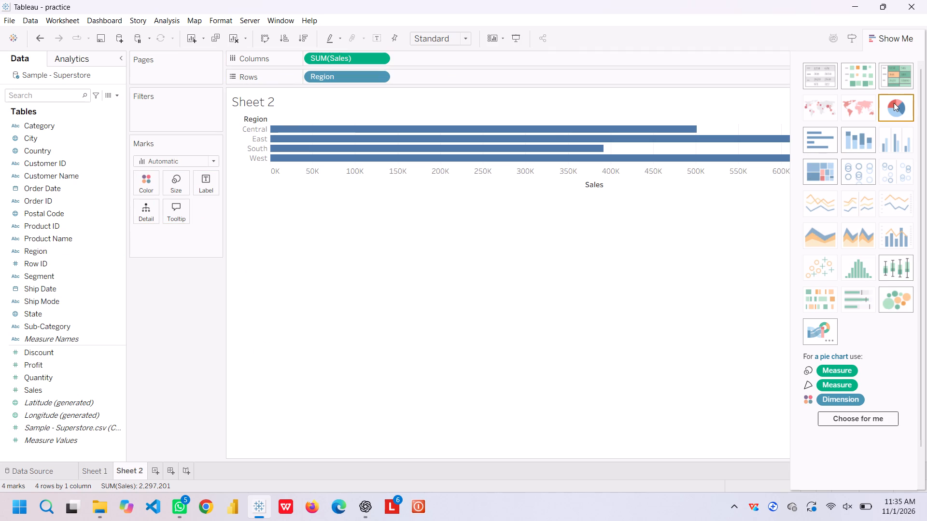
Convert the Sales by Region bars in Sheet 2 to a pie chart.
left_click(894, 103)
left_click(815, 138)
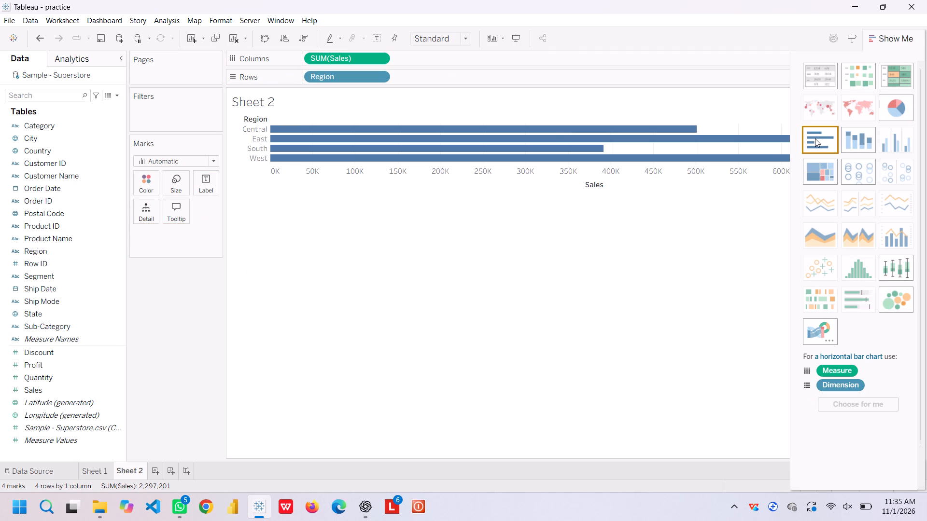
left_click(897, 110)
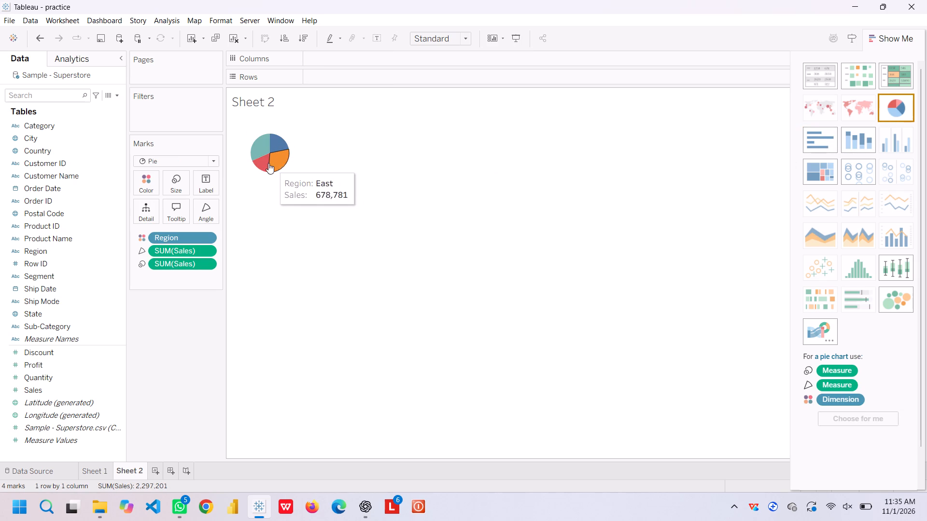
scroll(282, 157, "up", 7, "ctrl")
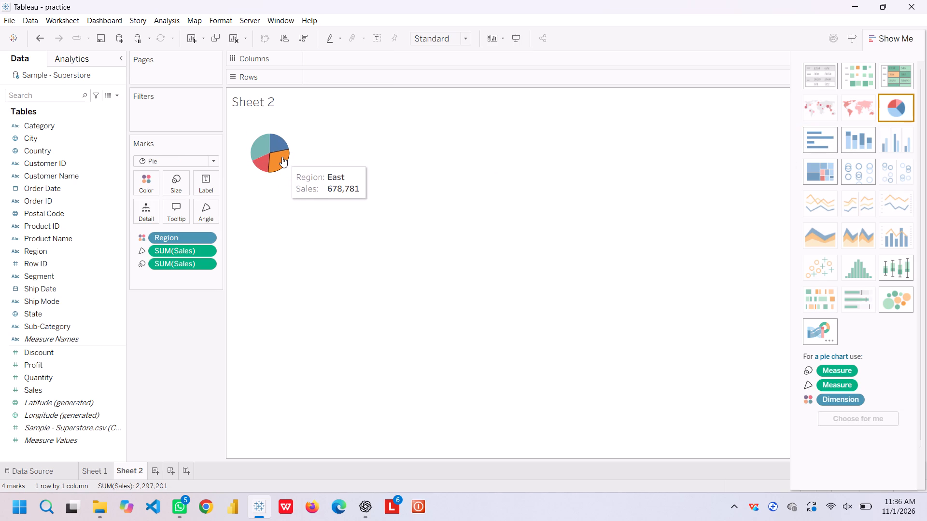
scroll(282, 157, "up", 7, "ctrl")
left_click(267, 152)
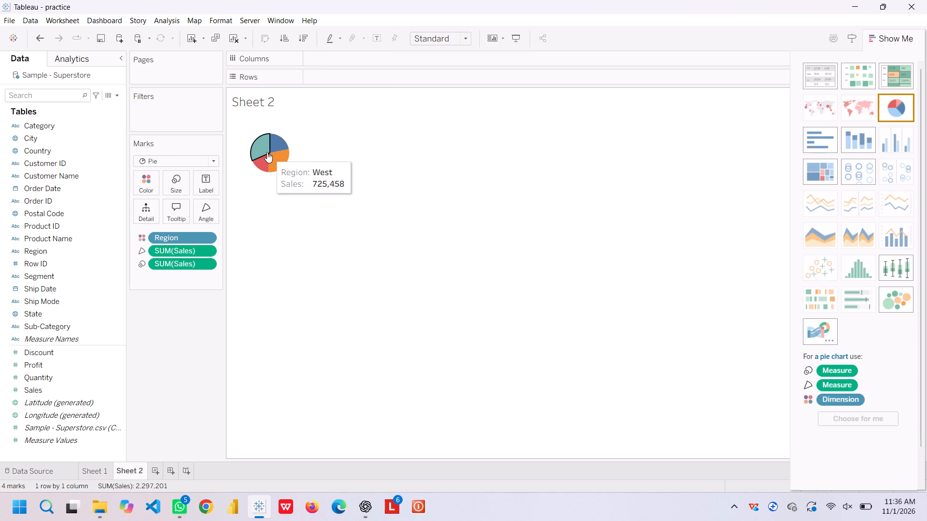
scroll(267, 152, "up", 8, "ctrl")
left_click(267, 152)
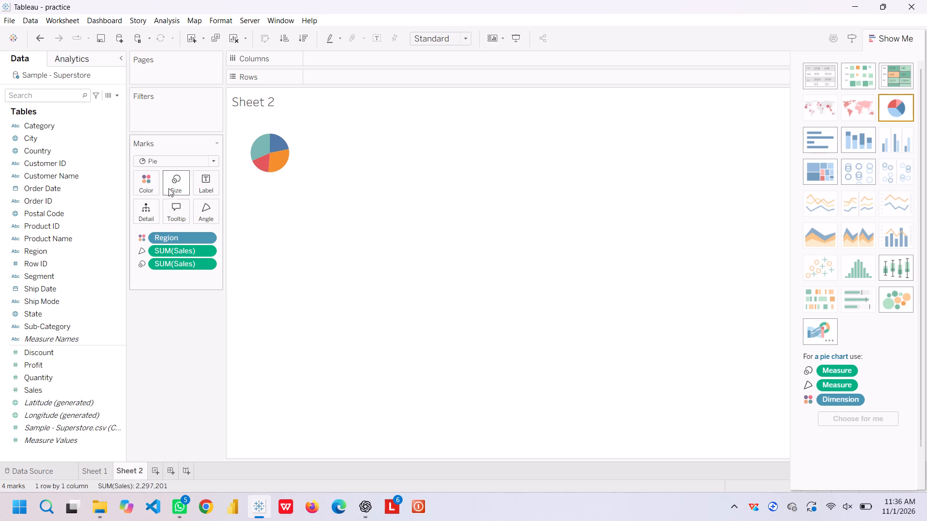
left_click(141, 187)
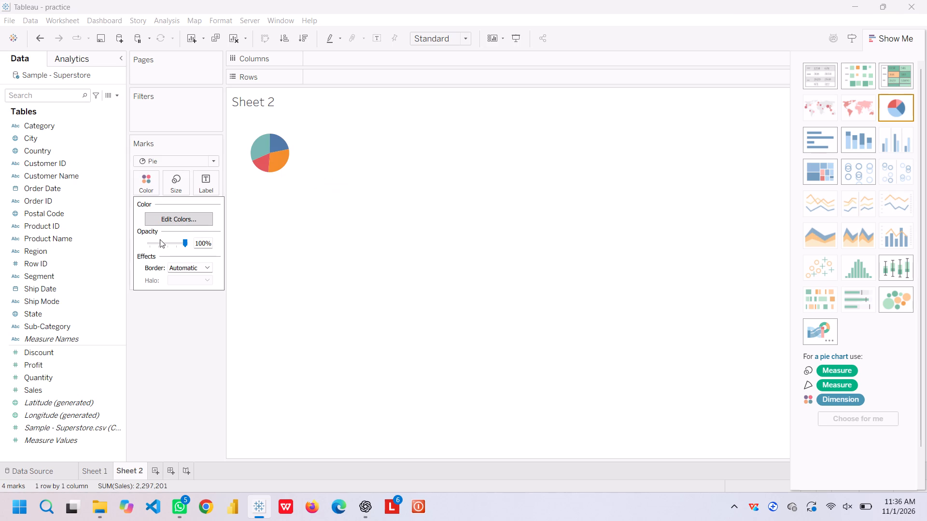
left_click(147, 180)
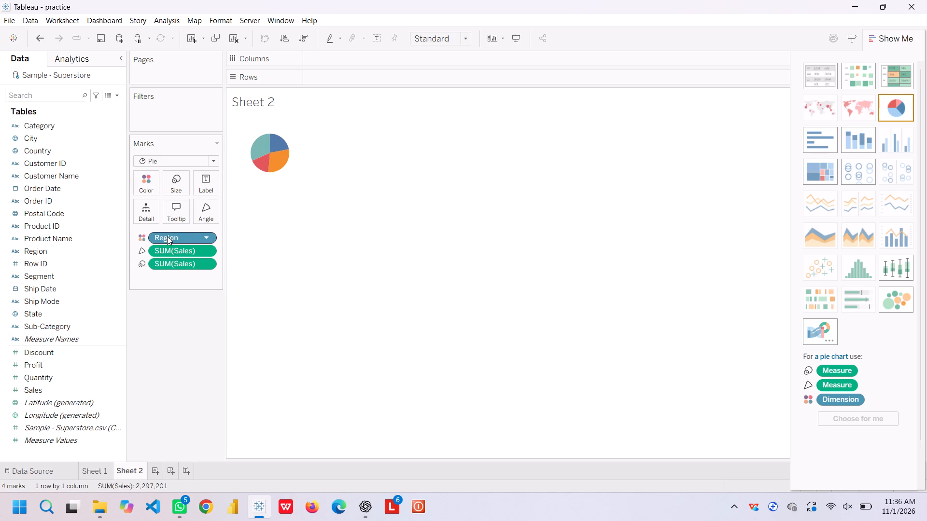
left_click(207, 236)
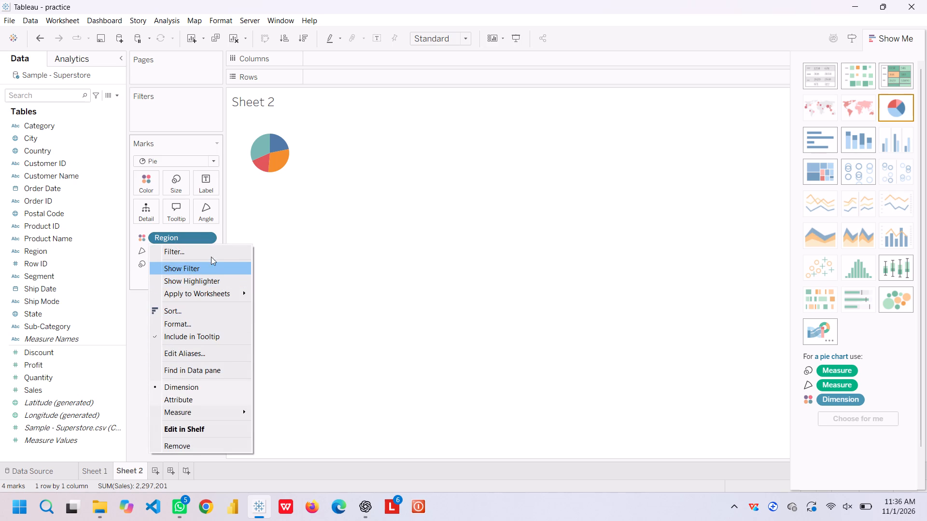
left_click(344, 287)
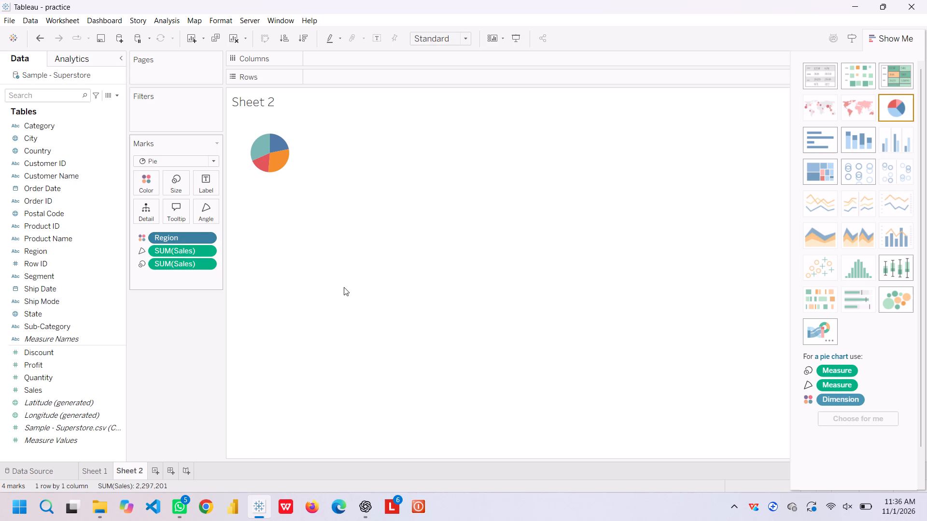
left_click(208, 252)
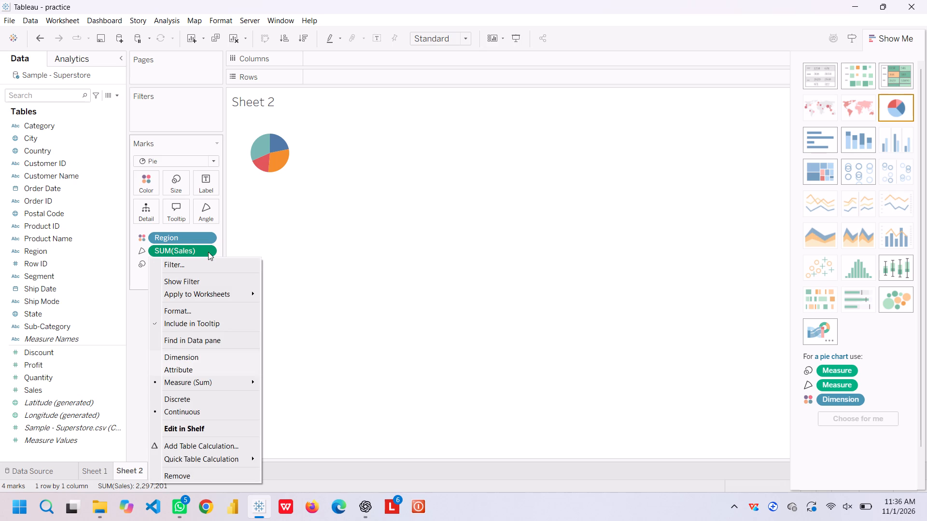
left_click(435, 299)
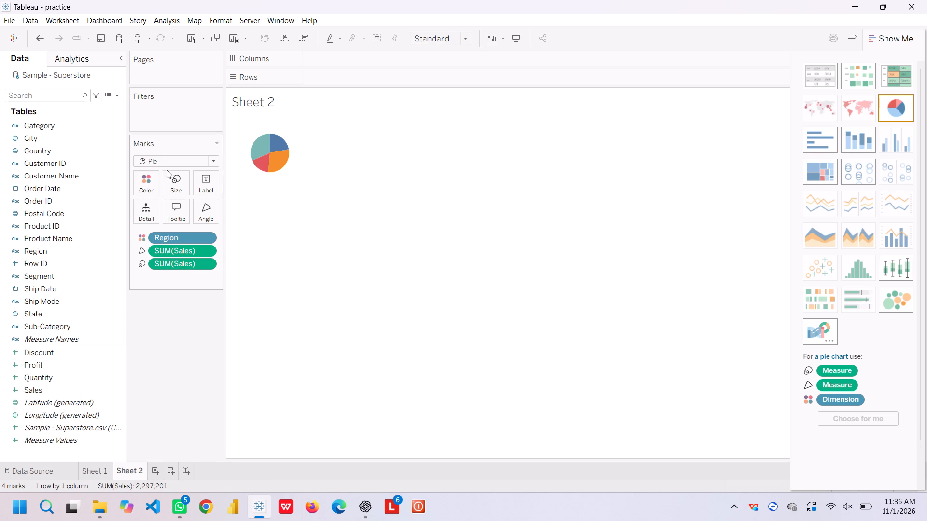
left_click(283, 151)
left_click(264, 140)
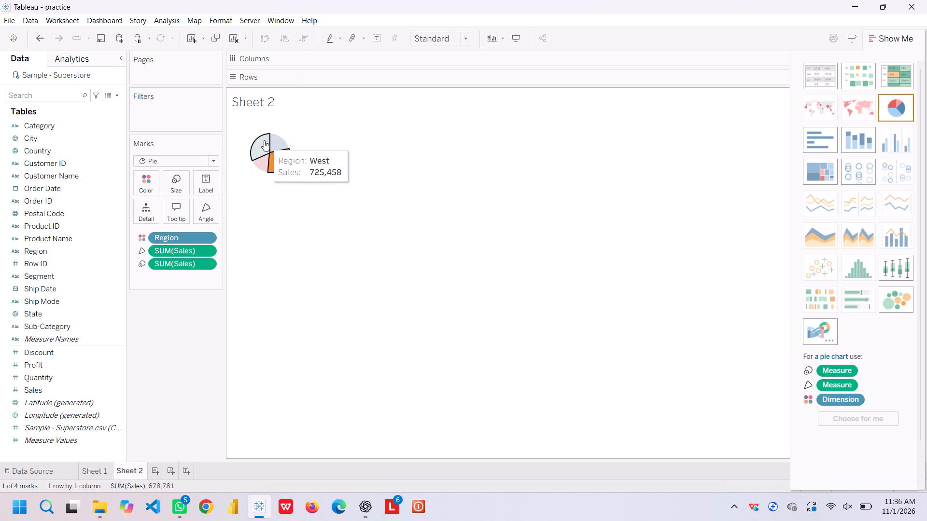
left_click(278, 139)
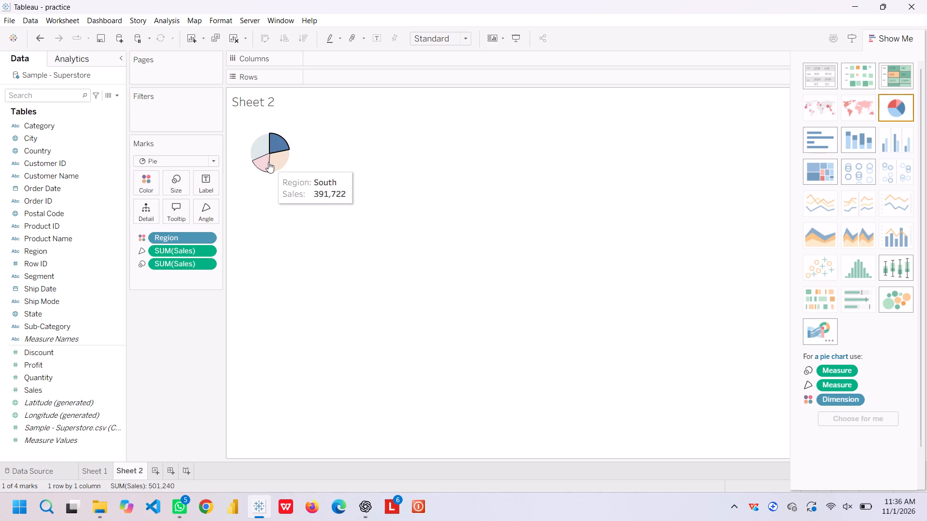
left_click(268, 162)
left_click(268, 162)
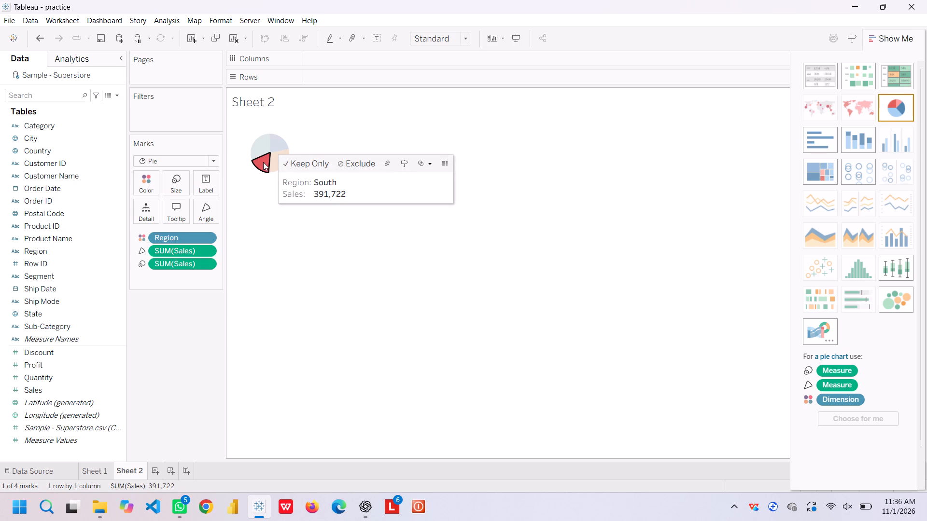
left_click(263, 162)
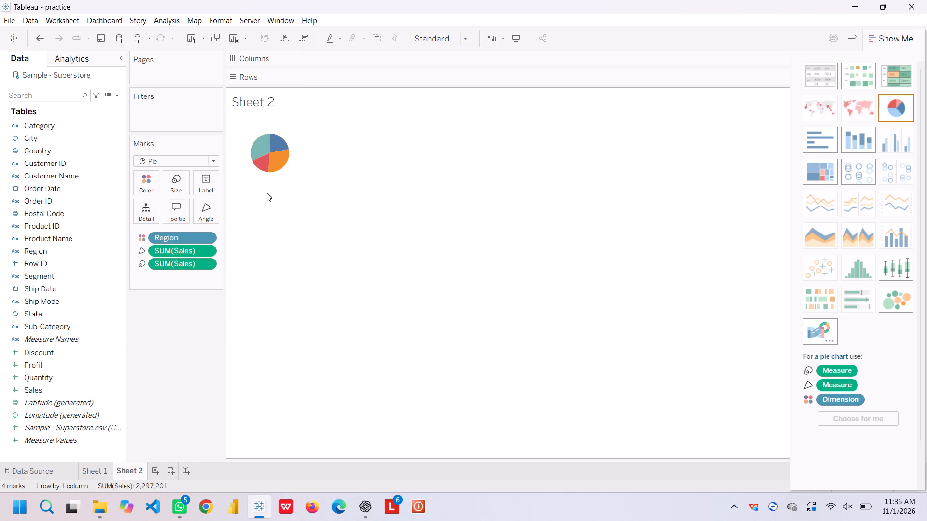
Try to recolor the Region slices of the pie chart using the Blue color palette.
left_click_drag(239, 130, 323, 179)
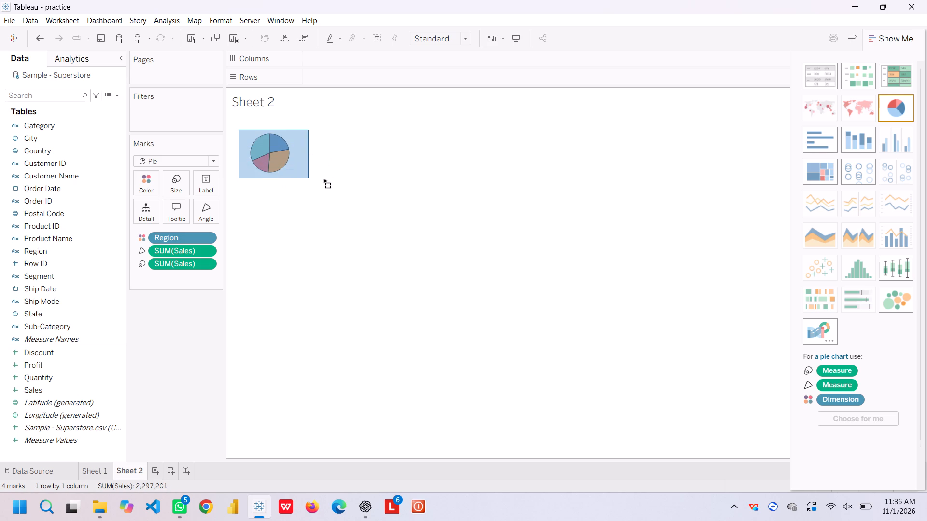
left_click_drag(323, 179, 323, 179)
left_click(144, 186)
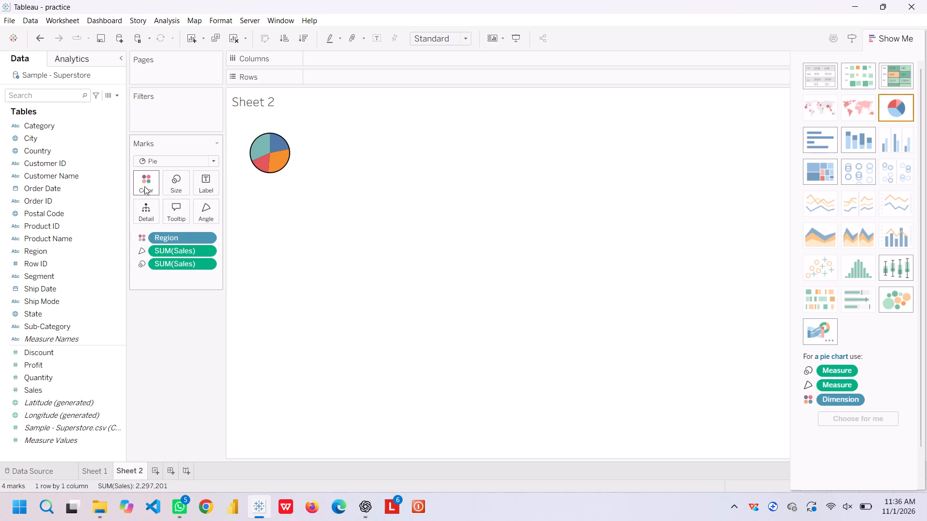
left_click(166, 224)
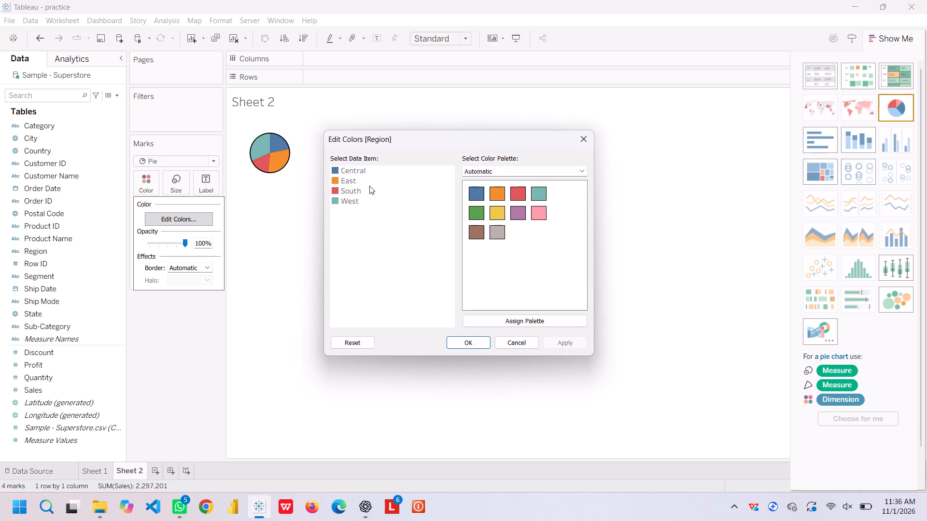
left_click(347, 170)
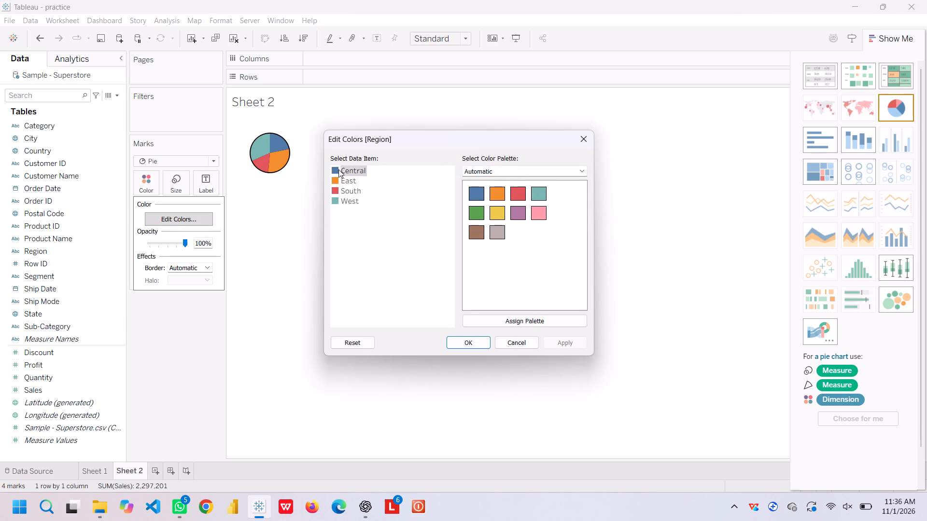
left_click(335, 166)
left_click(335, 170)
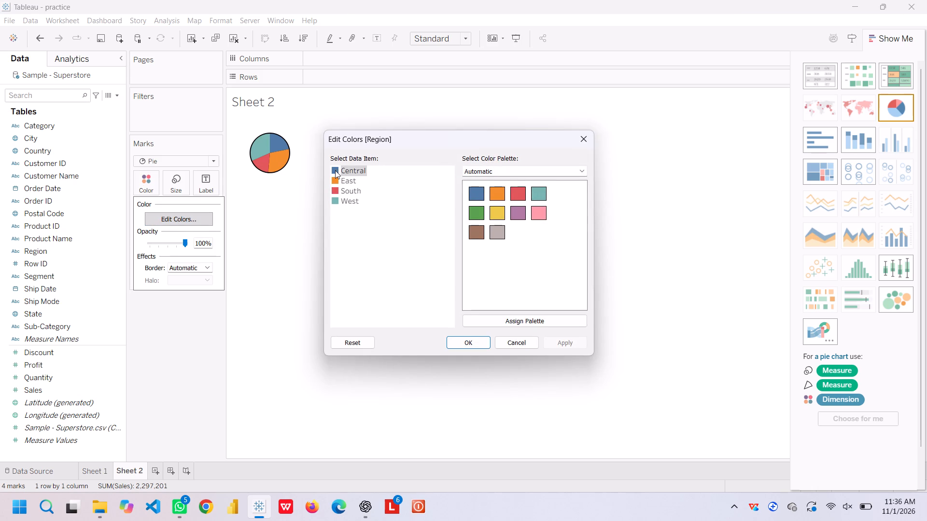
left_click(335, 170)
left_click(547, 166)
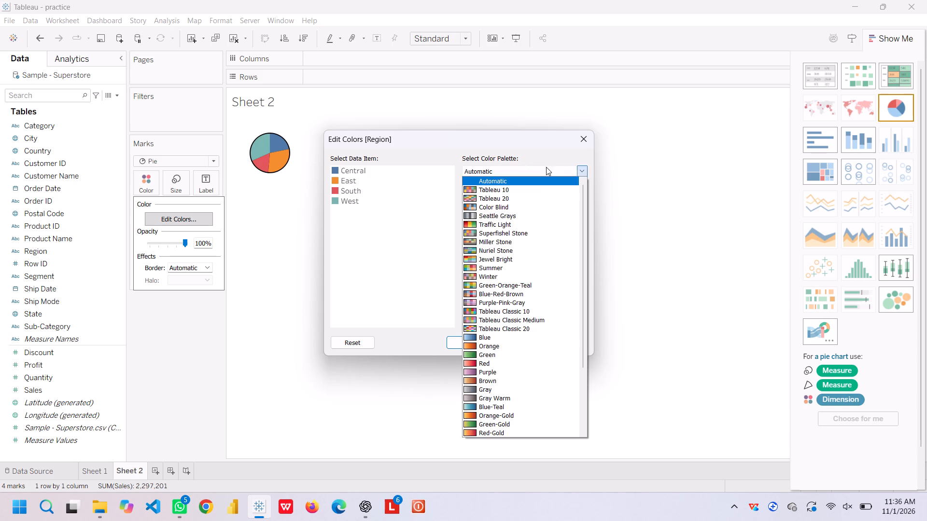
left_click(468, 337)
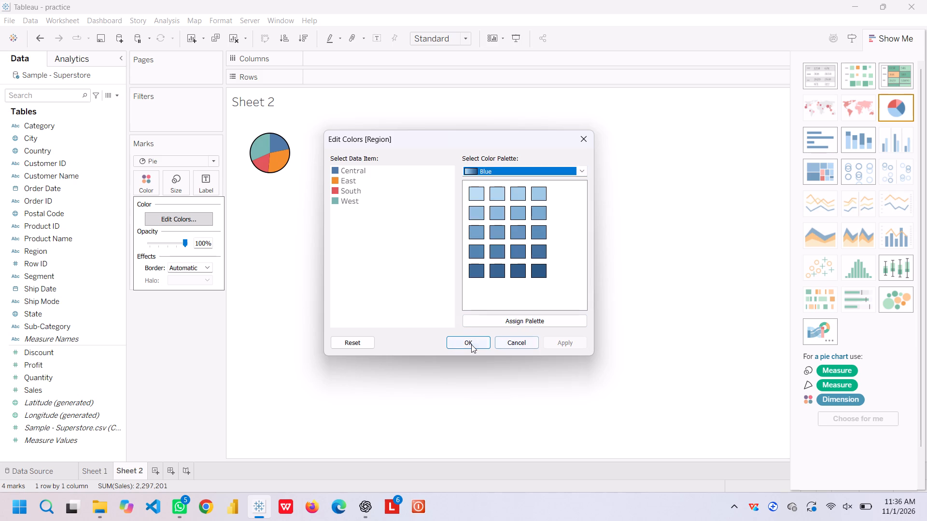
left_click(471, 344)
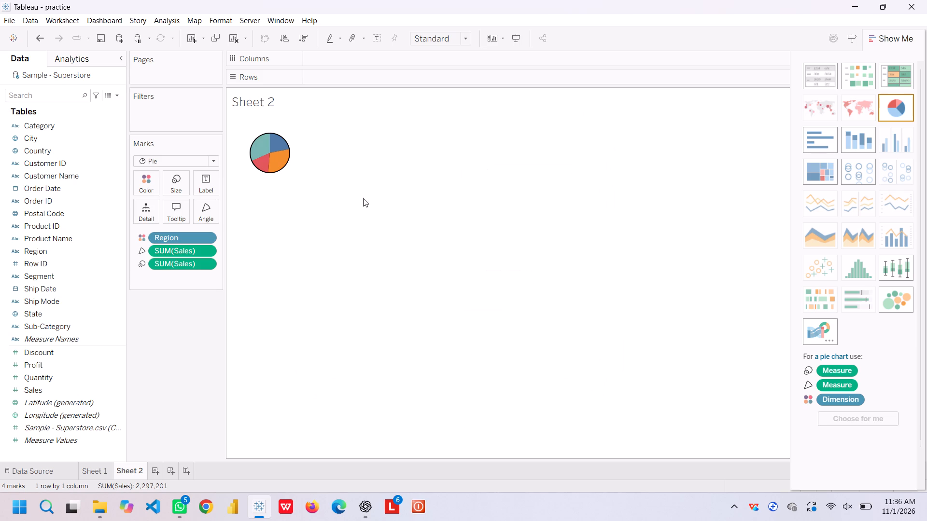
Set the header shading of the Region field to blue in its formatting options.
left_click(275, 156)
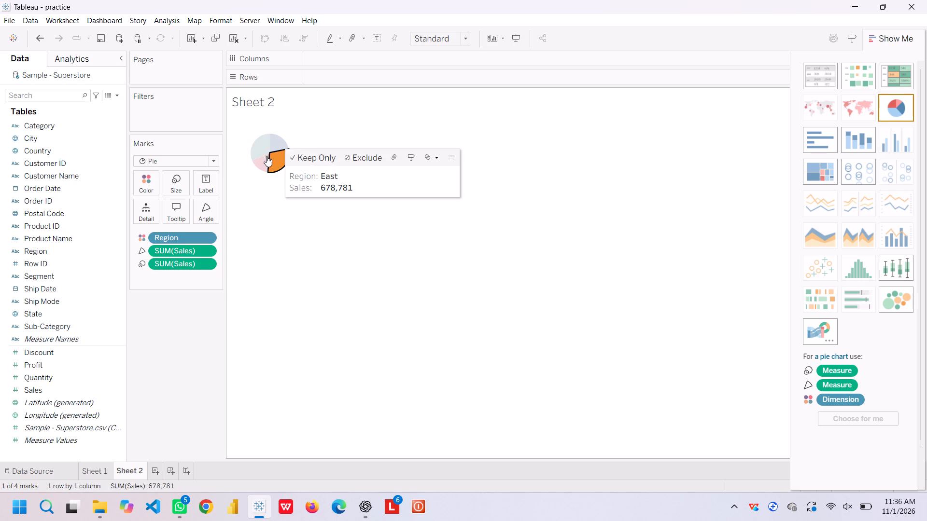
left_click(269, 207)
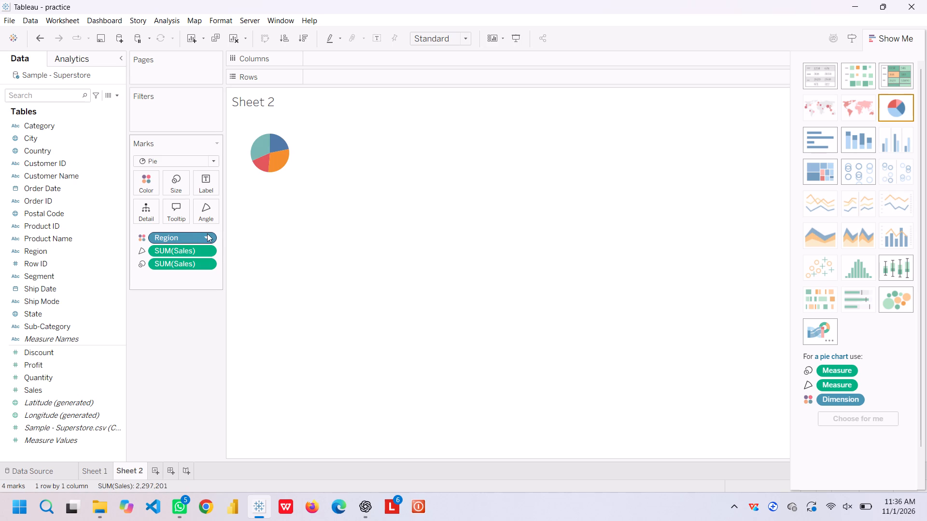
left_click(208, 234)
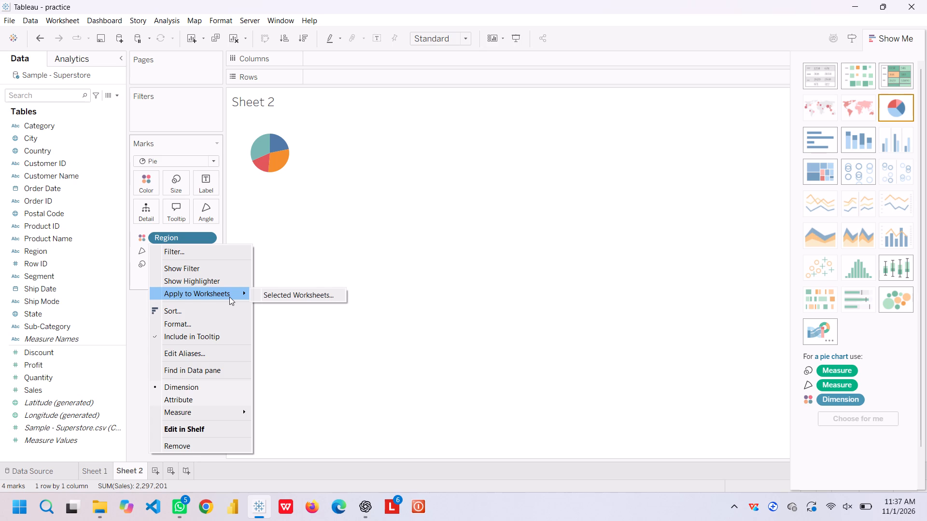
left_click(198, 323)
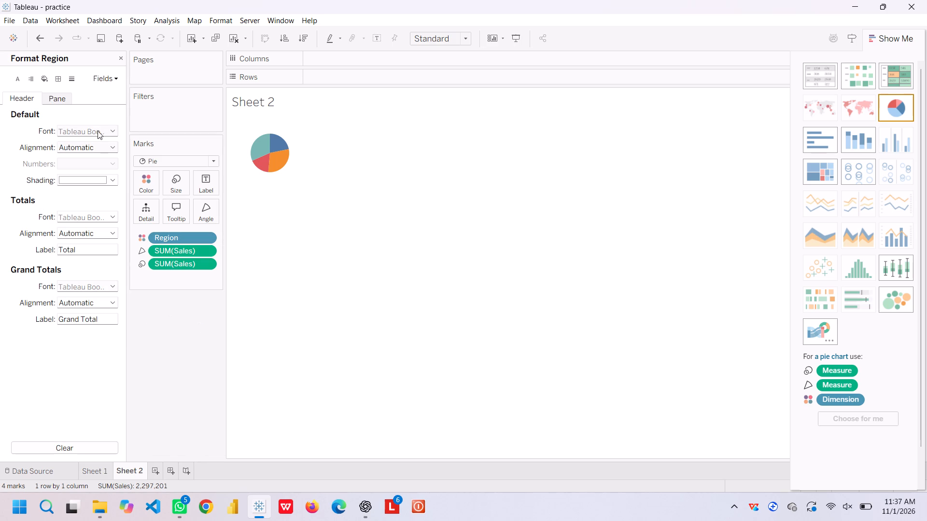
left_click(114, 184)
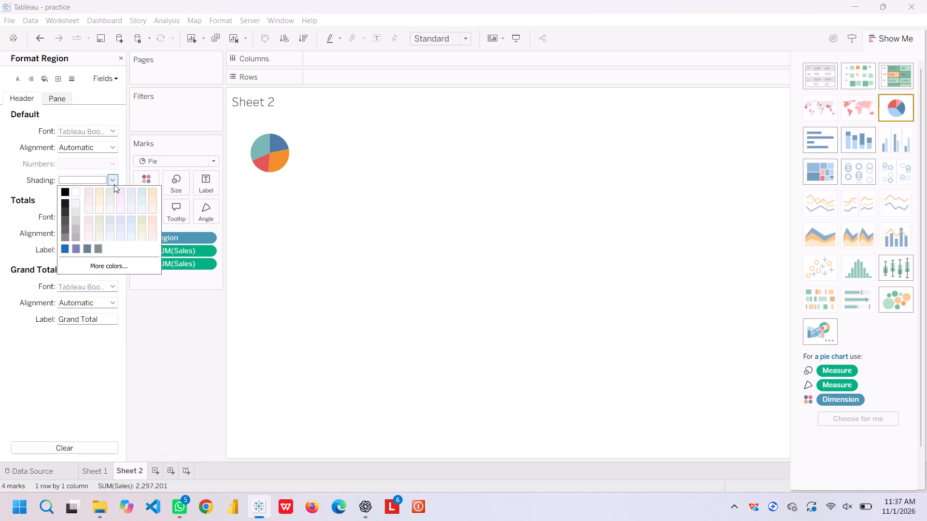
left_click(65, 247)
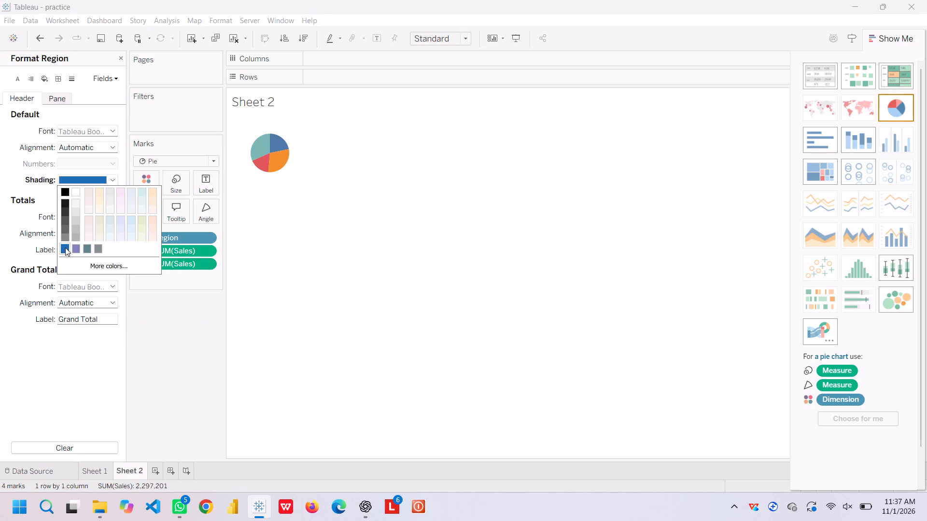
left_click(339, 278)
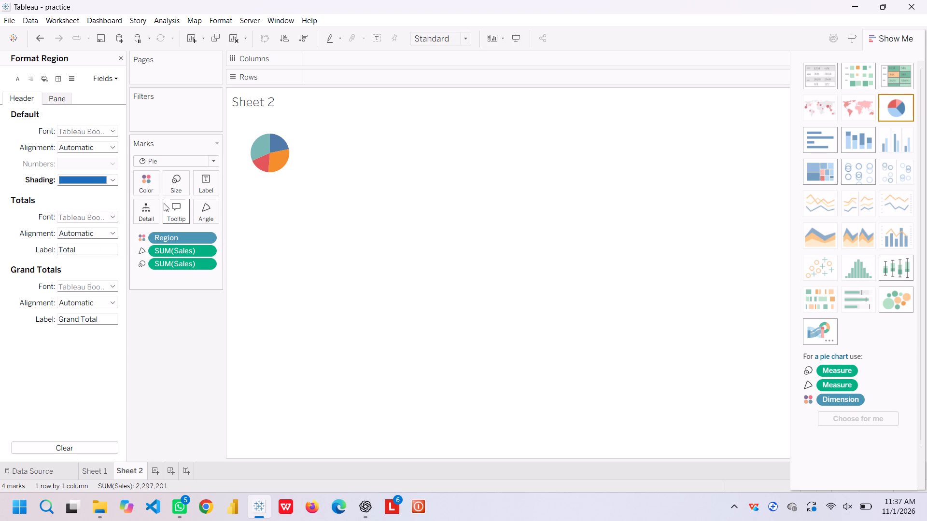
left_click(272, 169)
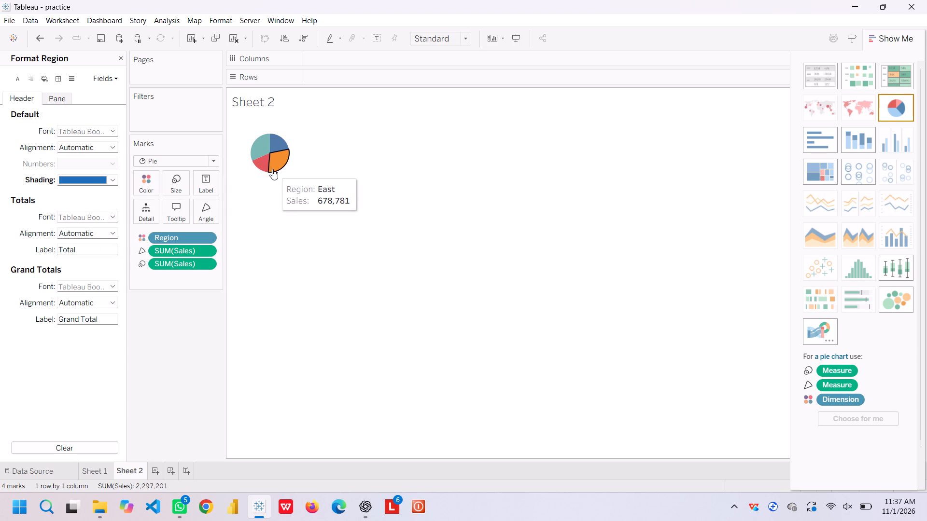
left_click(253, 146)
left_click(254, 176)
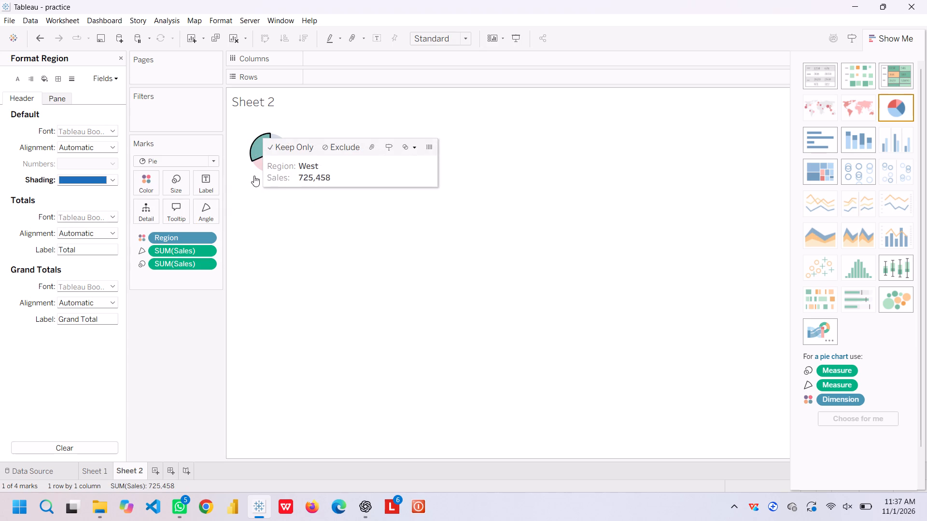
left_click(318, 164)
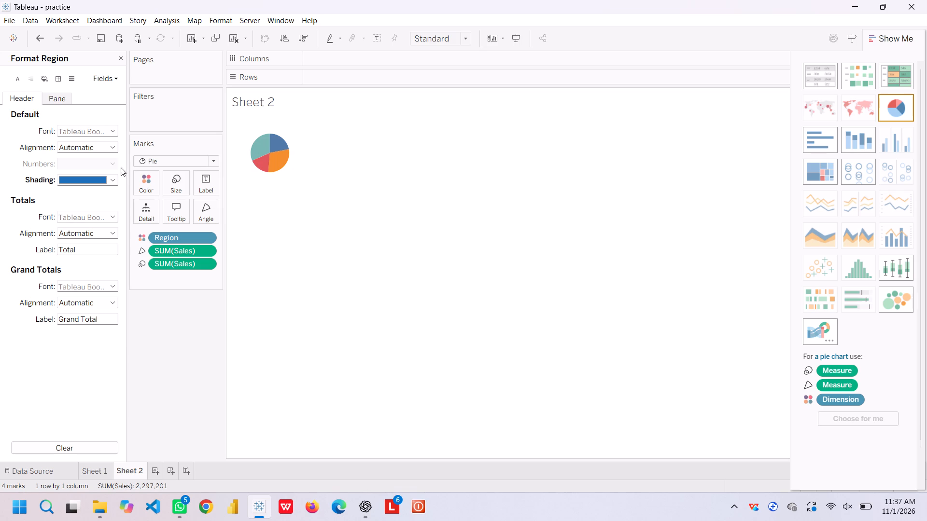
Recolor the pie slices from the Blue palette: the darkest blue for Central, a lighter dark blue for East, and a medium blue for South.
left_click(146, 177)
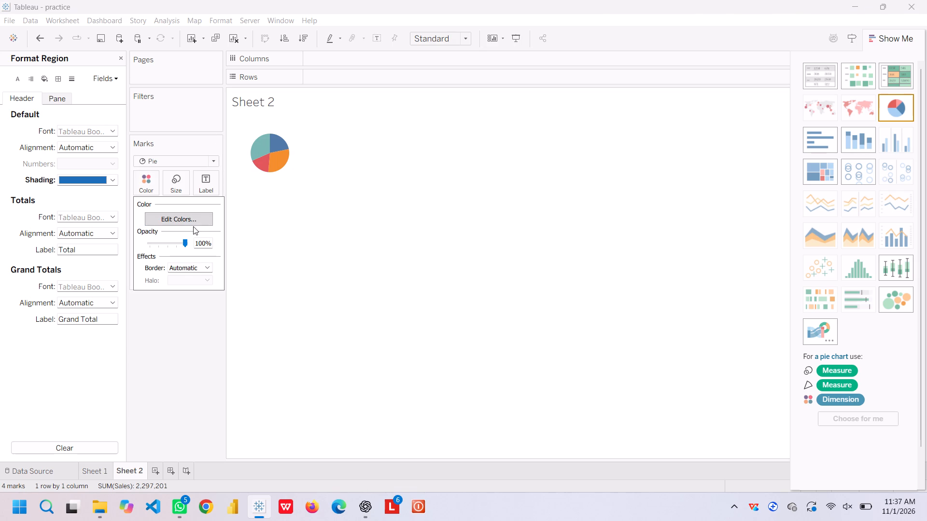
left_click(197, 224)
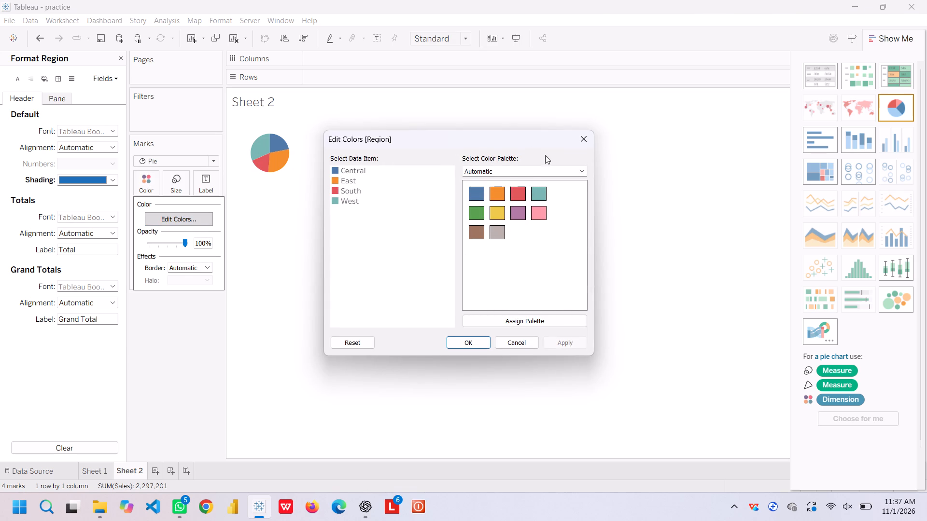
left_click(497, 169)
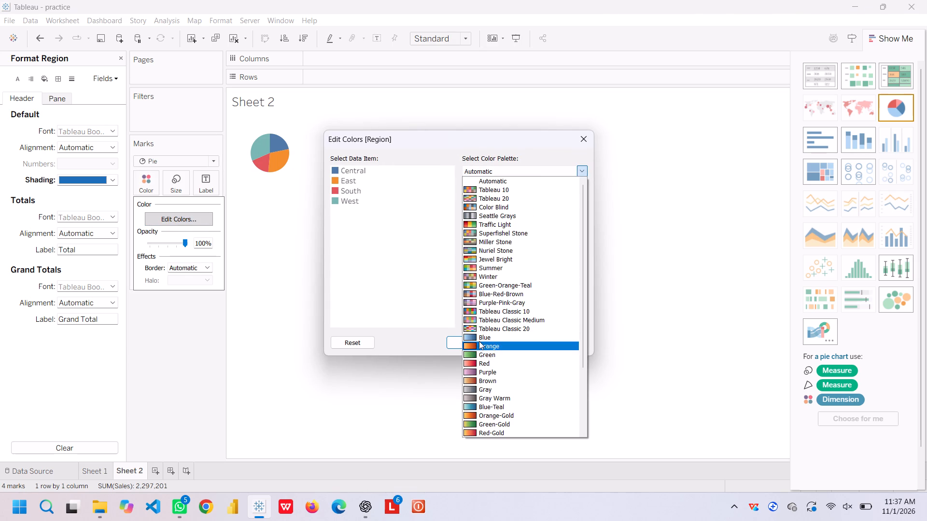
double_click(479, 341)
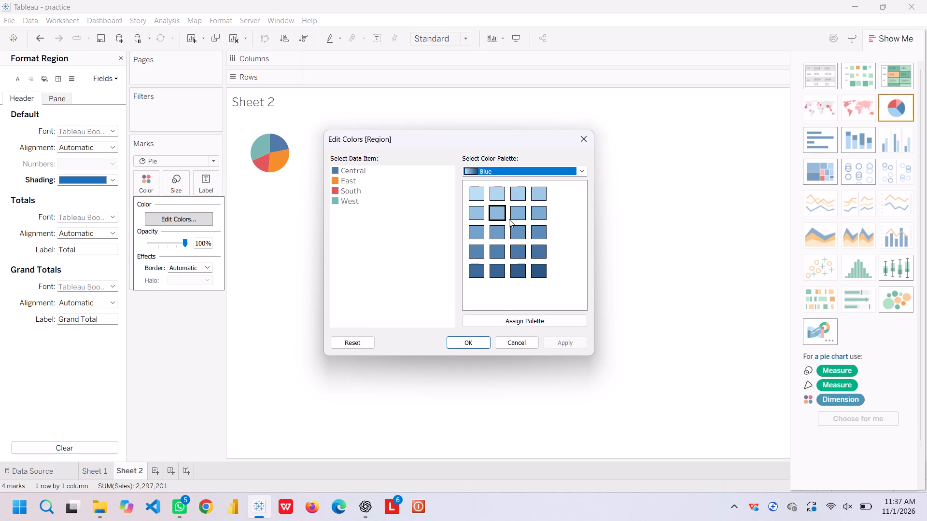
left_click(334, 168)
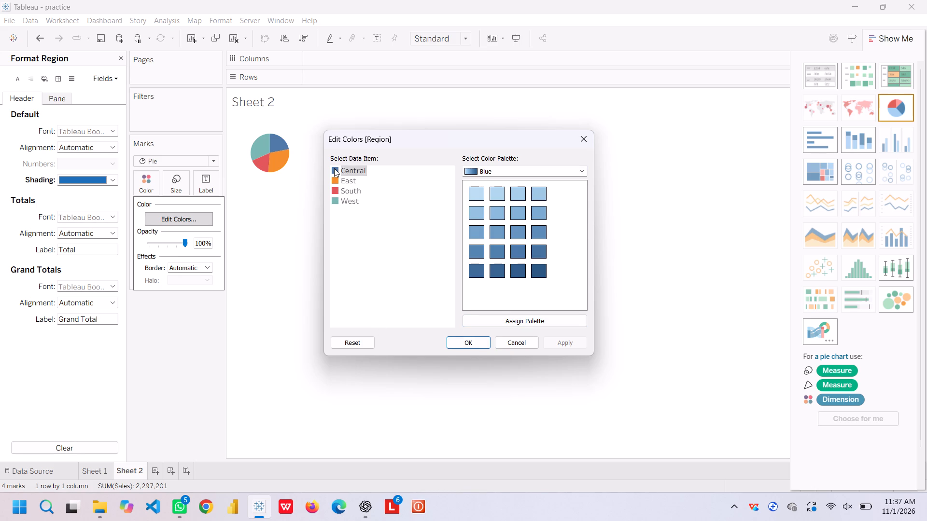
left_click(544, 267)
left_click(342, 180)
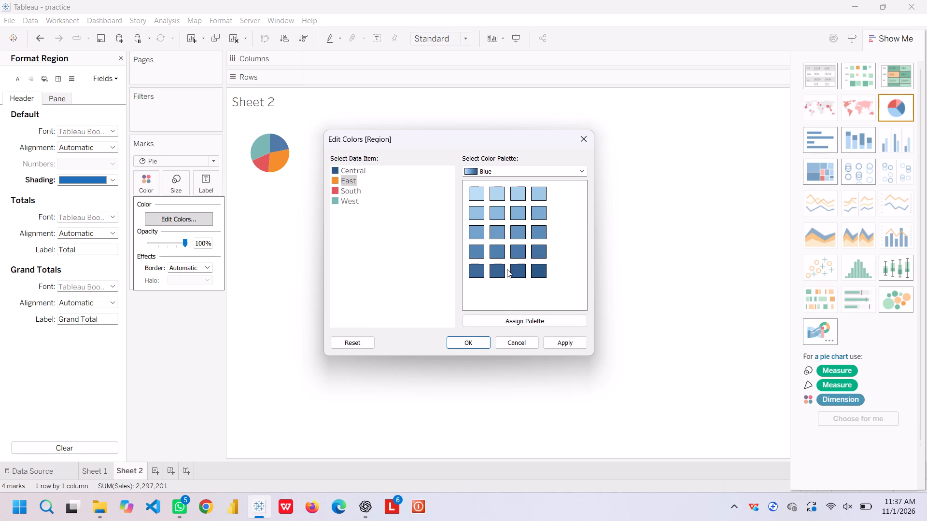
left_click(544, 255)
left_click(360, 192)
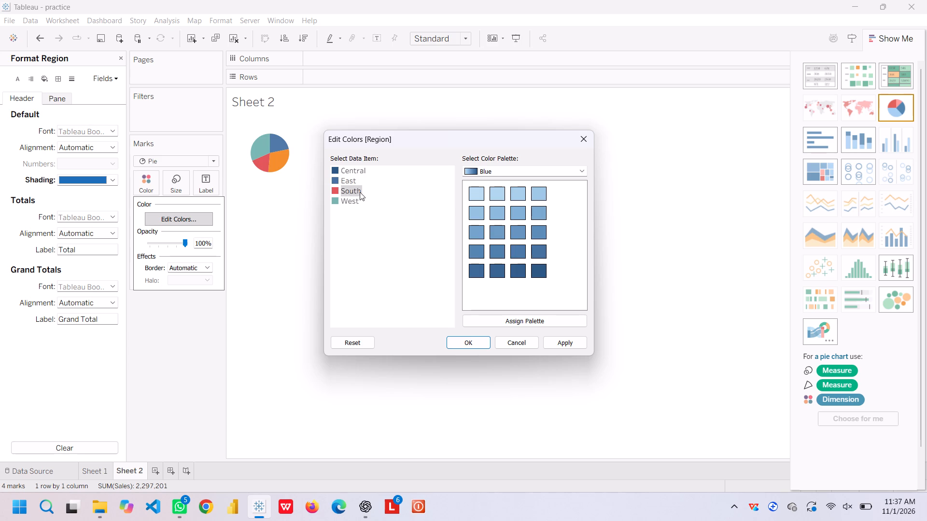
left_click(542, 231)
left_click(566, 337)
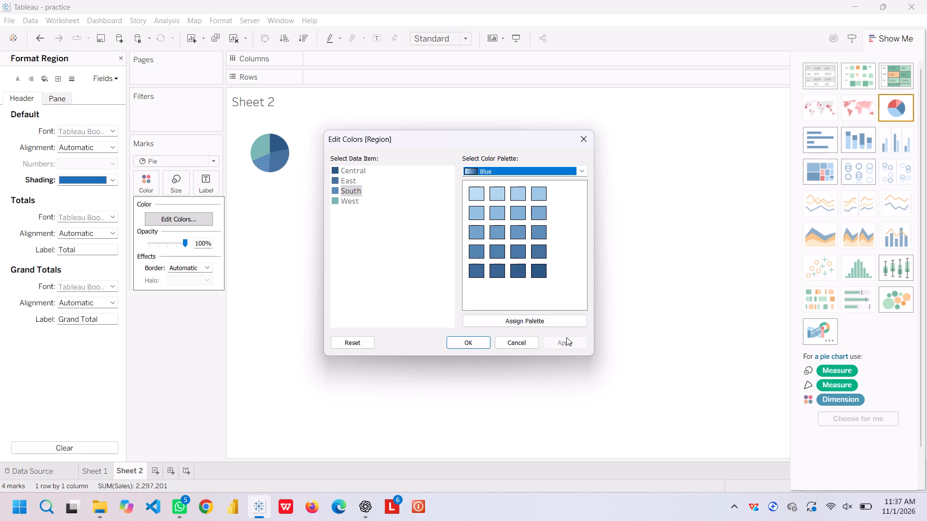
left_click_drag(566, 337, 370, 306)
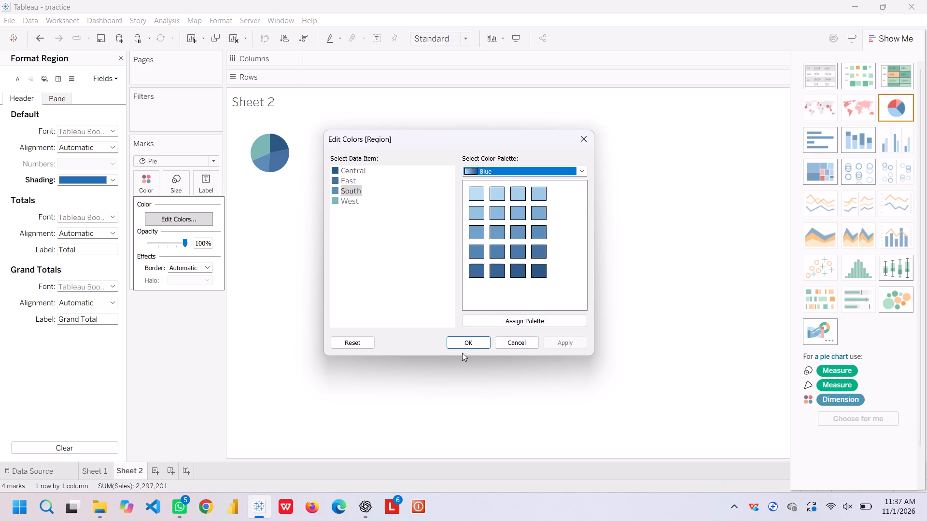
double_click(462, 347)
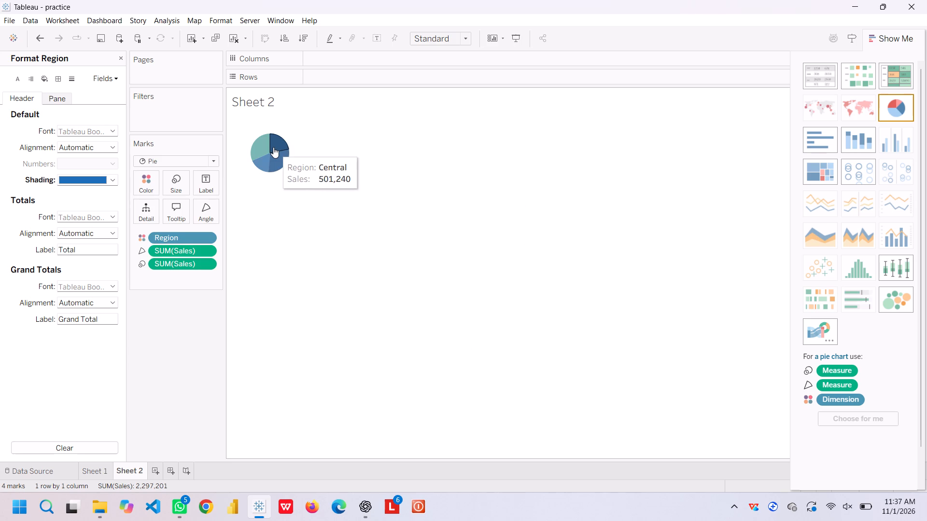
Show mark labels with the sales values on the pie chart slices.
scroll(273, 147, "up", 15, "ctrl")
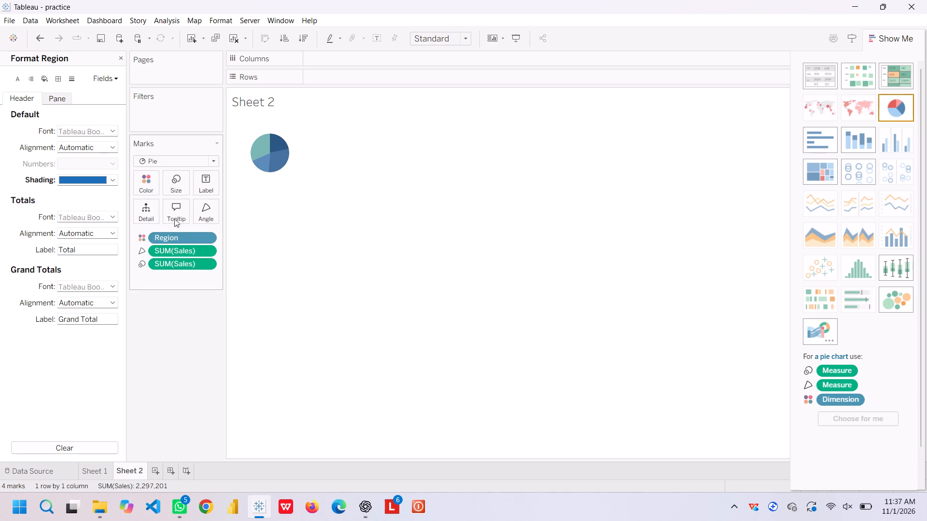
left_click(205, 190)
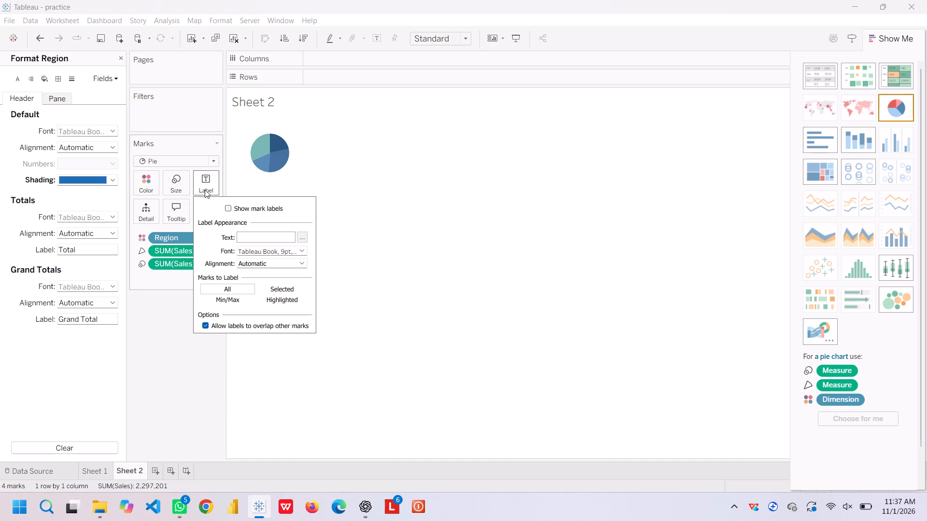
left_click(231, 206)
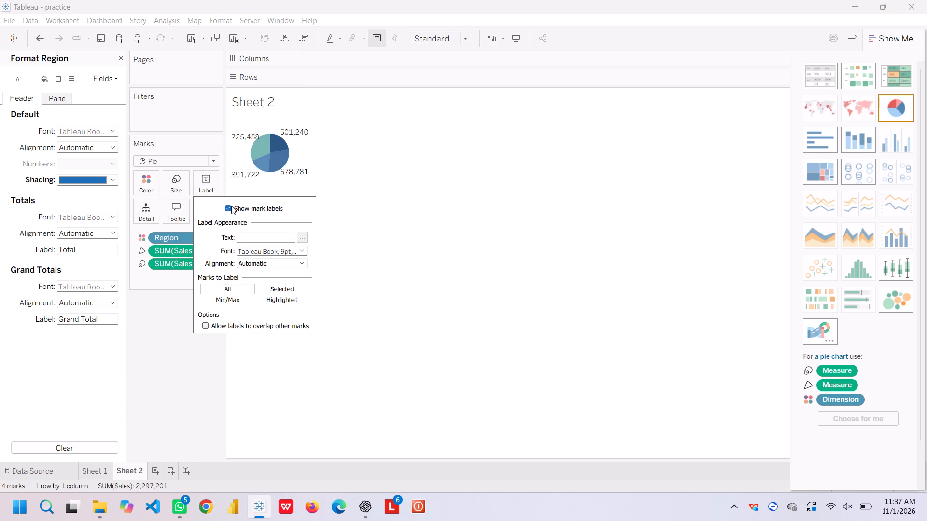
left_click(401, 195)
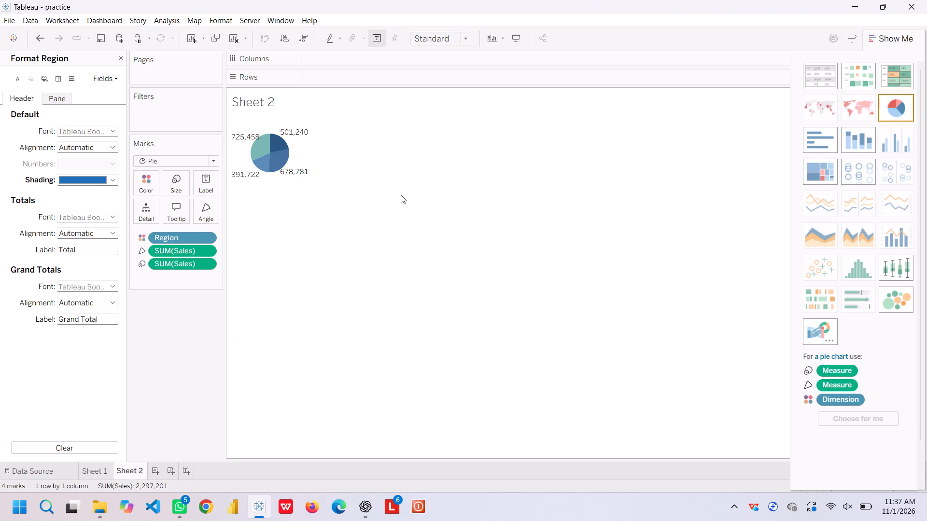
scroll(401, 195, "up", 5, "ctrl")
Replace the sheet title of the pie chart with "Region By Sales".
double_click(281, 100)
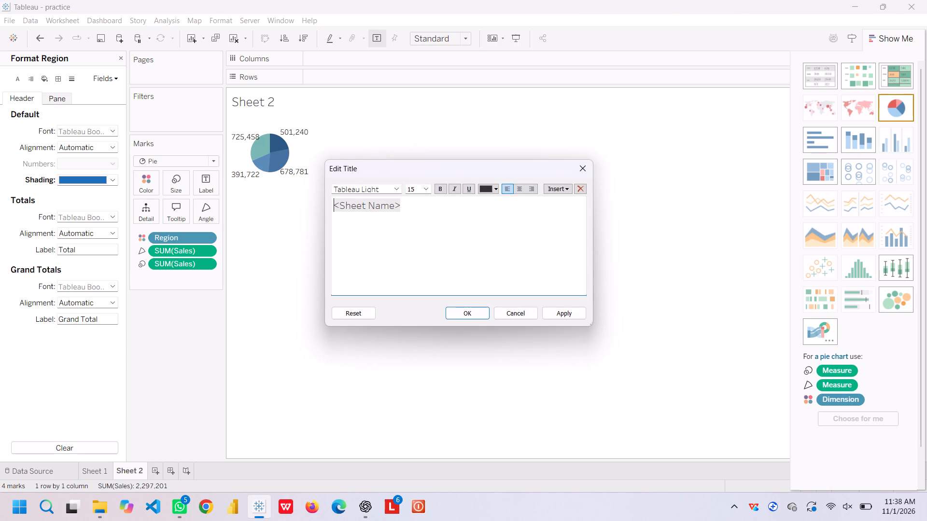
left_click_drag(418, 206, 325, 209)
type("Sal")
key("BackSpace")
key("BackSpace")
key("BackSpace")
key("BackSpace")
type("Re")
key("g")
type("ion By")
key("space")
type("Sales")
key("Return")
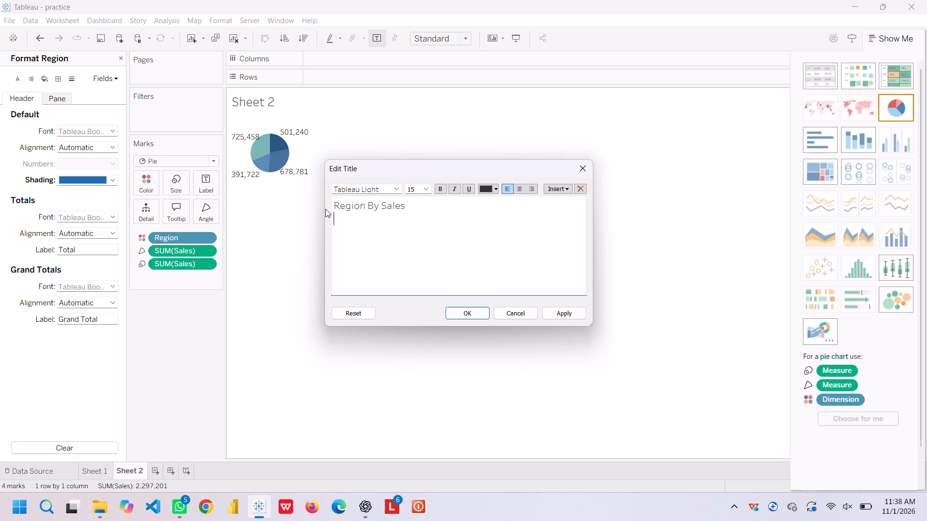
left_click(466, 311)
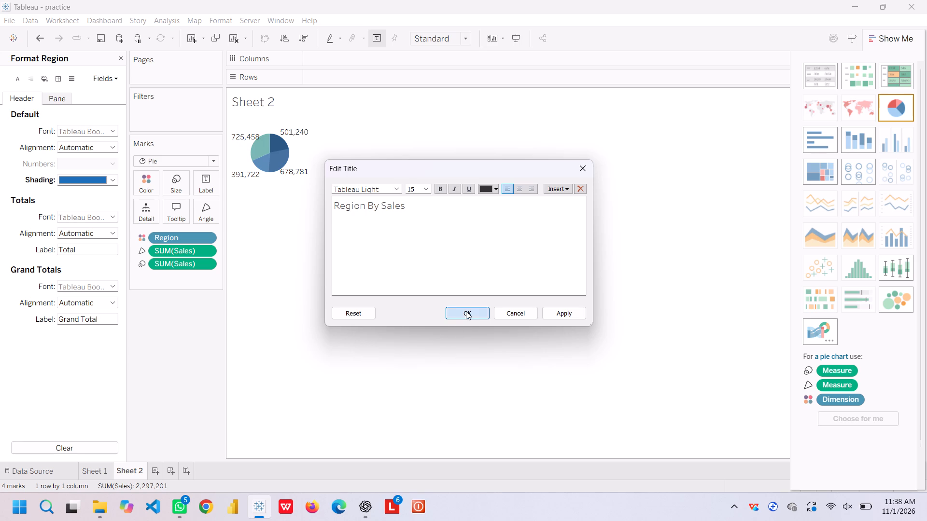
Make the "Region By Sales" title of the pie chart bold.
double_click(263, 94)
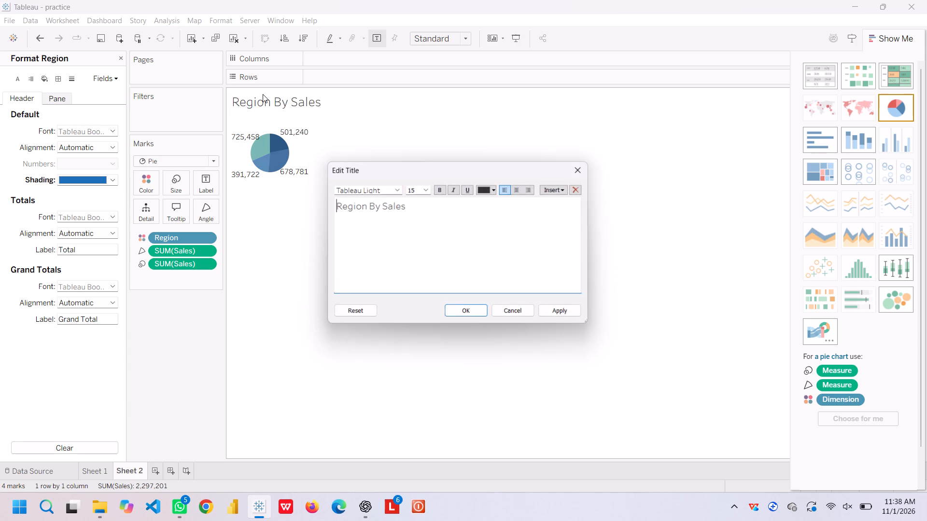
left_click_drag(421, 203, 277, 201)
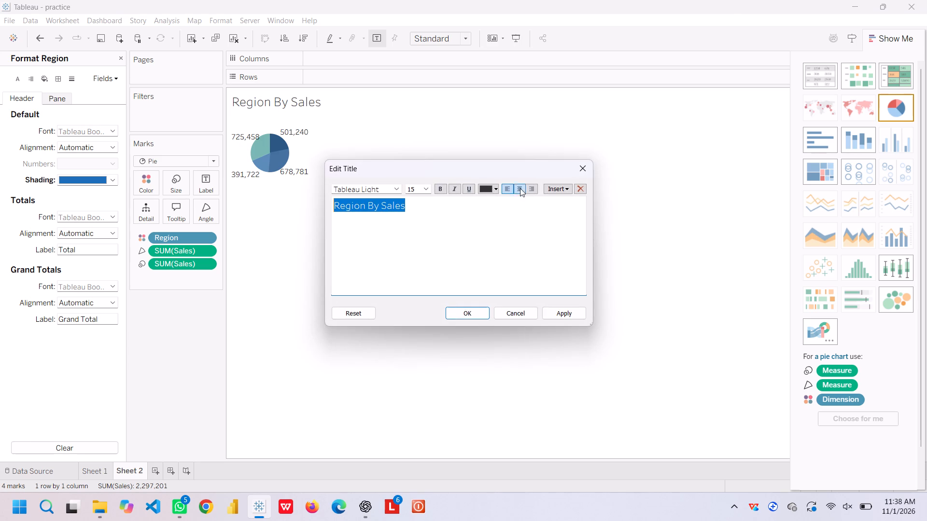
left_click(437, 184)
left_click(463, 308)
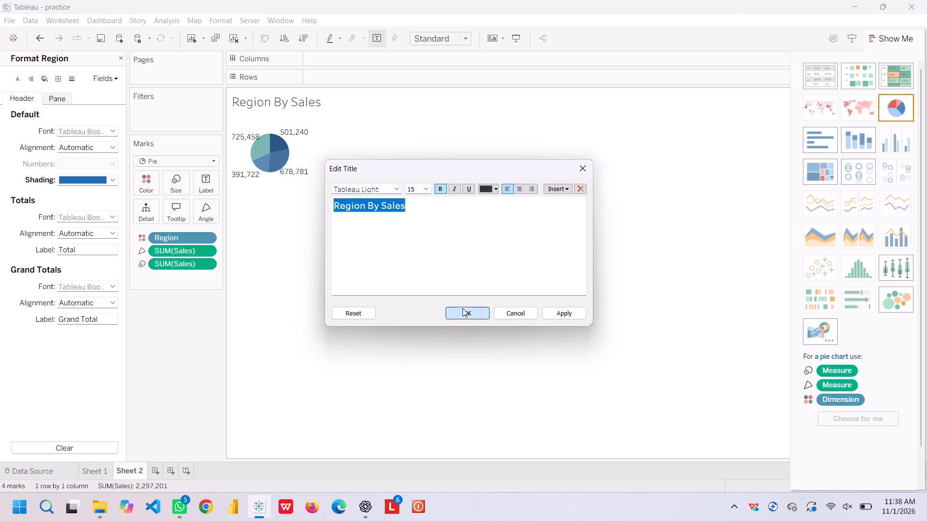
Make the "Category By Sales" title on Sheet 1 bold.
left_click(91, 472)
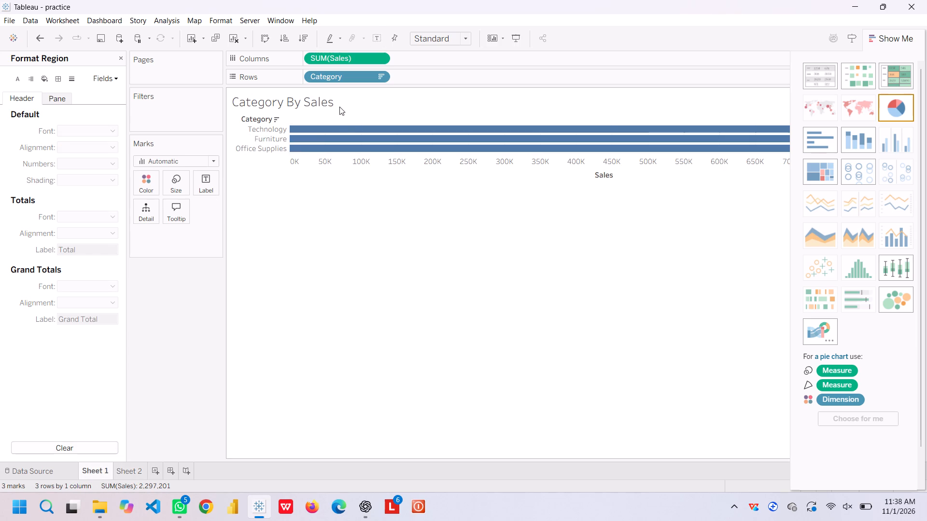
double_click(339, 107)
left_click_drag(423, 202, 293, 197)
left_click(441, 191)
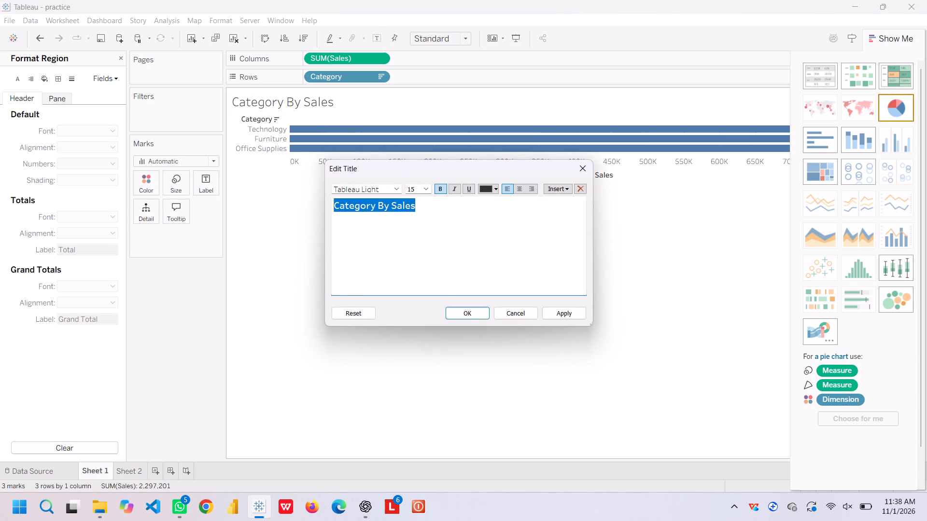
left_click(465, 313)
left_click(396, 325)
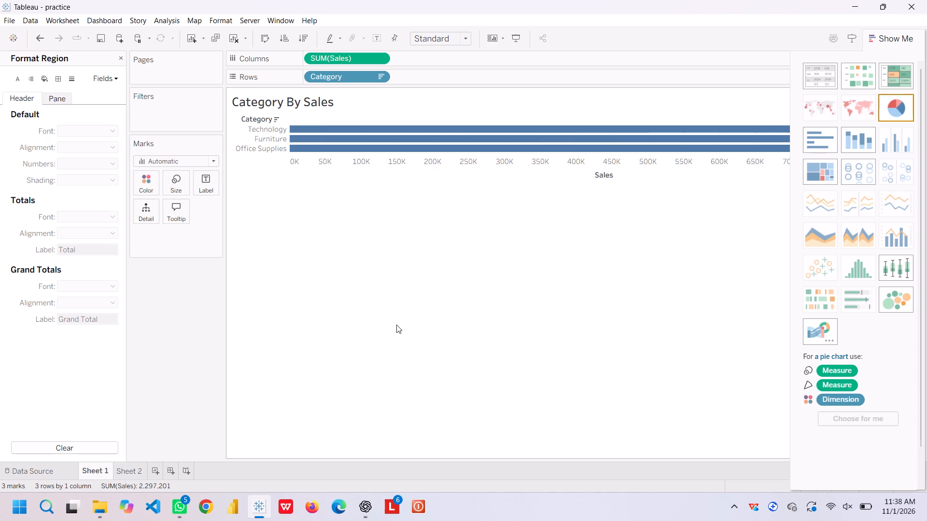
Close the formatting options and color the Sheet 1 sales bars by the Category field.
left_click(121, 61)
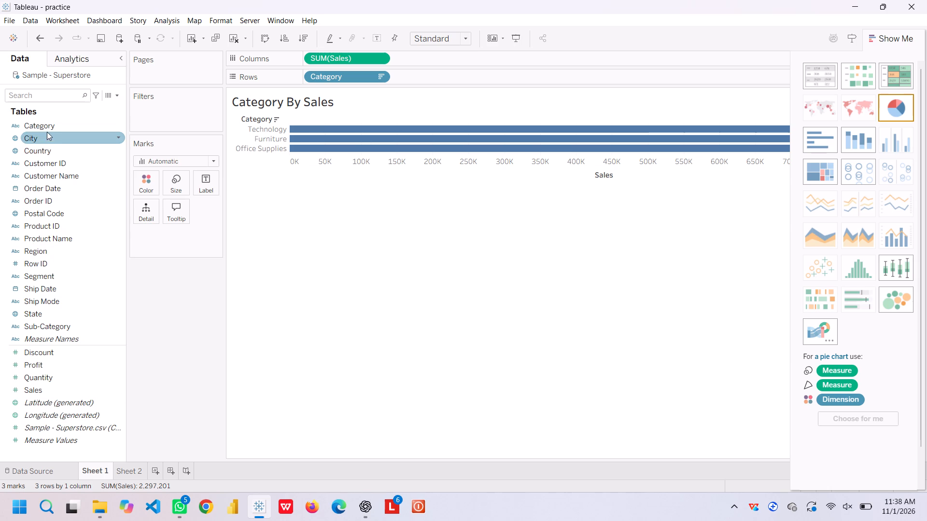
left_click_drag(54, 126, 142, 180)
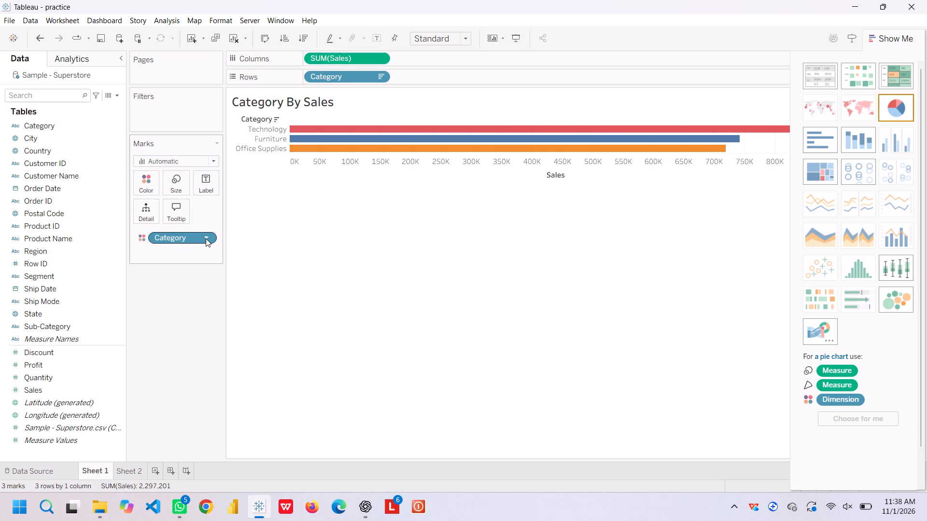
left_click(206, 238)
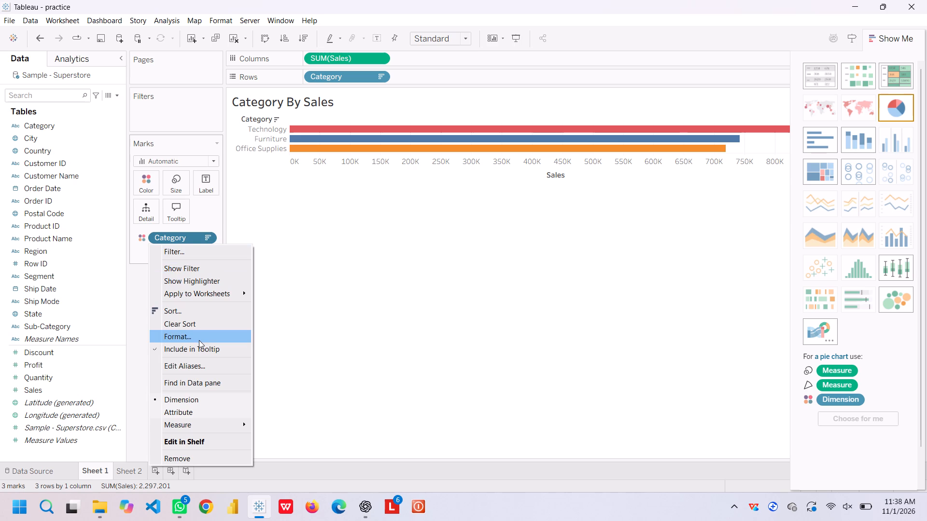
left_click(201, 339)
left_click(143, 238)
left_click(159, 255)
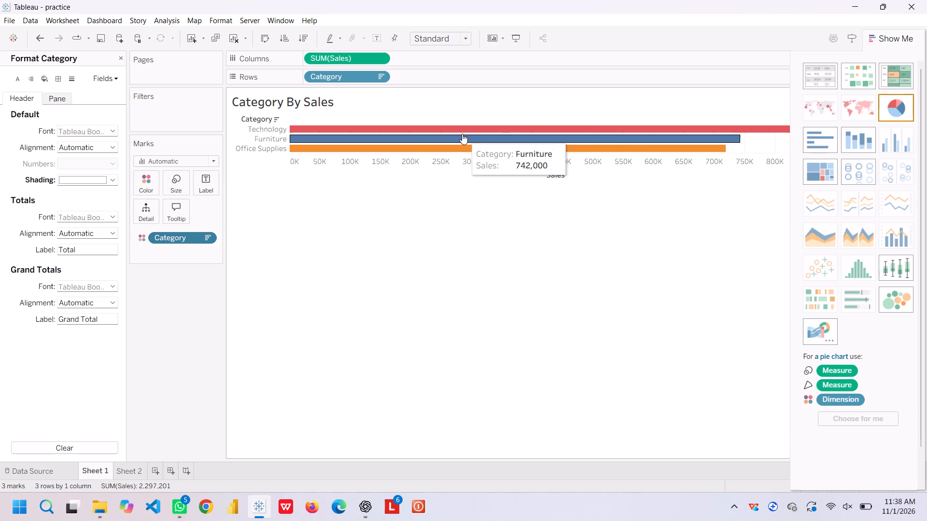
Recolor the category bars from the Blue palette: the darkest blue for Technology, a medium blue for Furniture, and a light blue for Office Supplies.
left_click(146, 181)
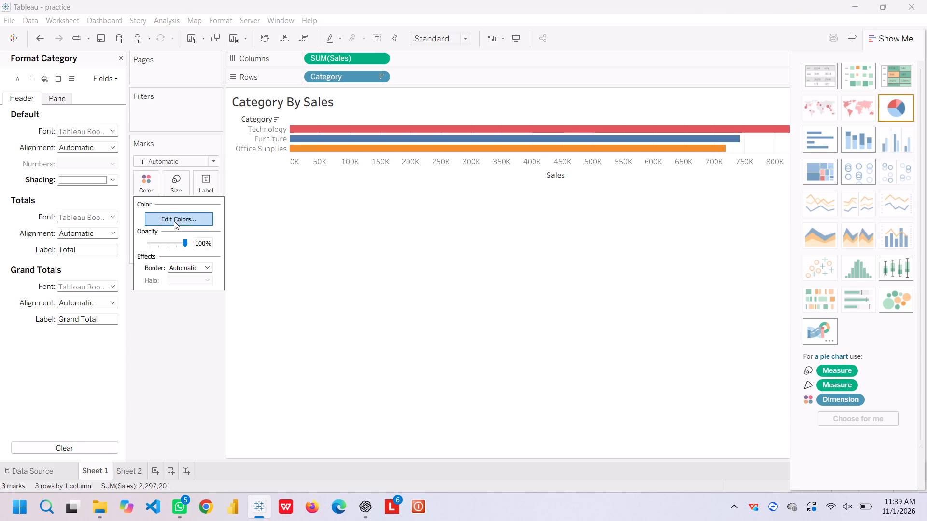
left_click(174, 221)
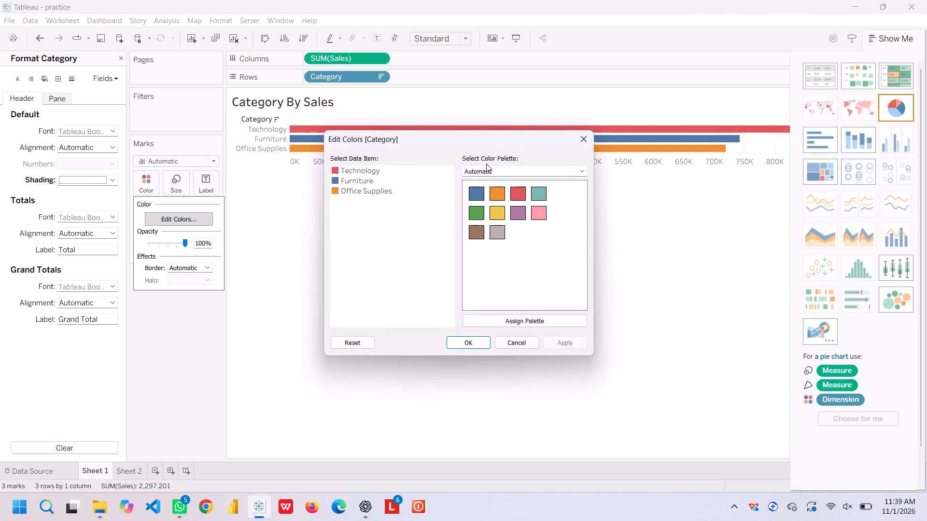
left_click(496, 169)
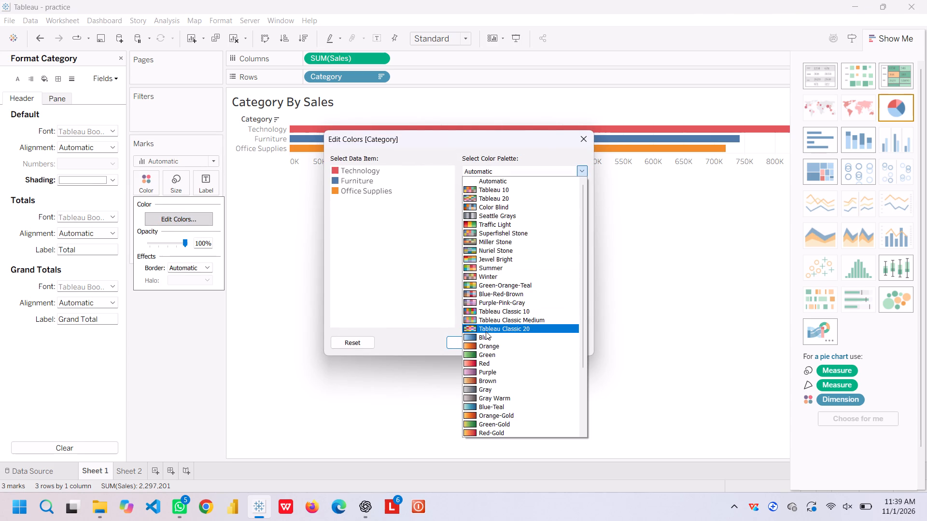
left_click(486, 336)
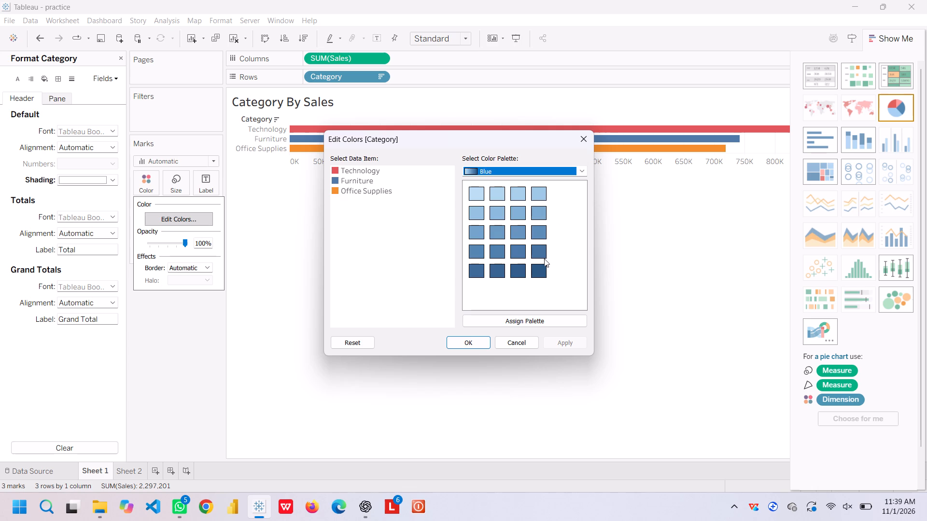
left_click(356, 169)
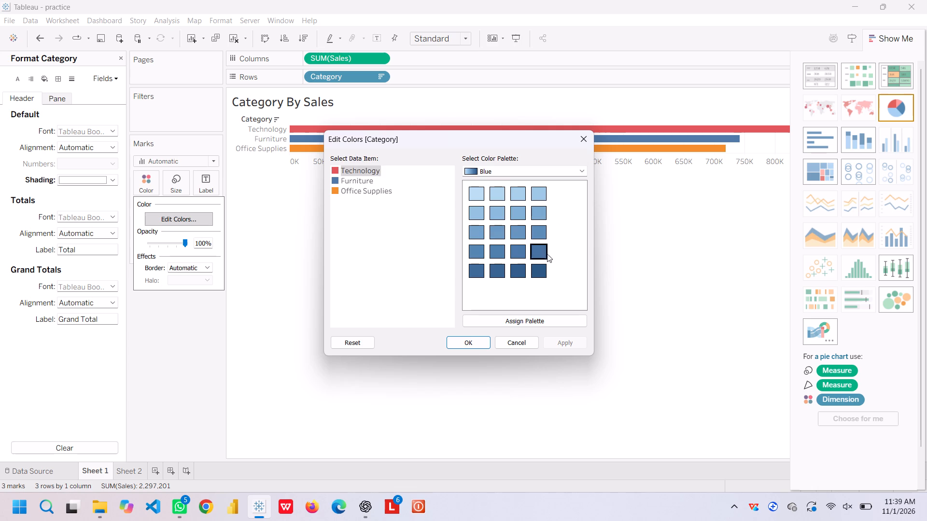
left_click(538, 267)
left_click(368, 180)
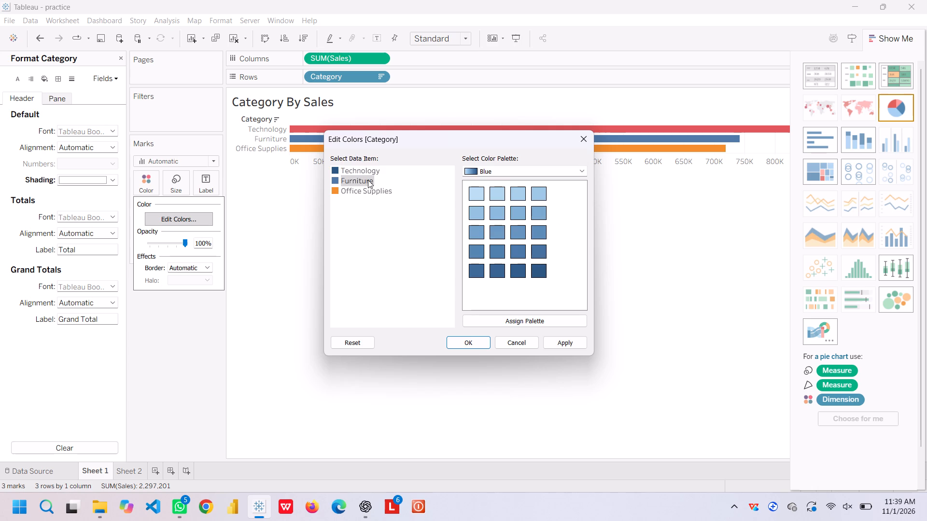
left_click(536, 228)
left_click(364, 192)
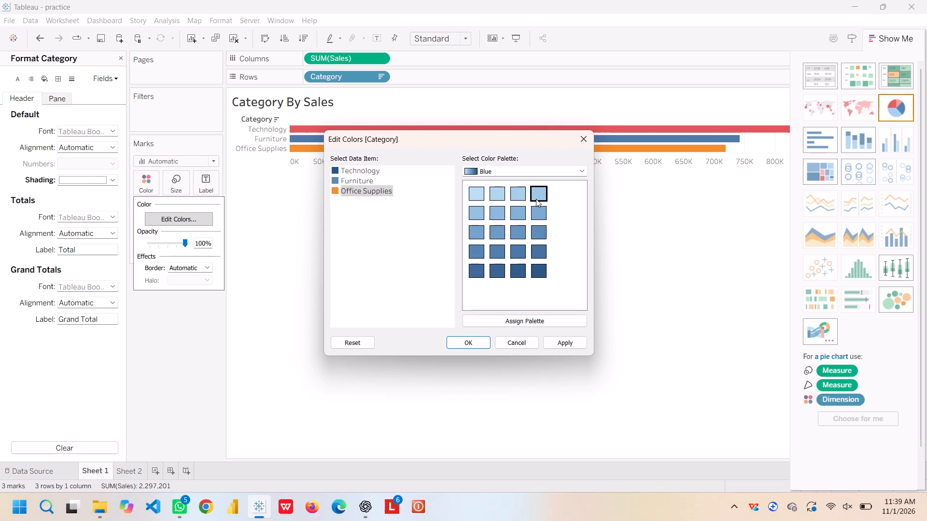
left_click(536, 196)
left_click(572, 340)
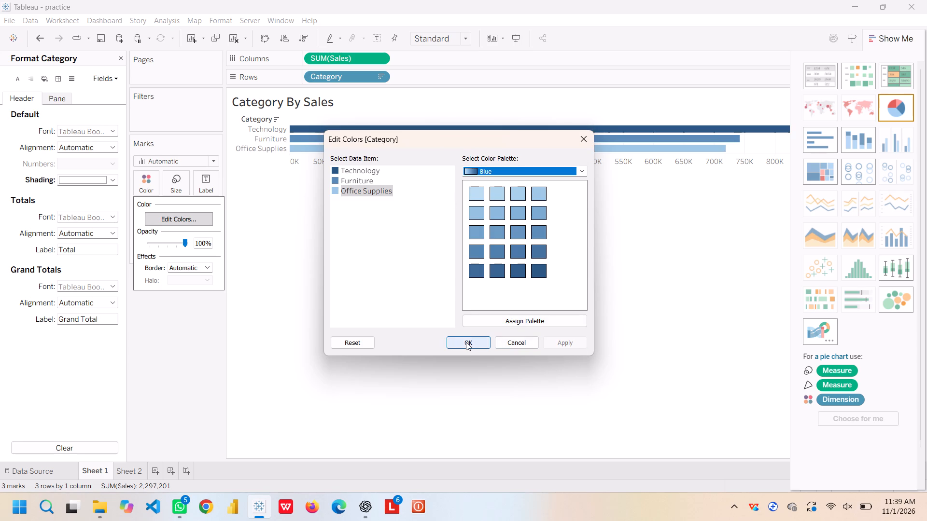
left_click(466, 342)
scroll(466, 342, "down", 6, "ctrl")
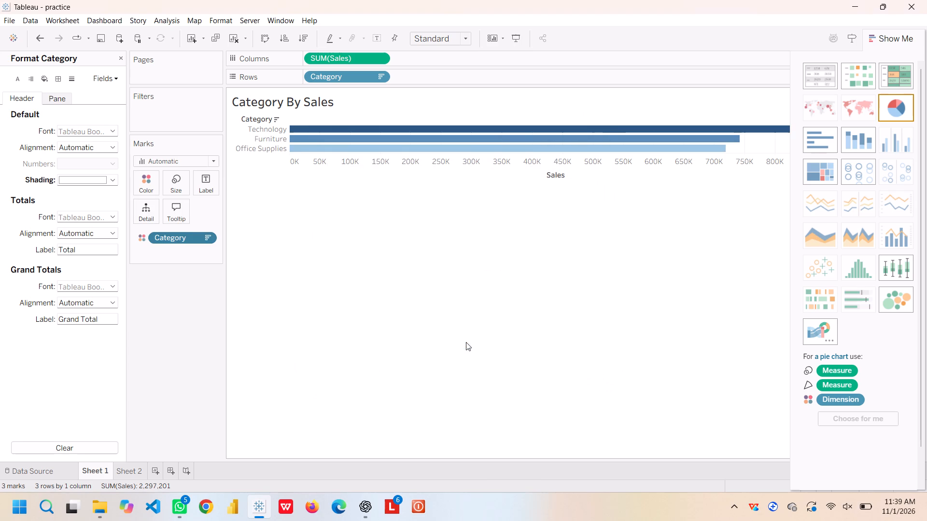
Add a new worksheet after Sheet 2.
left_click(134, 467)
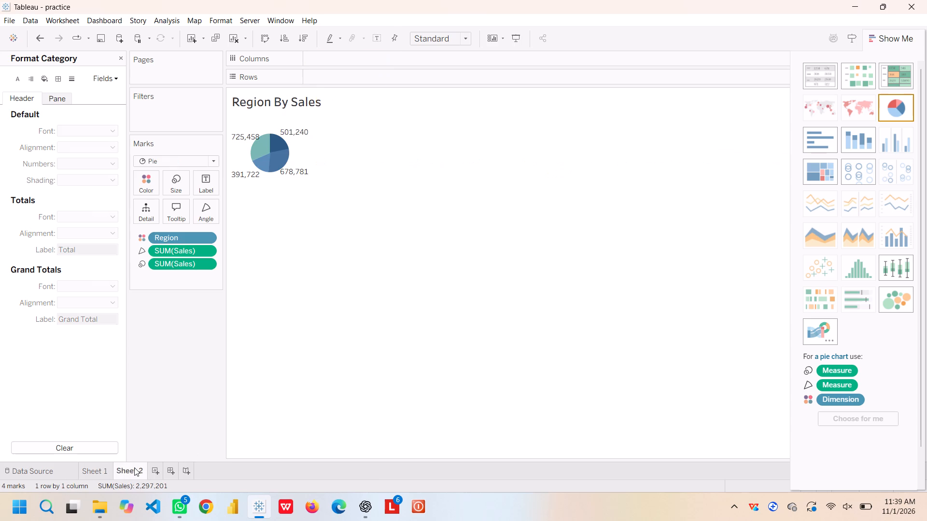
left_click(157, 472)
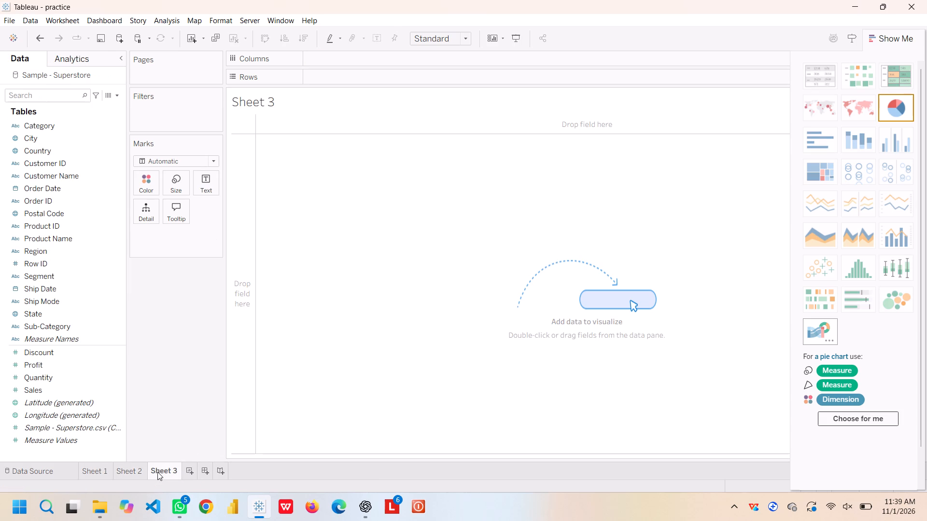
Check ChatGPT's task table for the third visualisation's required fields, and view which fields Tableau's dual line chart needs.
left_click(373, 509)
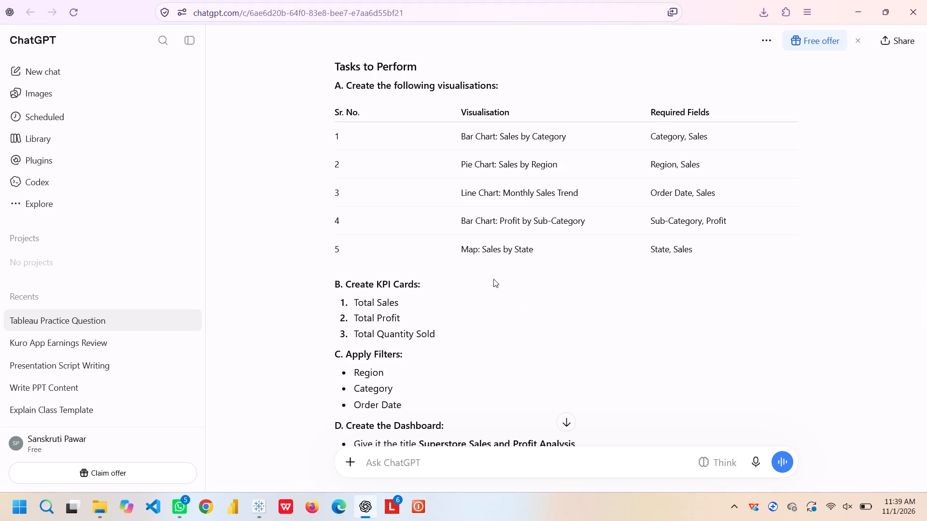
left_click(261, 510)
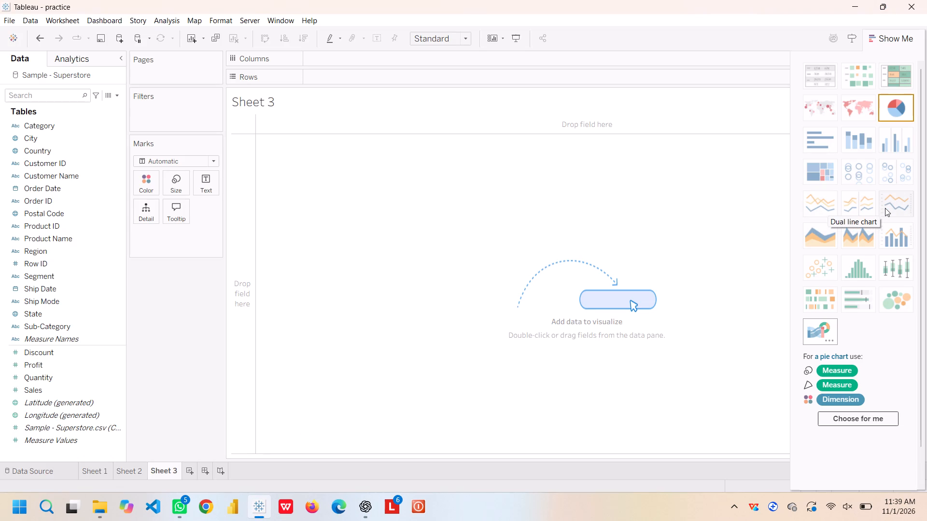
scroll(885, 208, "up", 2)
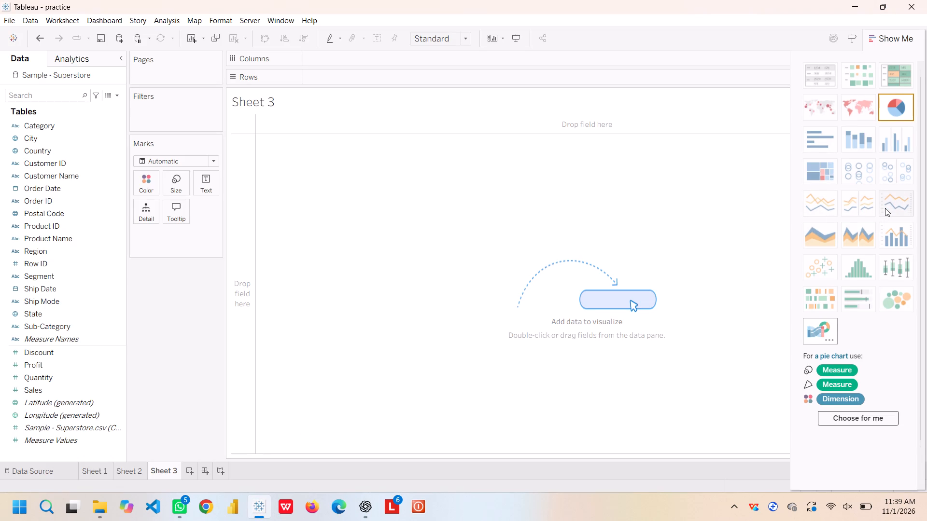
left_click(885, 208)
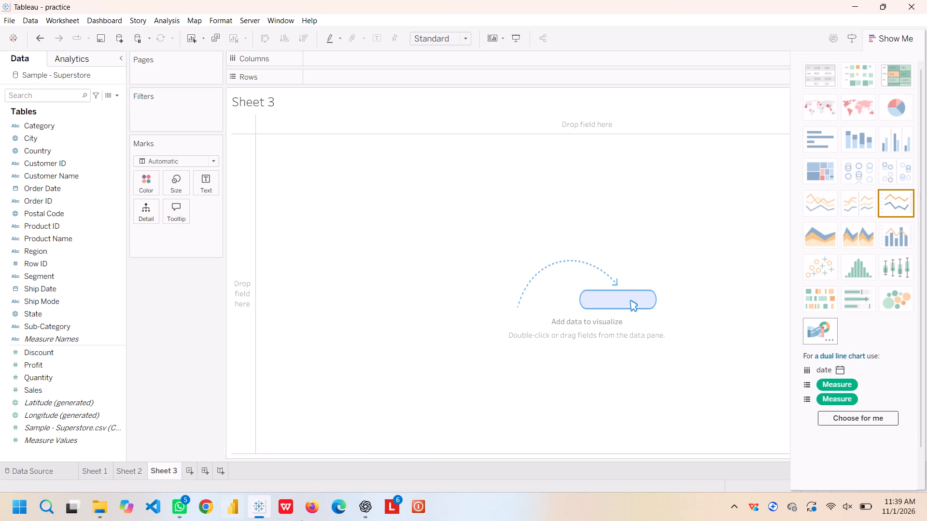
left_click(365, 508)
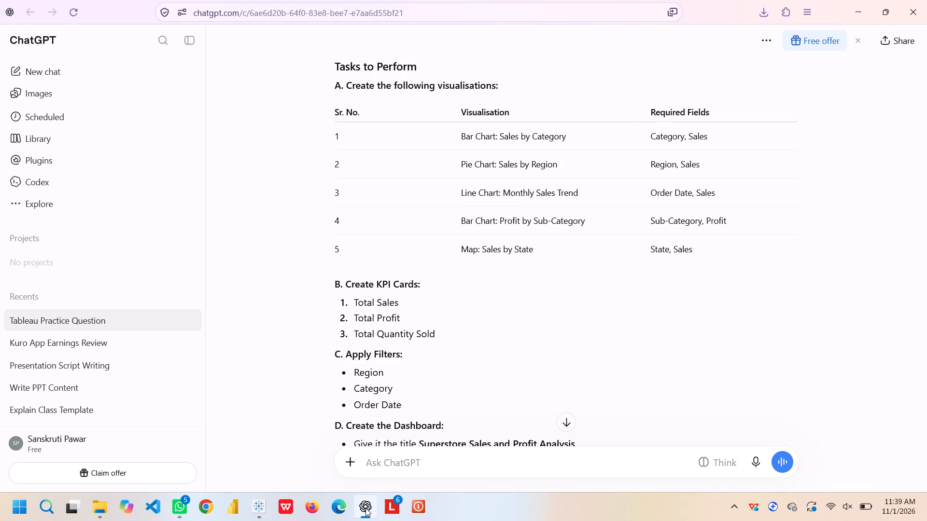
left_click(265, 495)
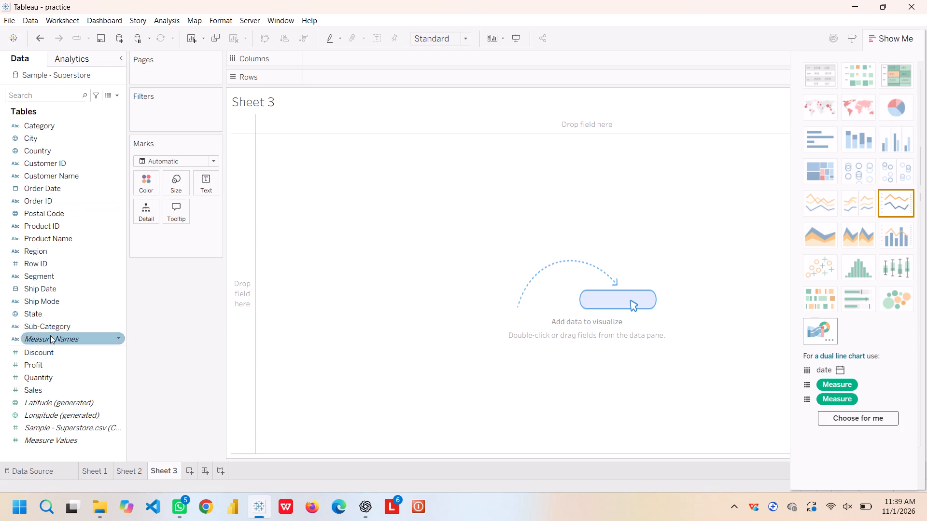
Build the sales trend on Sheet 3 with Sales on Columns and Order Date on Rows, grouped by discrete Month.
left_click_drag(65, 388, 356, 61)
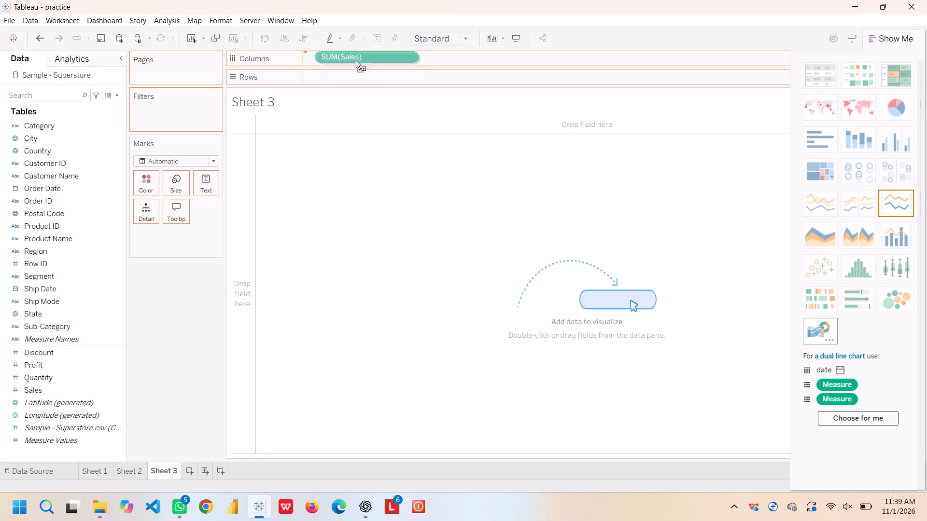
left_click_drag(356, 61, 351, 60)
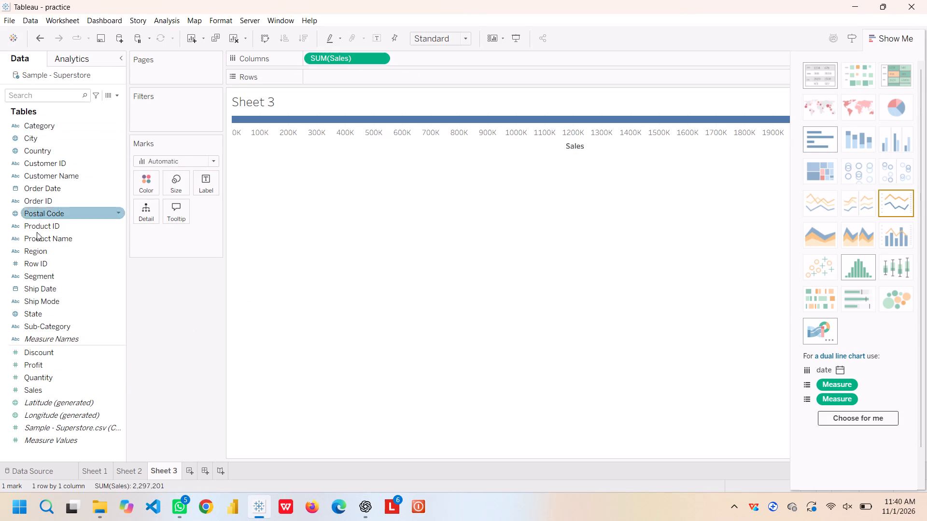
left_click_drag(49, 190, 355, 94)
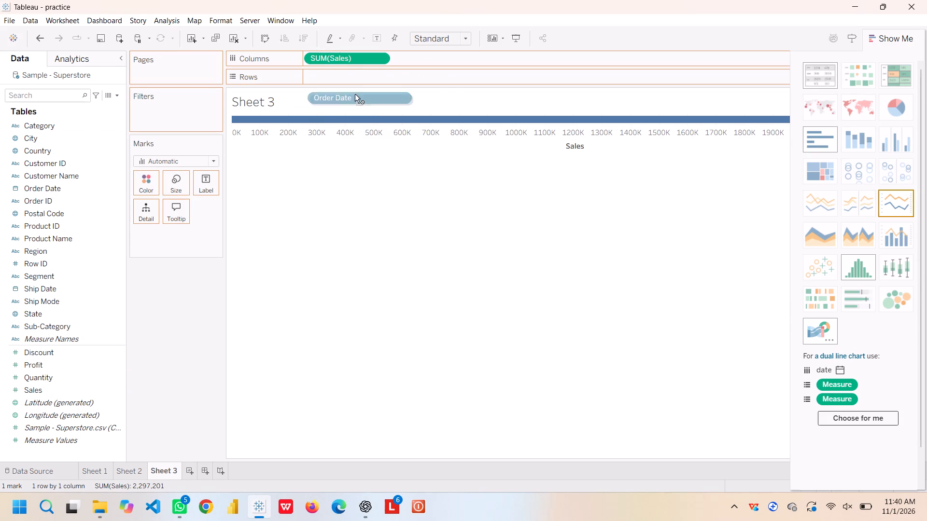
left_click_drag(355, 94, 333, 82)
left_click(379, 76)
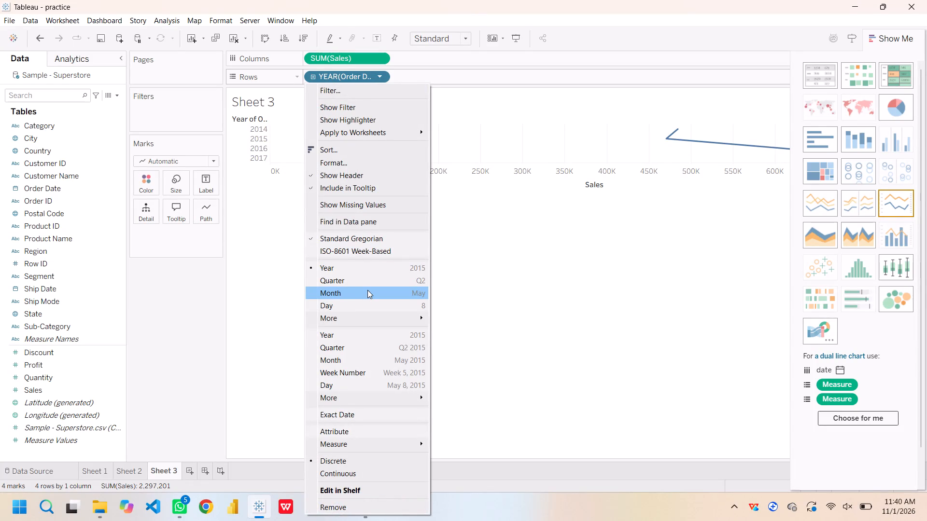
left_click(367, 290)
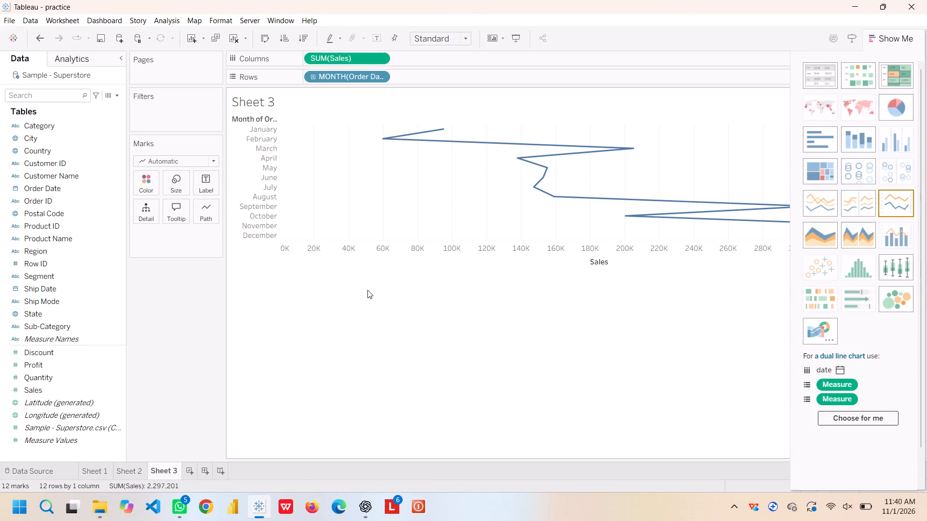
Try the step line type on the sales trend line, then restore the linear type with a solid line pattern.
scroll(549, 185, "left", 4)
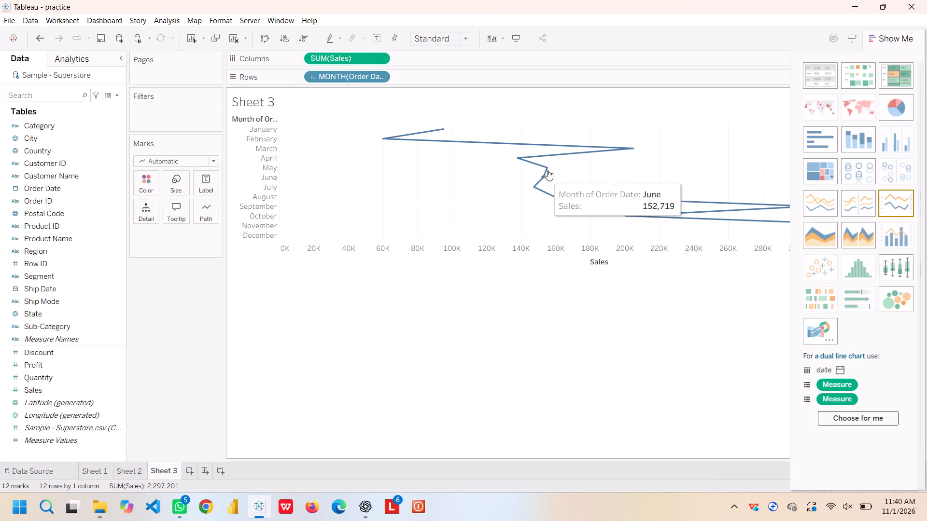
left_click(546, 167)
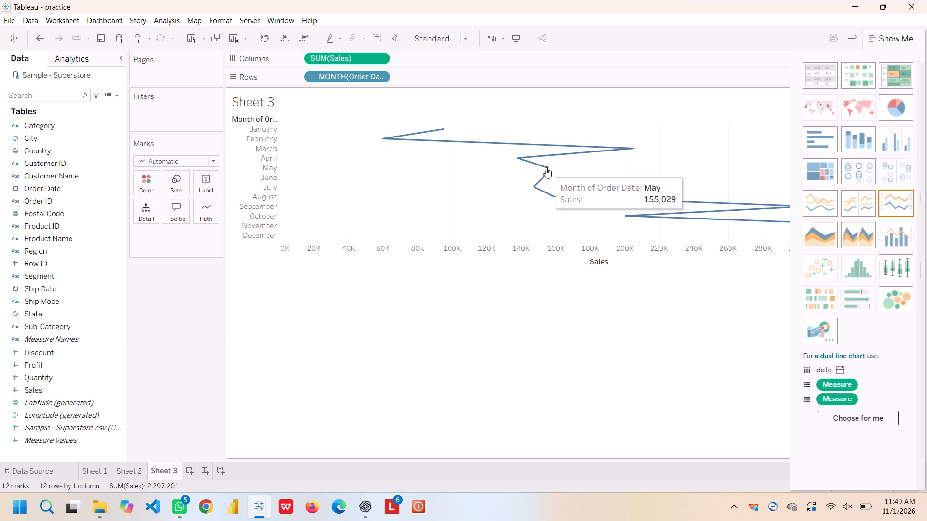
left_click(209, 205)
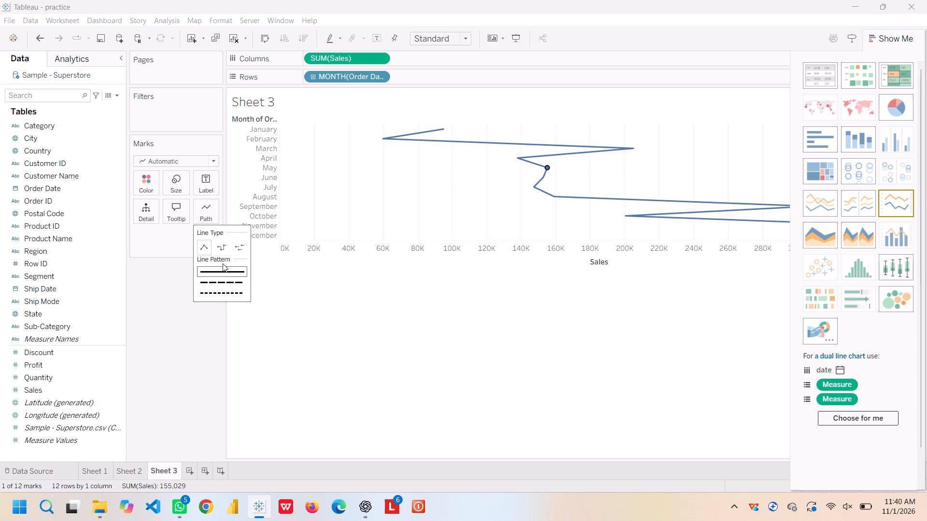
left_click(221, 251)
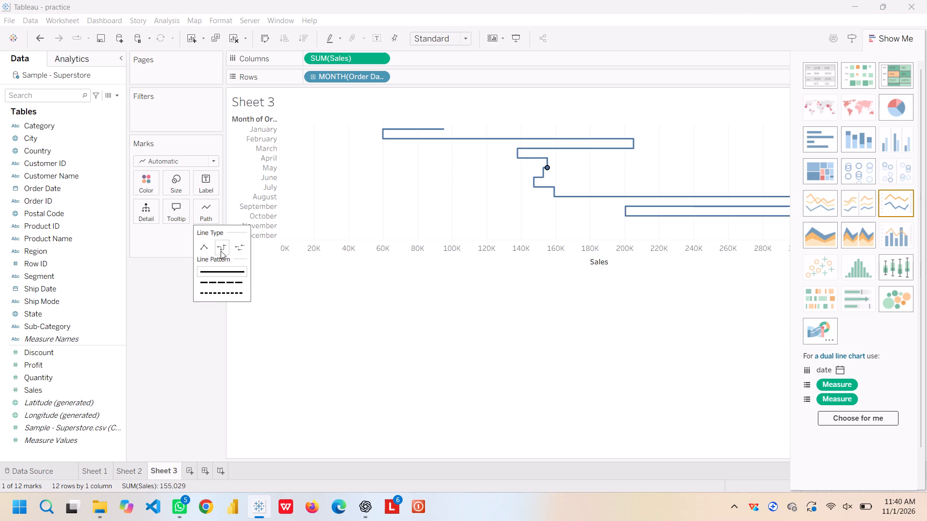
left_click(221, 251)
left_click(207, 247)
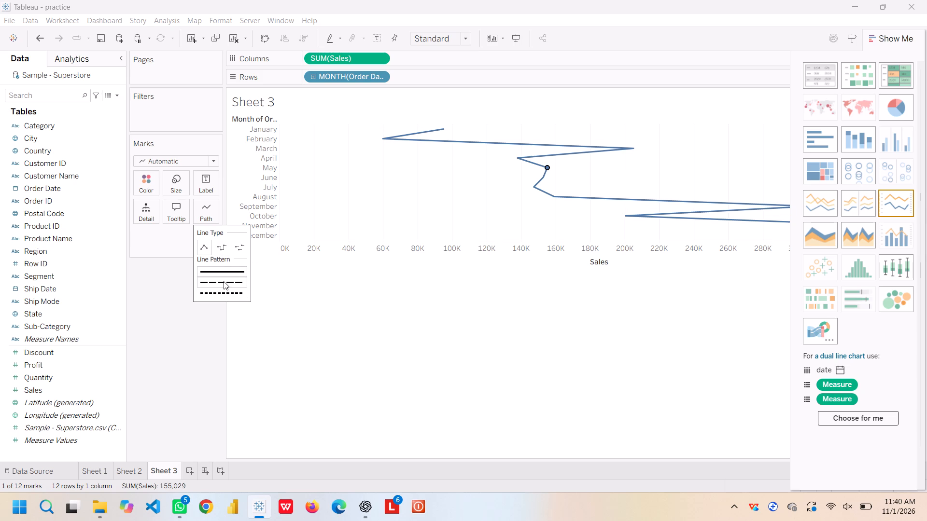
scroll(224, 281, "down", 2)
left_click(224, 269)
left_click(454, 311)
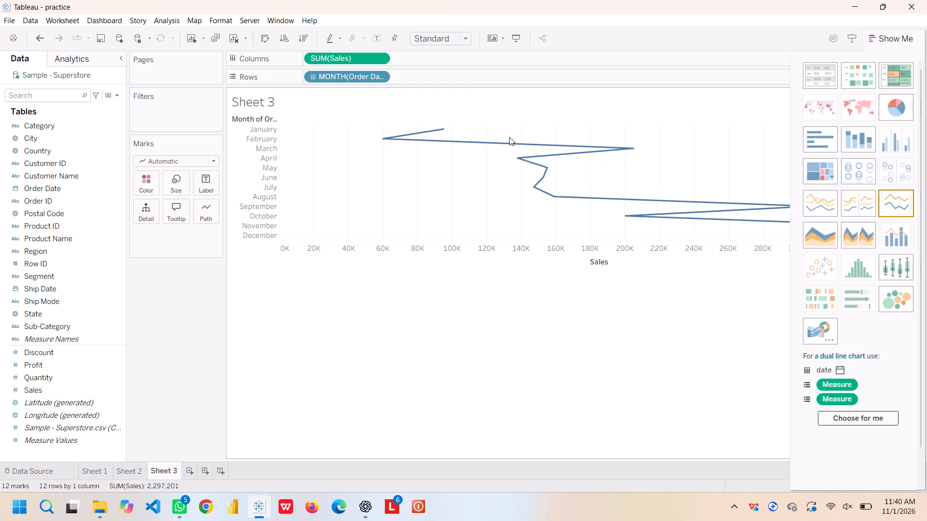
Show mark labels on all points of the monthly sales line.
left_click(213, 183)
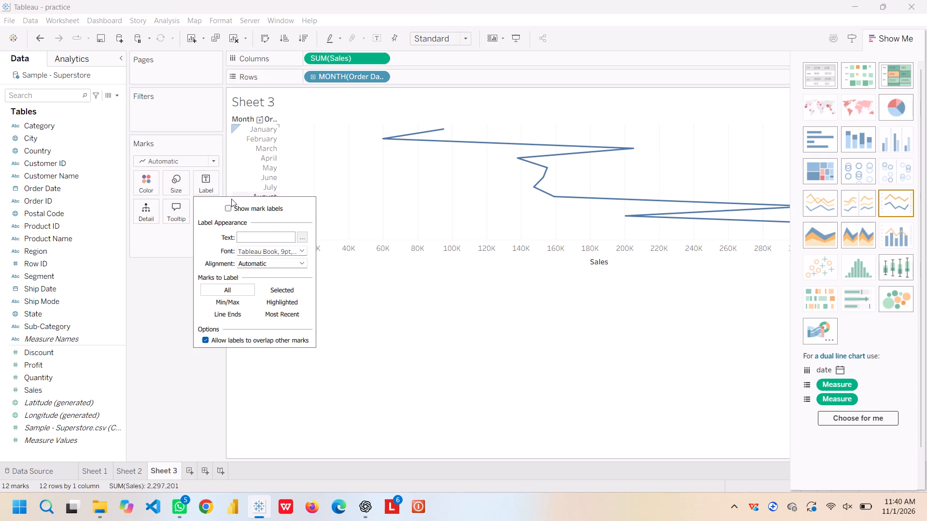
left_click(229, 208)
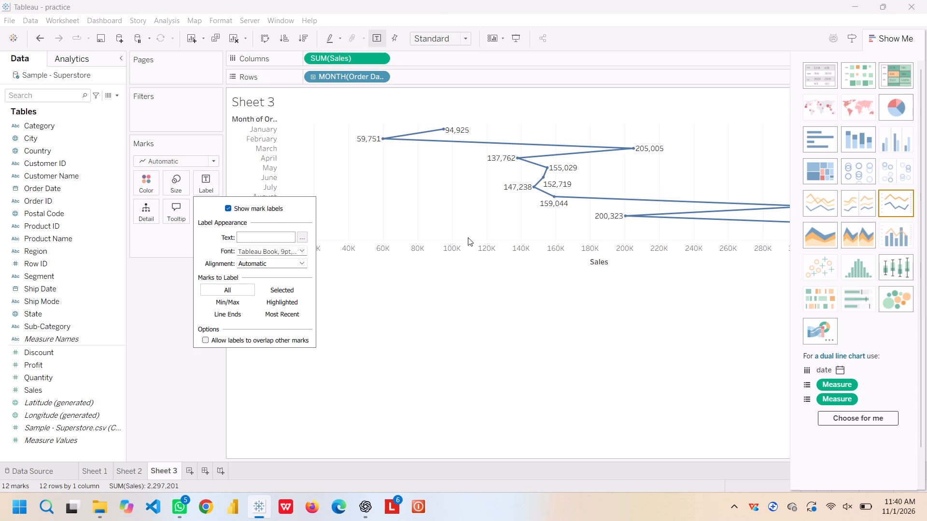
left_click(415, 328)
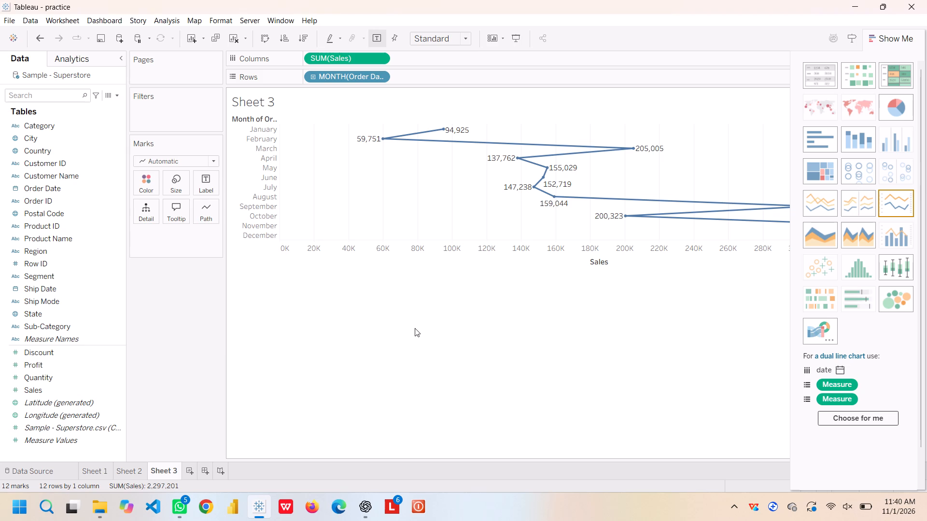
Recolor the monthly sales line light blue.
left_click(148, 179)
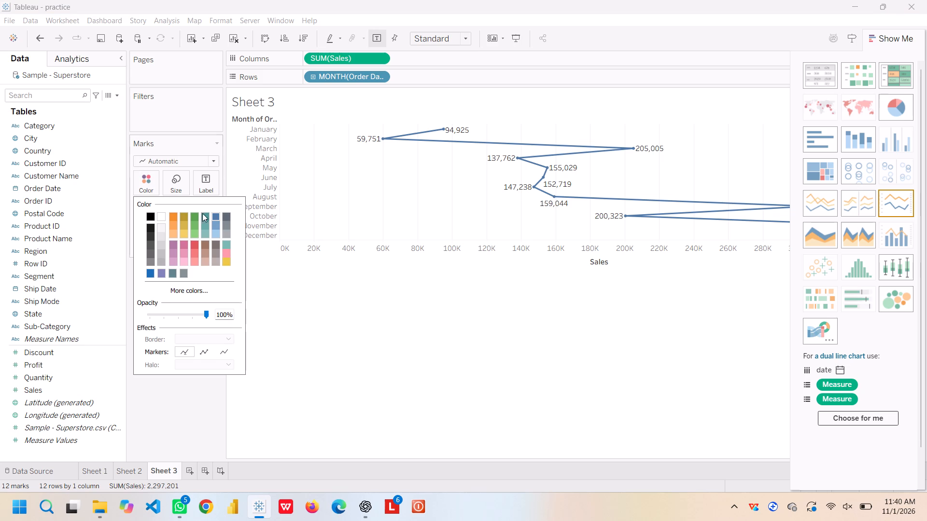
left_click(216, 236)
left_click(525, 301)
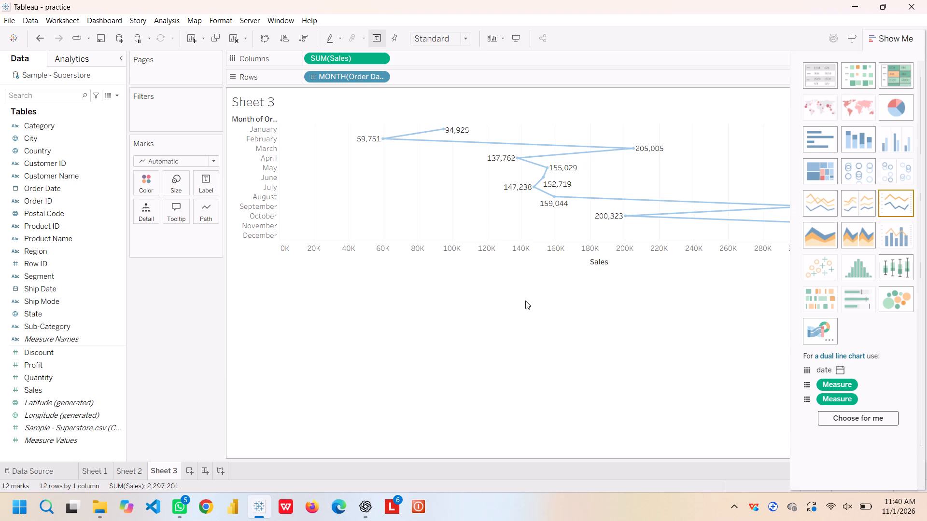
Replace the Sheet 3 chart title with "Monthly Sales Rate" in bold.
scroll(525, 301, "left", 1)
scroll(525, 301, "down", 4, "ctrl")
double_click(268, 104)
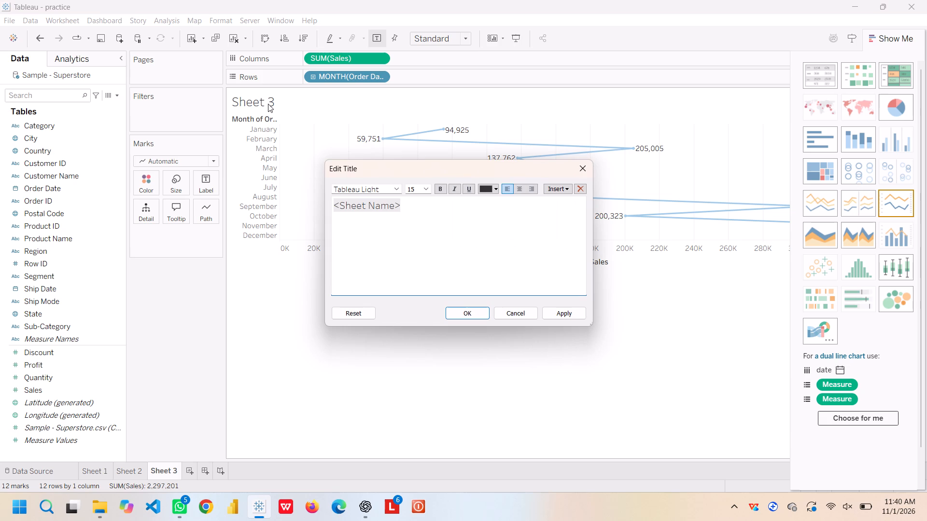
key("ctrl+a")
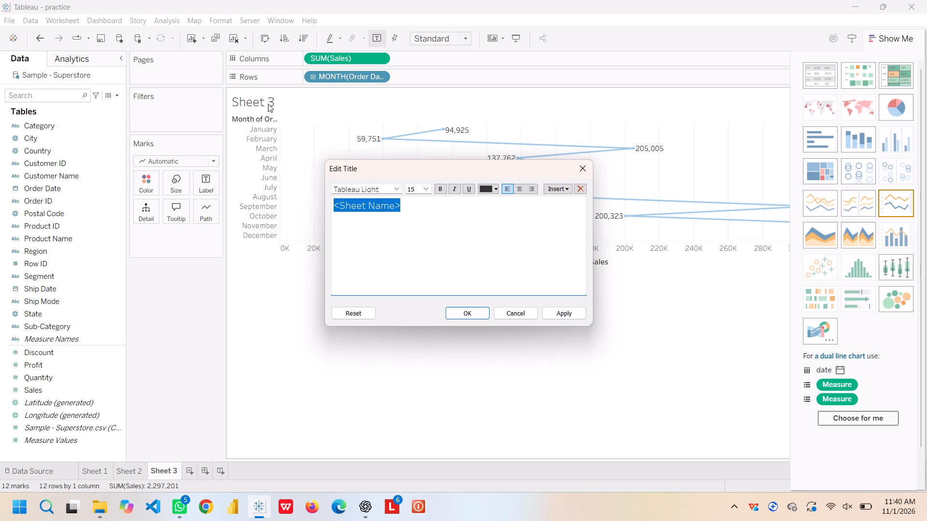
type("Monthly Sales")
key("space")
key("shift+r")
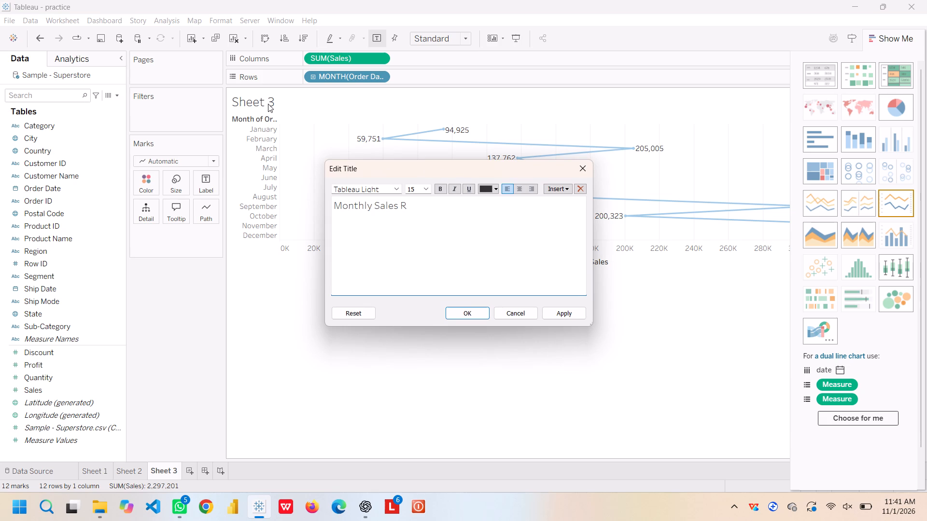
key("e")
key("BackSpace")
type("ate")
key("ctrl+a")
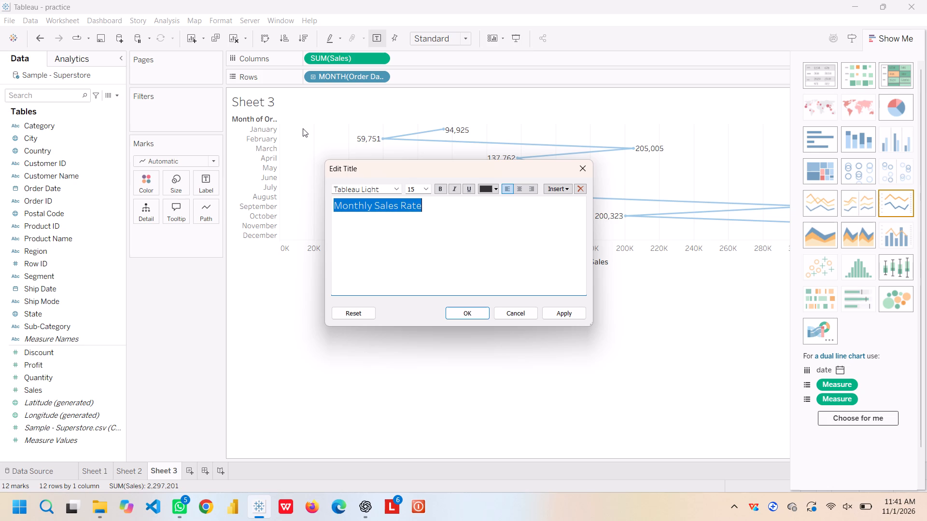
left_click(438, 192)
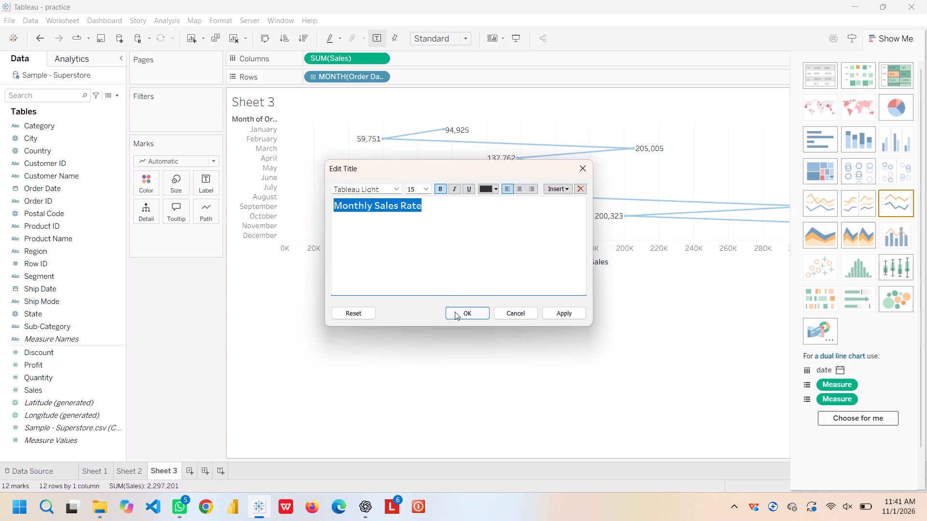
left_click(456, 313)
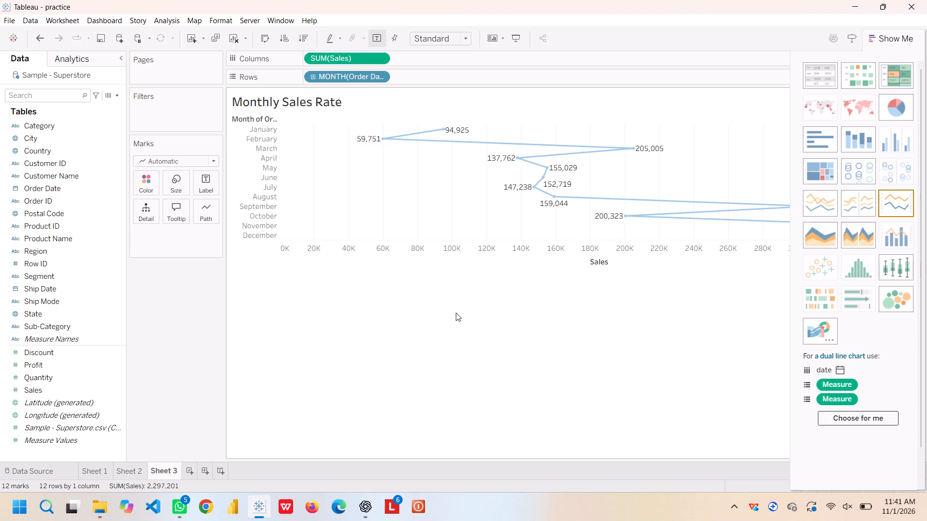
Add a new worksheet after Sheet 3.
left_click(186, 468)
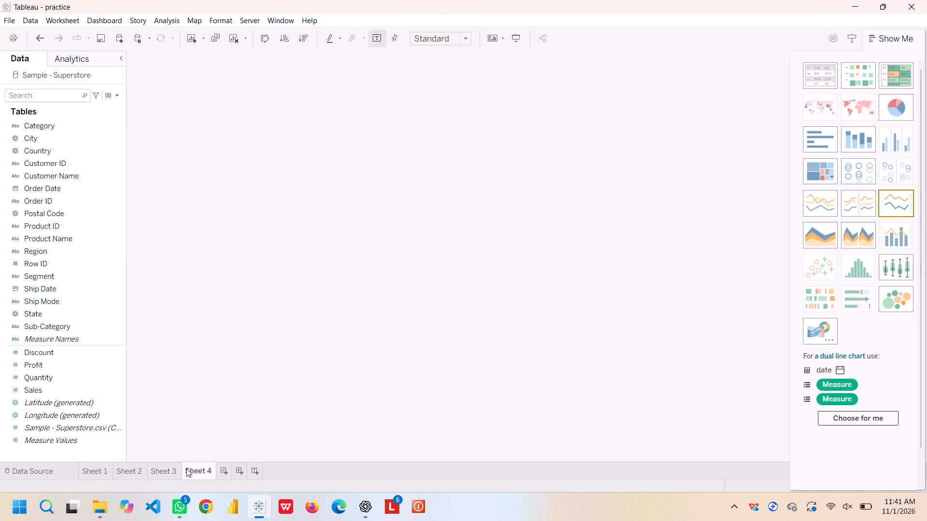
left_click(363, 505)
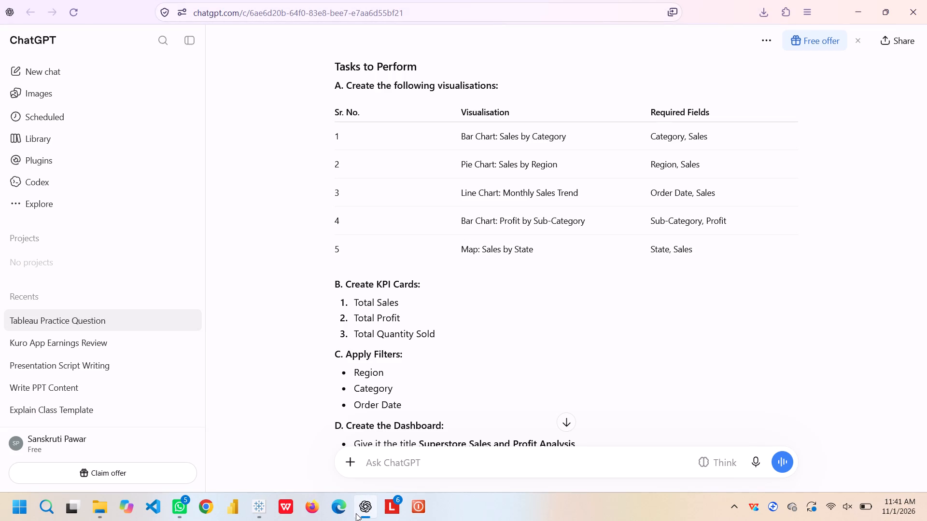
left_click(262, 511)
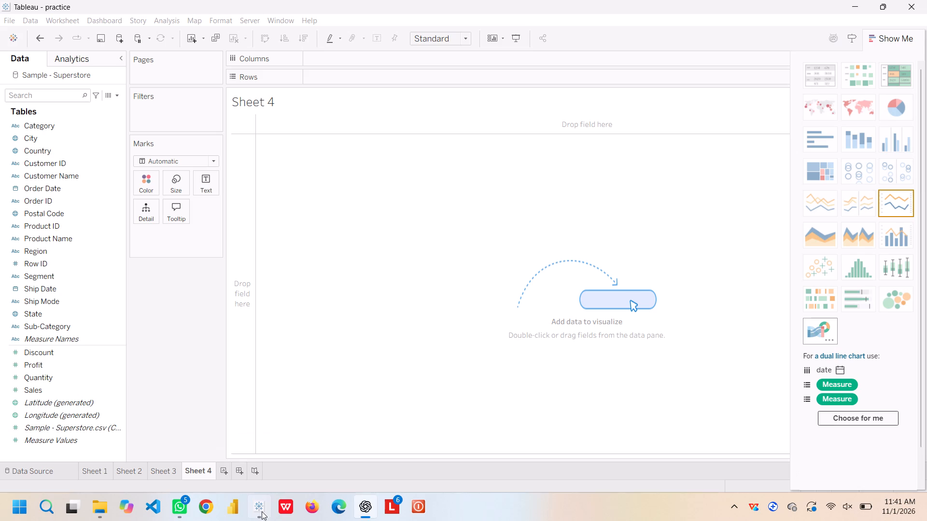
left_click(821, 145)
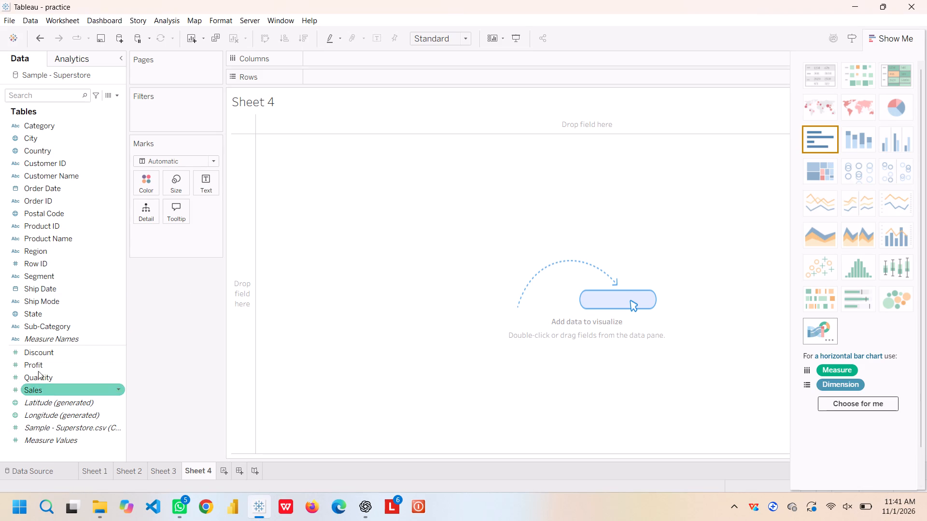
left_click_drag(40, 364, 339, 62)
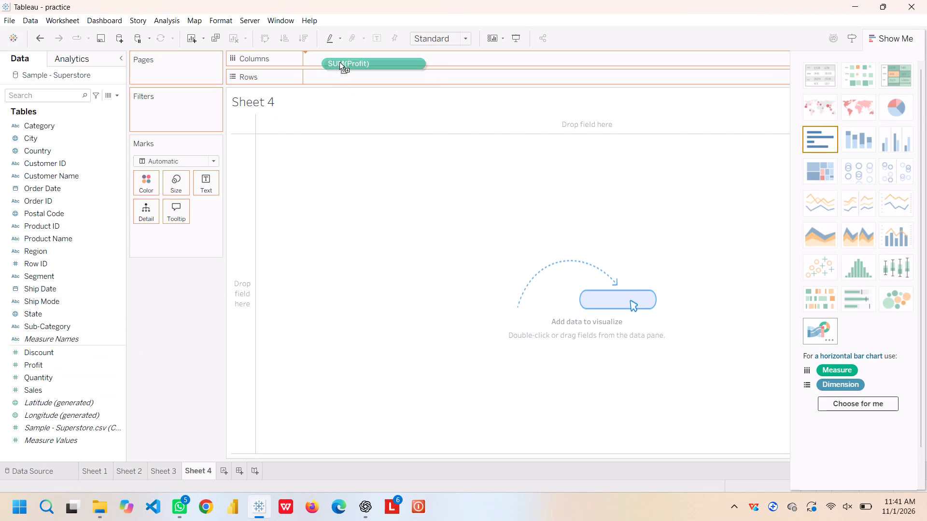
left_click_drag(339, 62, 337, 61)
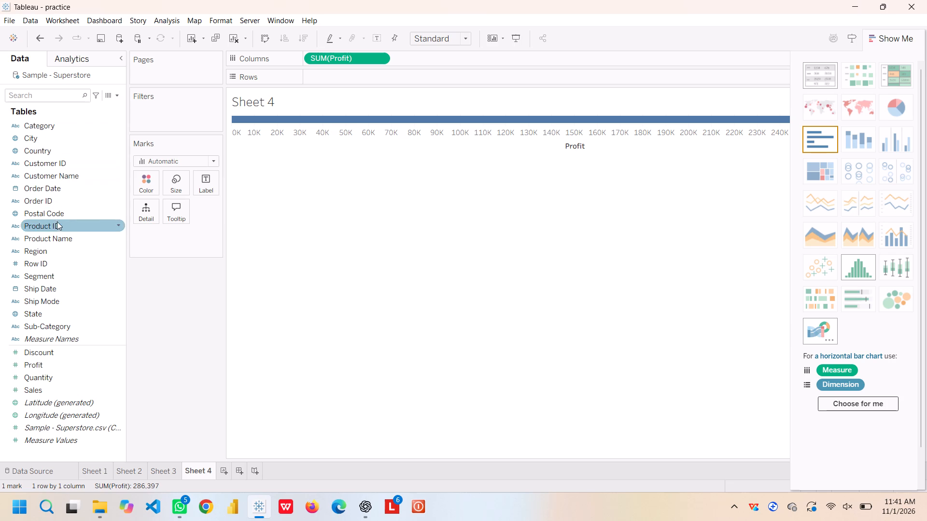
left_click_drag(35, 327, 215, 219)
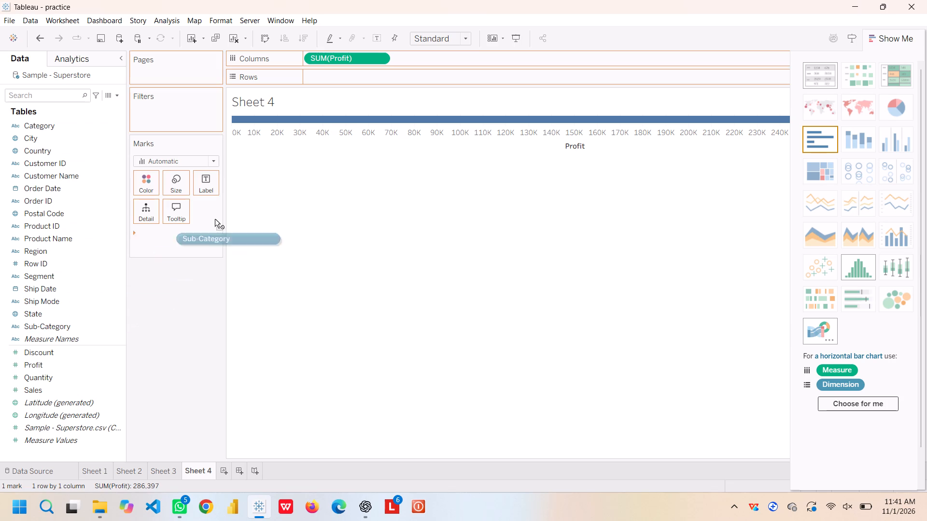
left_click_drag(215, 219, 319, 79)
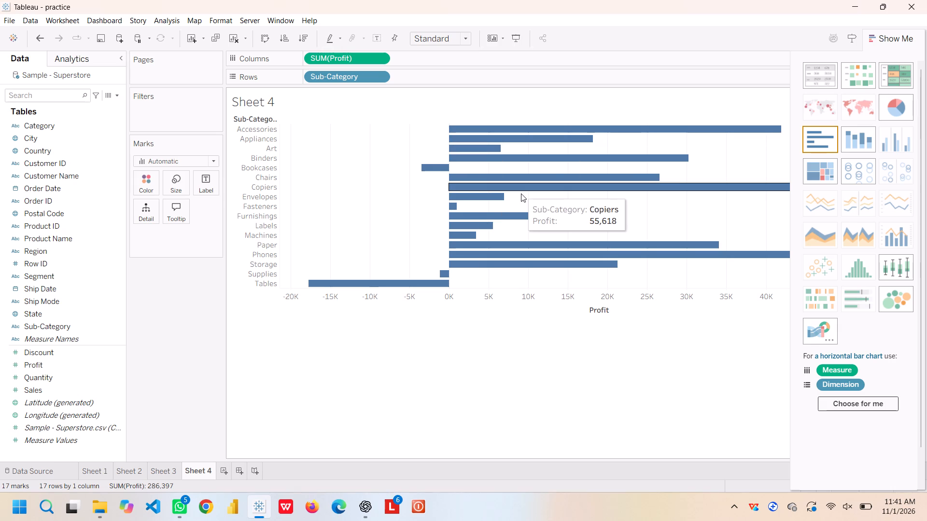
Show mark labels on the sub-category profit bars.
scroll(521, 193, "left", 3)
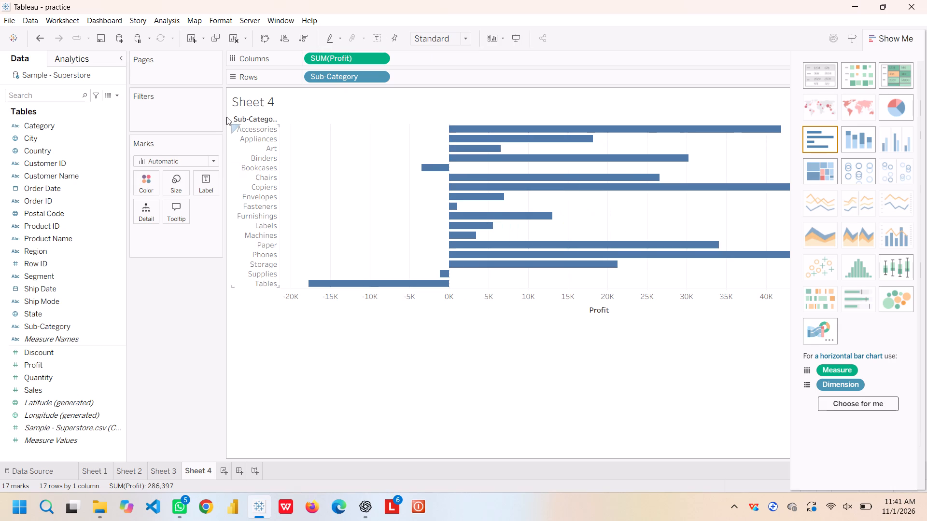
left_click(203, 186)
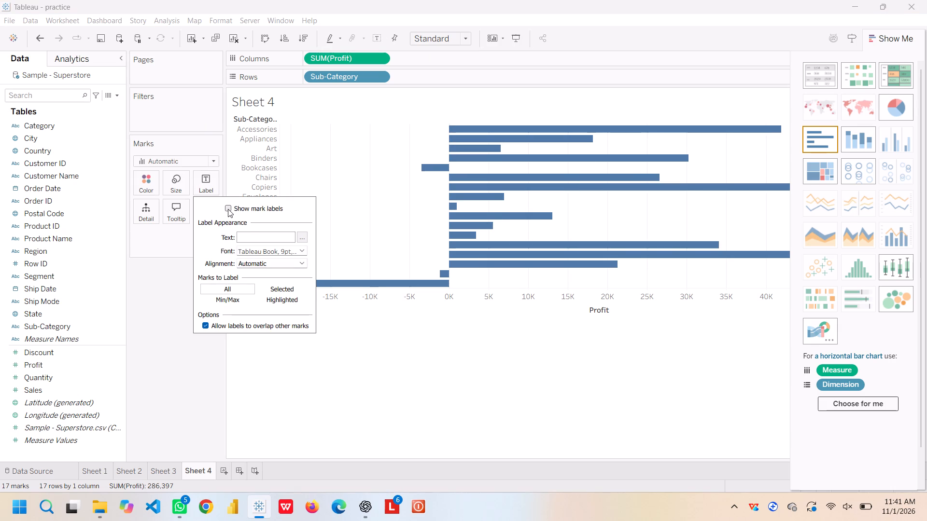
left_click(228, 209)
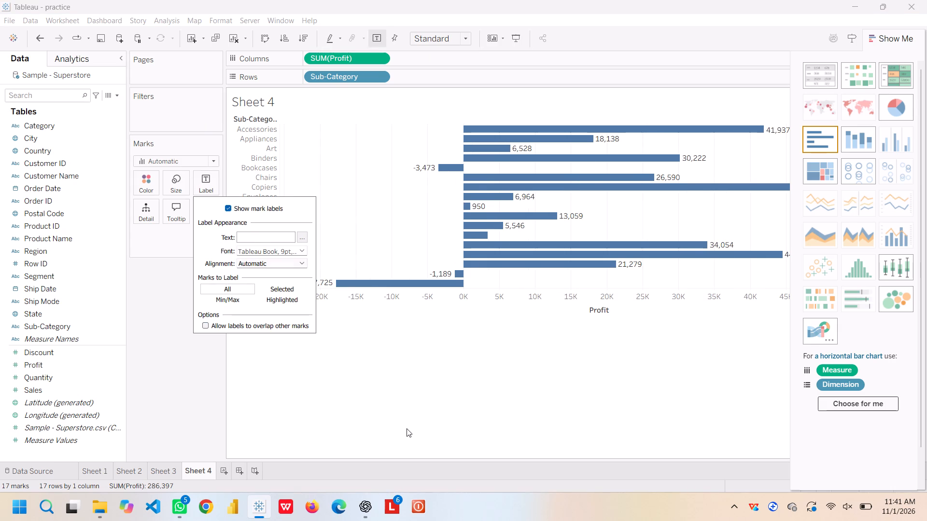
Colour the profit bars on Sheet 4 by Sub-Category.
left_click(407, 428)
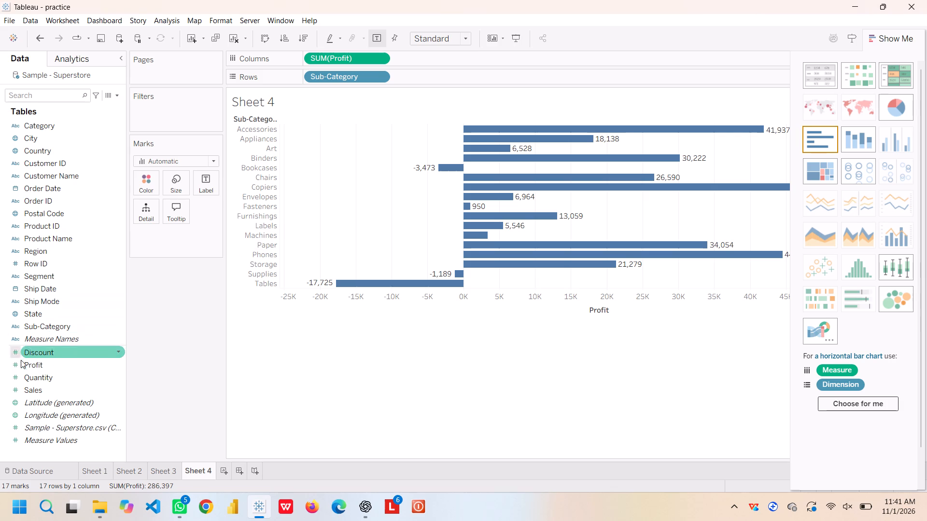
left_click_drag(76, 326, 155, 187)
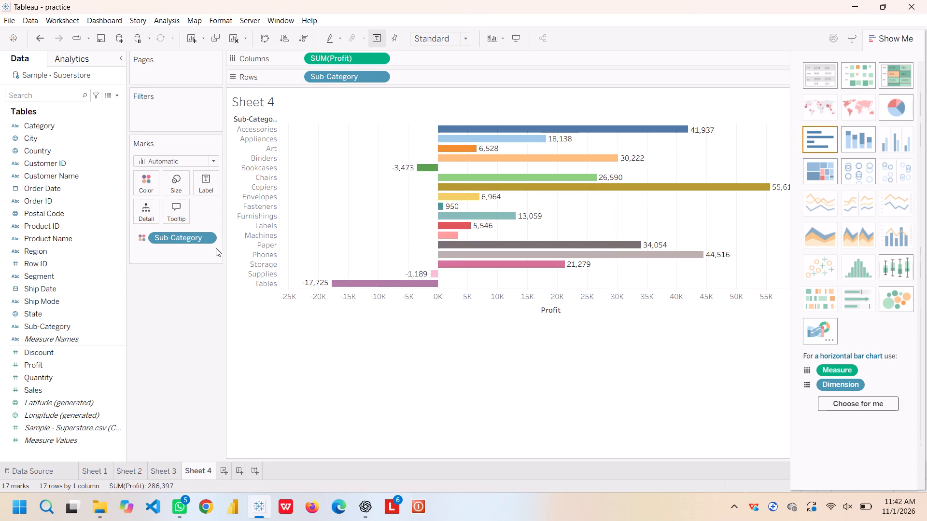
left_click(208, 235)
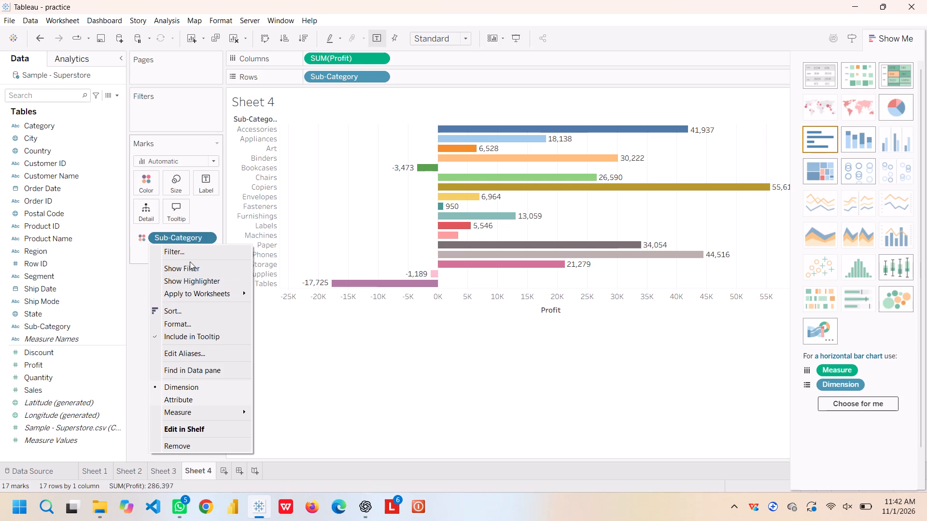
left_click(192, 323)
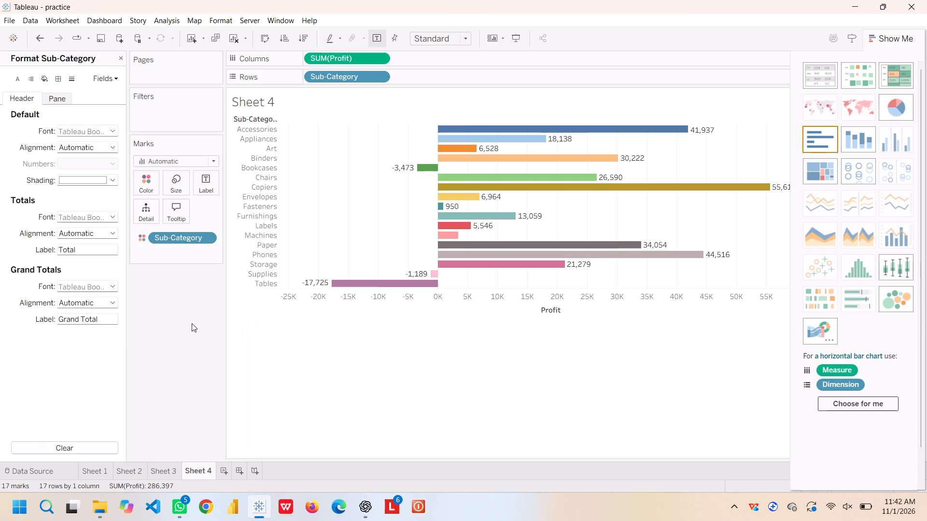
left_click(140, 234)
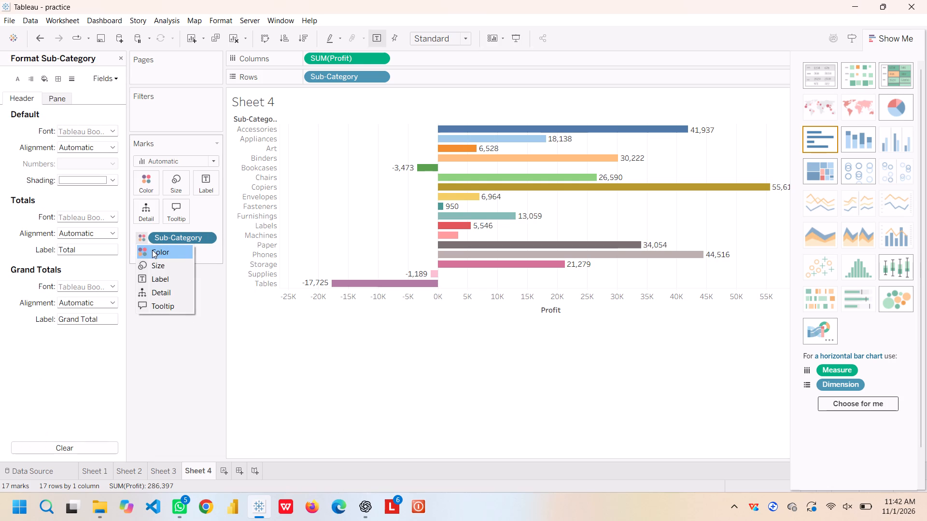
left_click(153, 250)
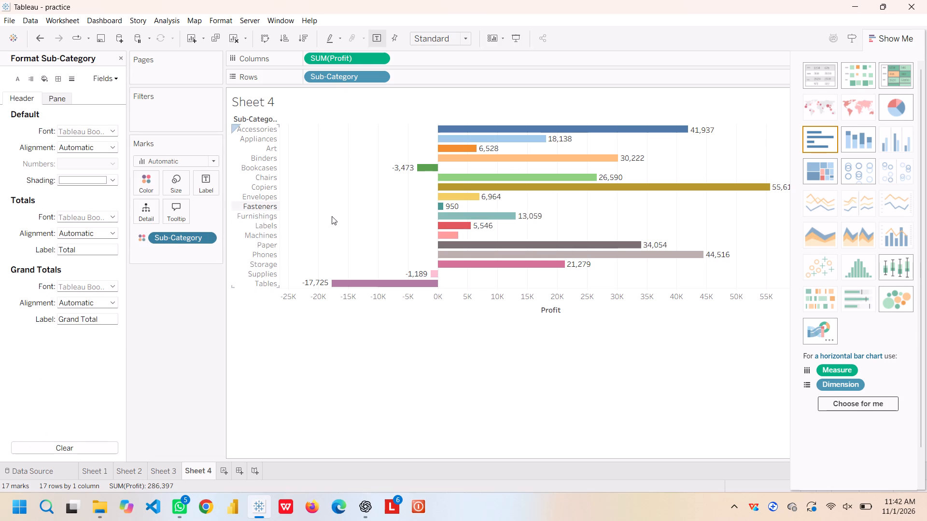
Using the Blue palette in the Sub-Category colour editor, assign the four darkest shades, darkest first, to Accessories, Appliances, Art and Binders.
left_click(140, 182)
left_click(160, 219)
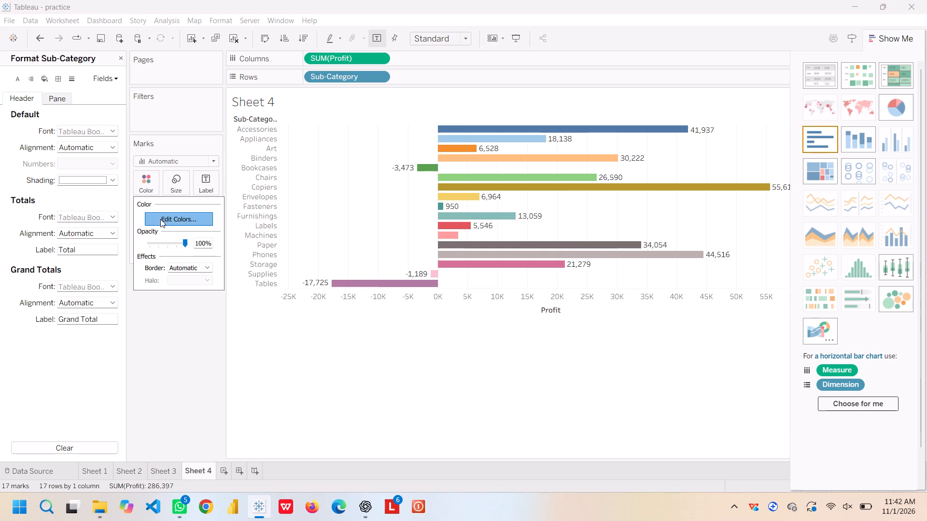
left_click(495, 176)
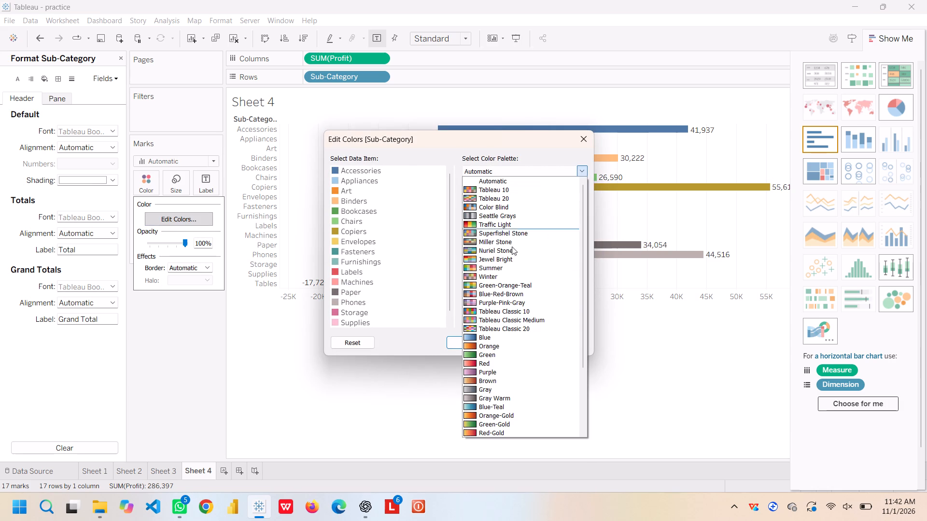
left_click(498, 337)
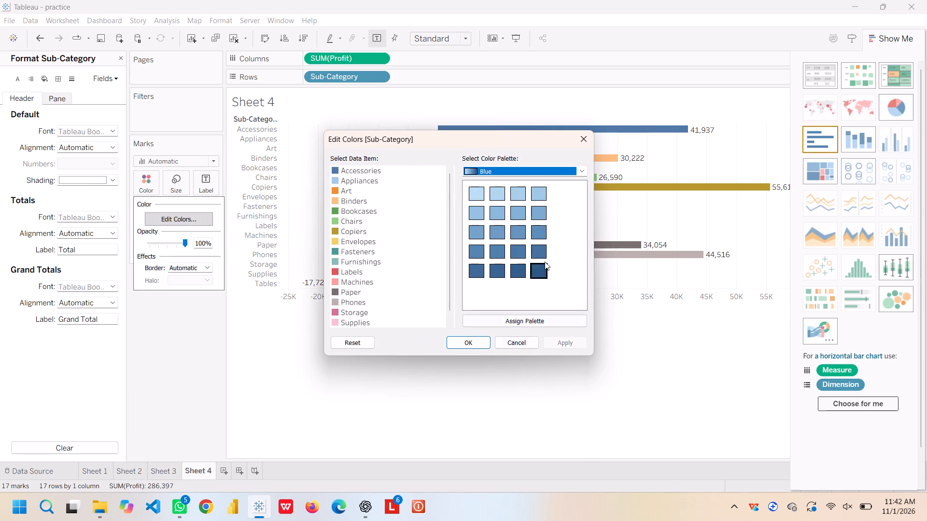
left_click(367, 168)
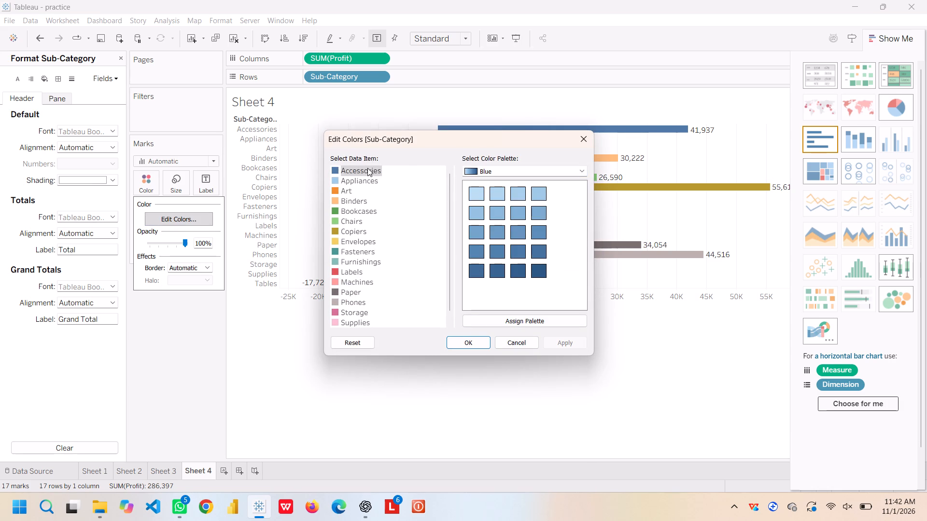
left_click(534, 268)
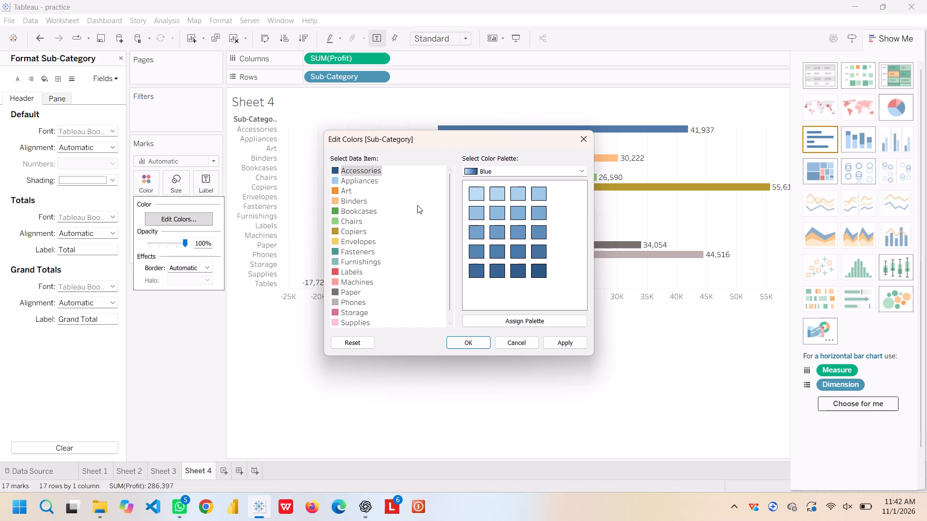
left_click(370, 180)
left_click(514, 270)
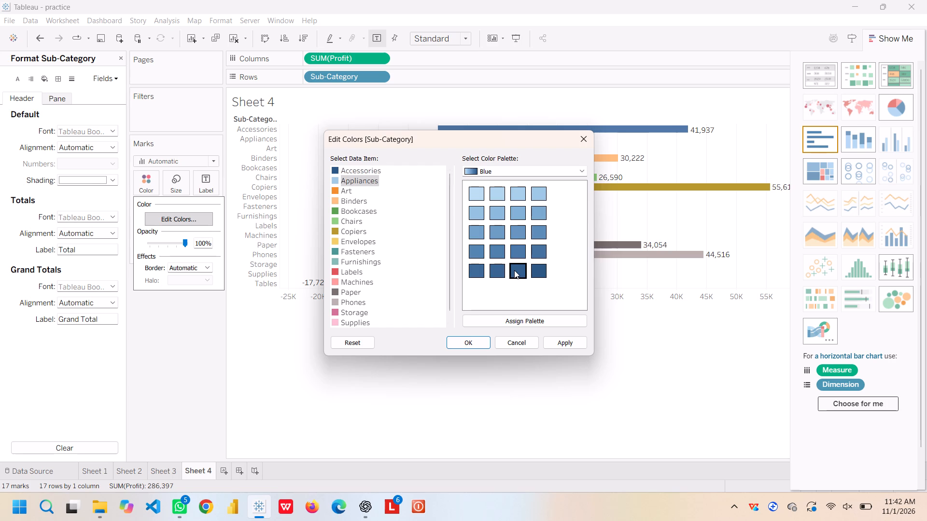
left_click(354, 190)
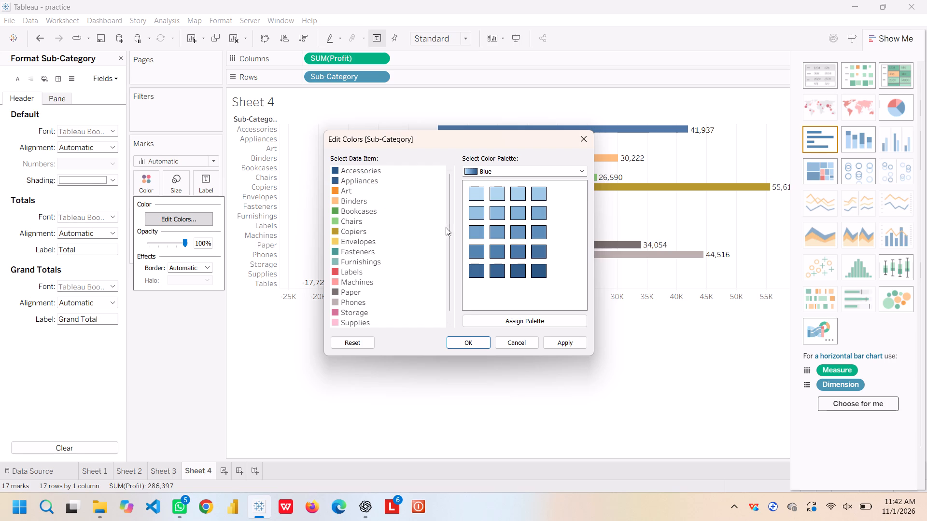
left_click(343, 186)
left_click(495, 265)
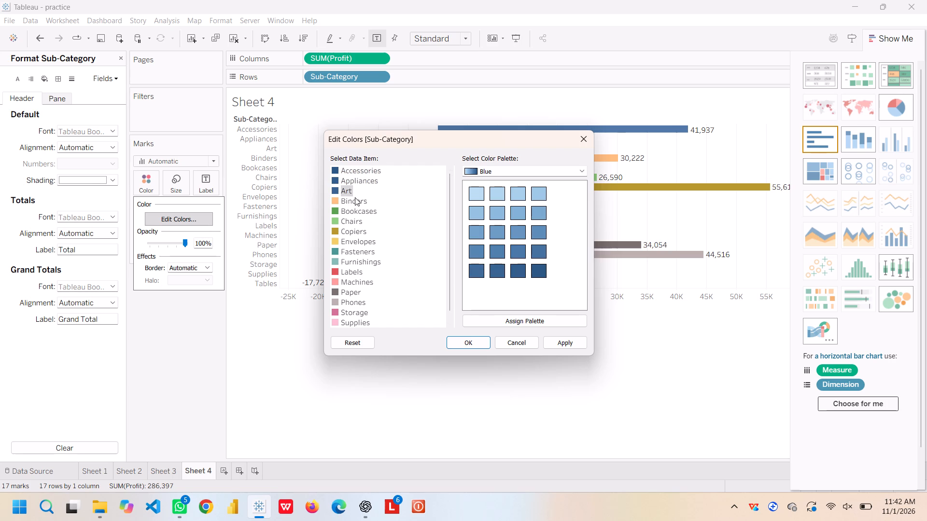
left_click(355, 197)
left_click(355, 197)
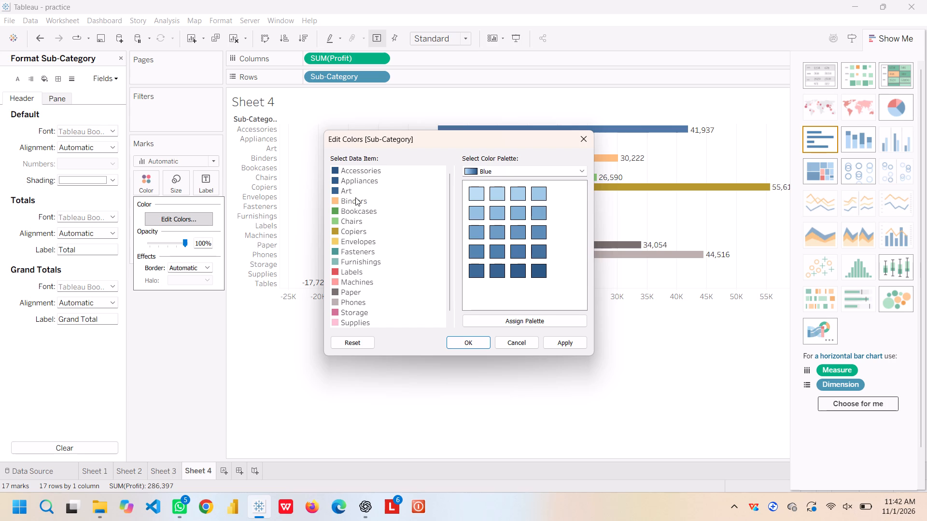
left_click(358, 200)
left_click(475, 277)
Assign medium-dark shades from the Blue palette's fourth row to Bookcases, Chairs and Copiers.
left_click(367, 213)
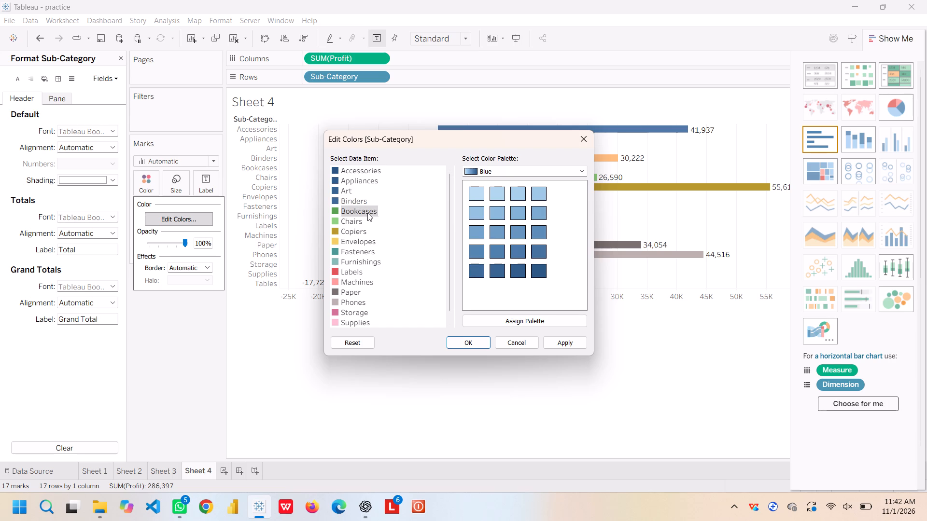
left_click(529, 261)
left_click_drag(529, 261, 474, 250)
left_click(474, 250)
left_click(359, 220)
left_click_drag(492, 263, 492, 258)
left_click(492, 258)
left_click_drag(492, 258, 361, 238)
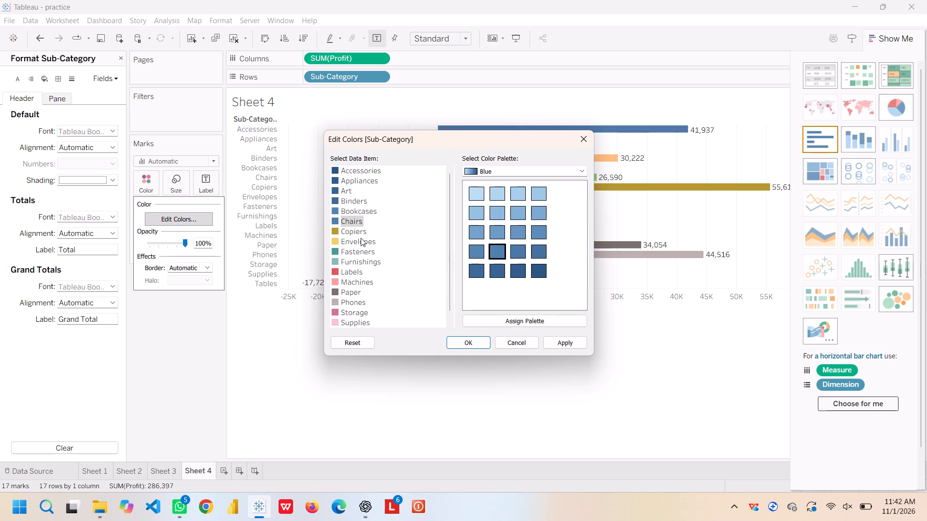
left_click_drag(361, 238, 357, 235)
left_click(357, 235)
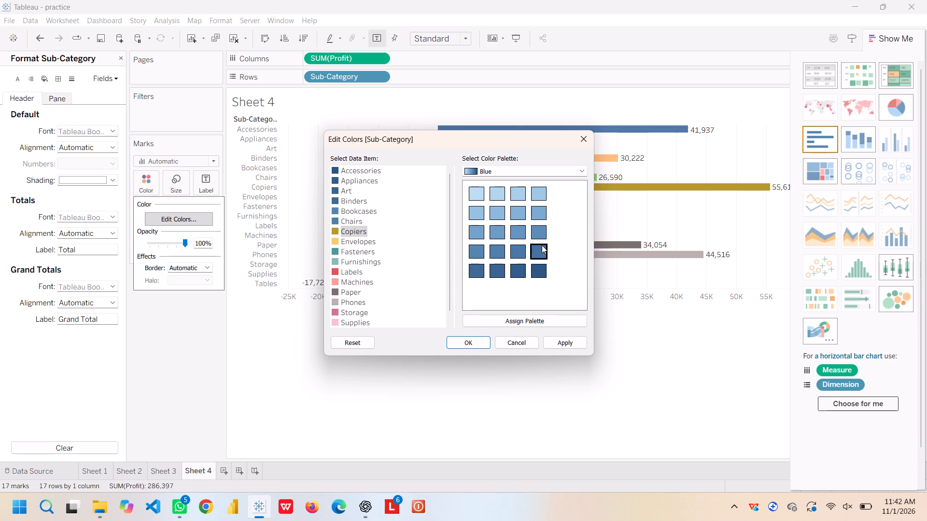
left_click(542, 245)
Assign the Blue palette's third-row shades, darkest to lightest, to Envelopes, Fasteners, Furnishings and Labels.
left_click(359, 241)
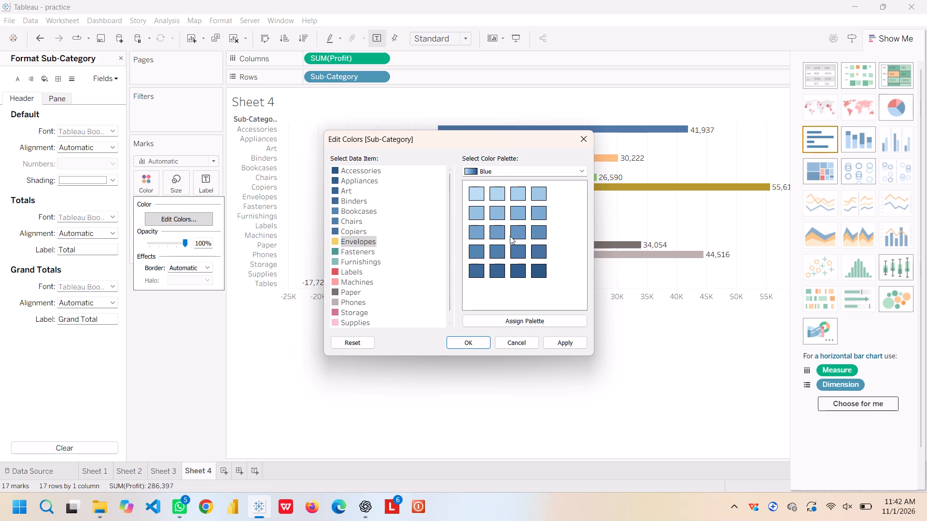
left_click(534, 236)
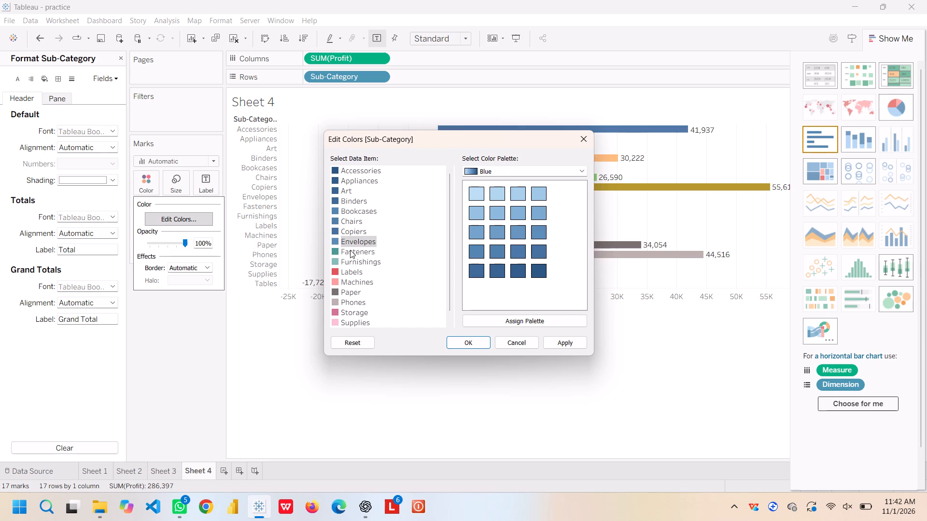
left_click(350, 249)
left_click(518, 231)
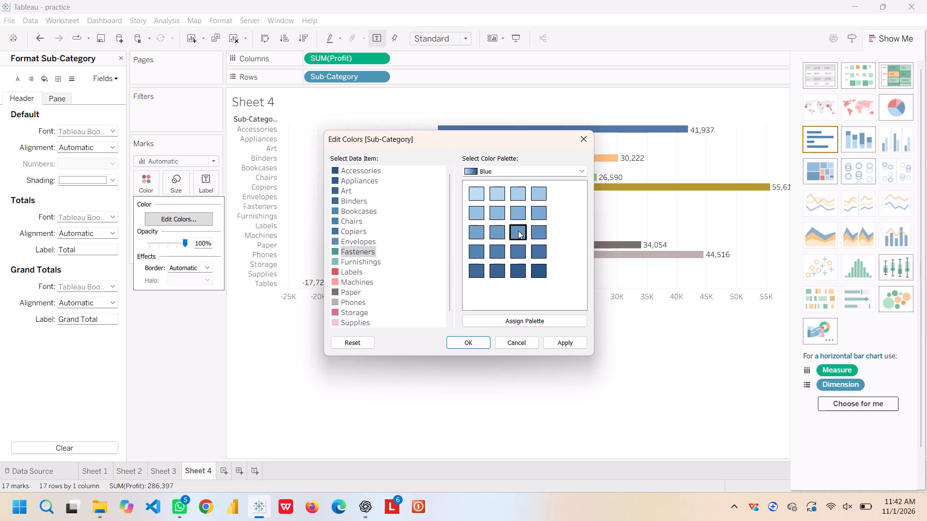
left_click(356, 262)
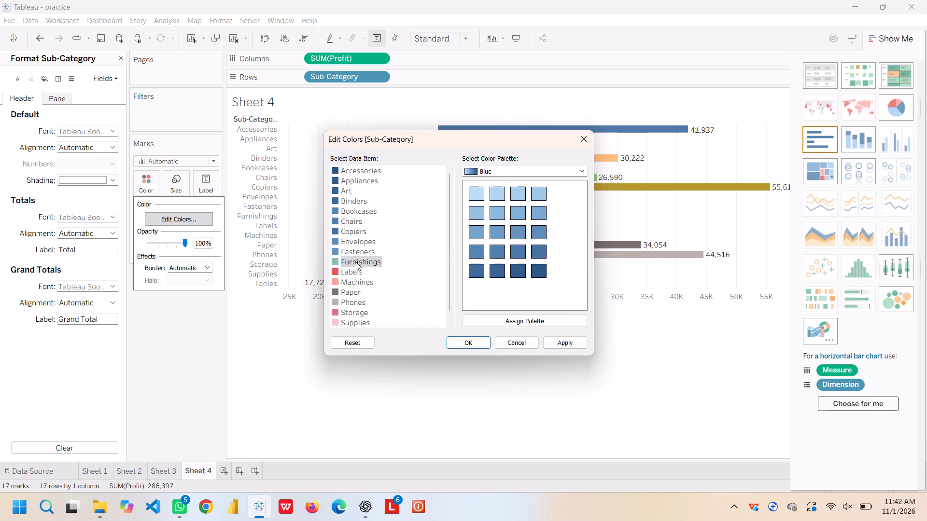
left_click(492, 233)
left_click(499, 227)
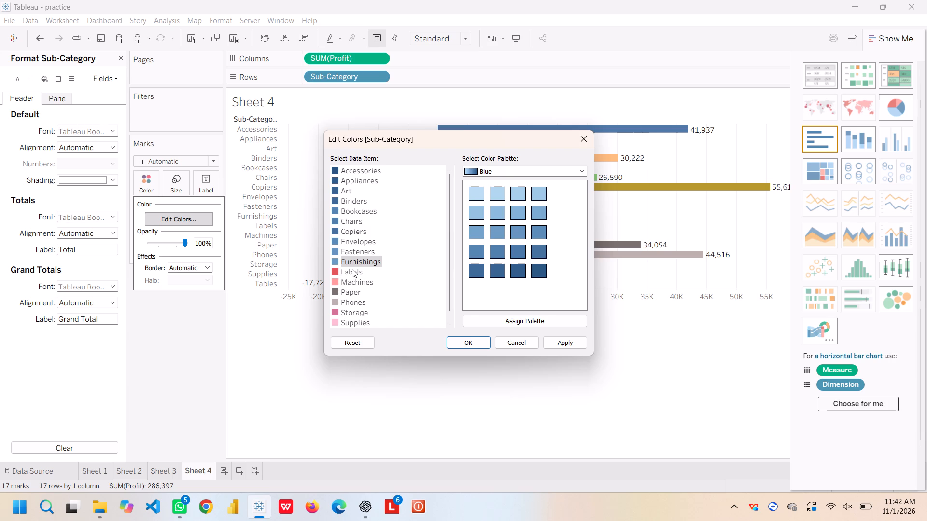
left_click(352, 269)
left_click(478, 233)
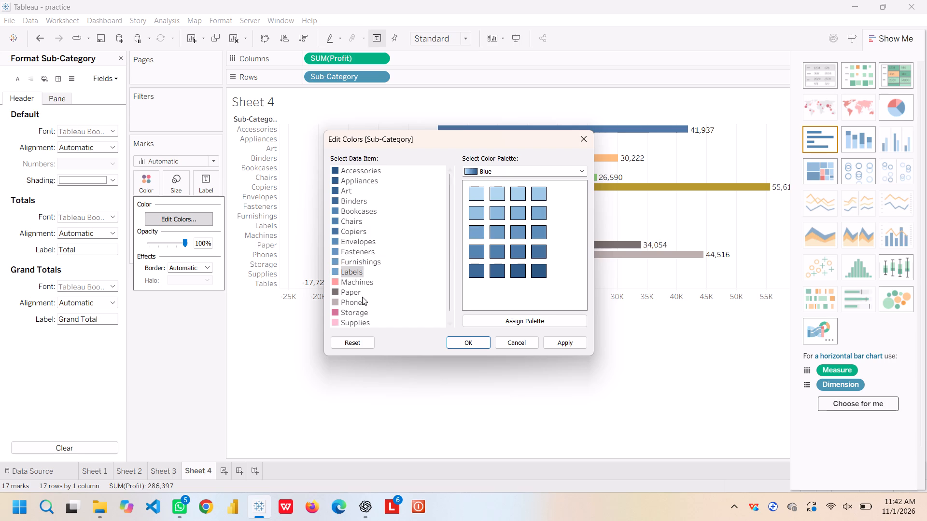
Assign the Blue palette's second-row shades, darkest to lightest, to Machines, Paper, Phones and Storage.
scroll(341, 303, "down", 3)
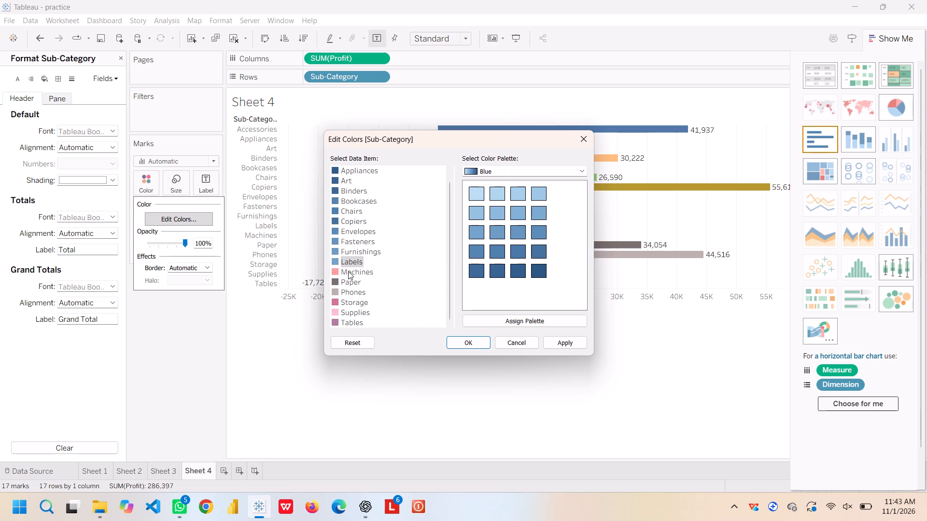
left_click(348, 271)
left_click(535, 214)
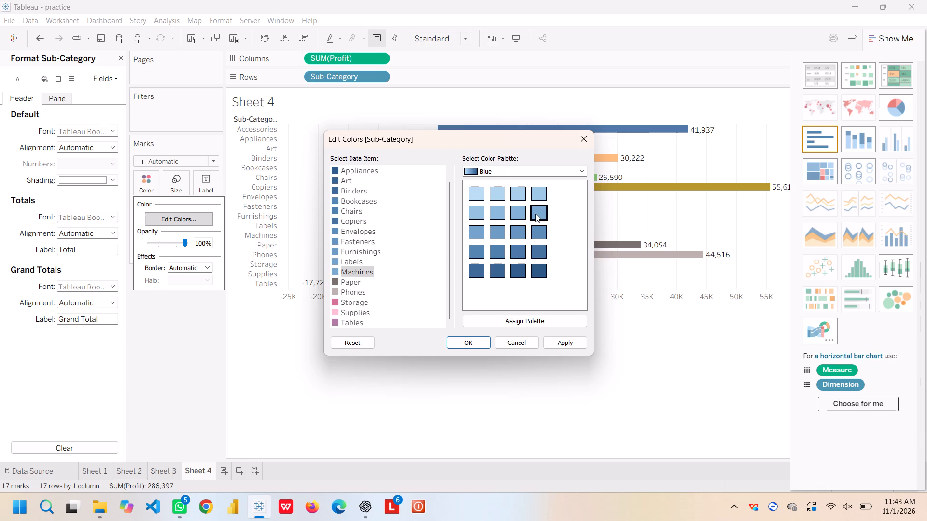
left_click(363, 282)
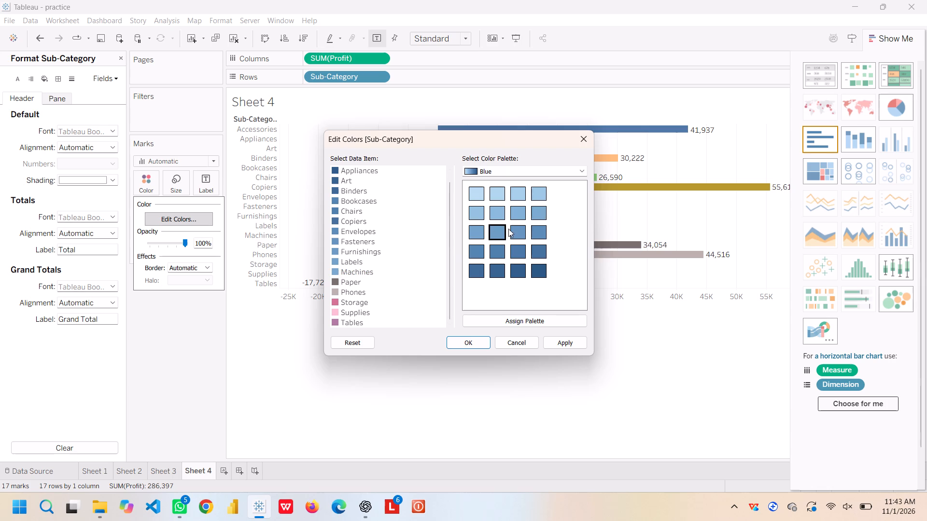
left_click(515, 207)
left_click(350, 285)
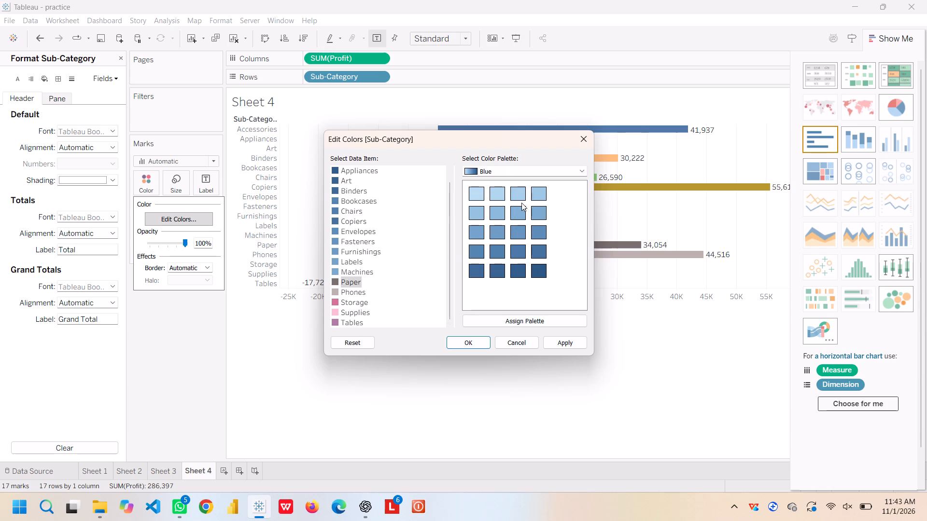
left_click(518, 207)
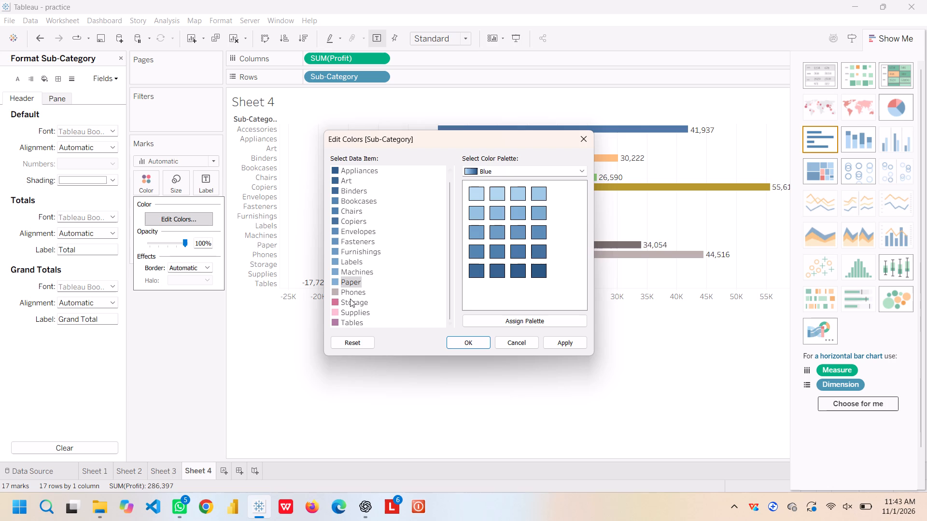
left_click(350, 292)
left_click_drag(527, 219, 496, 218)
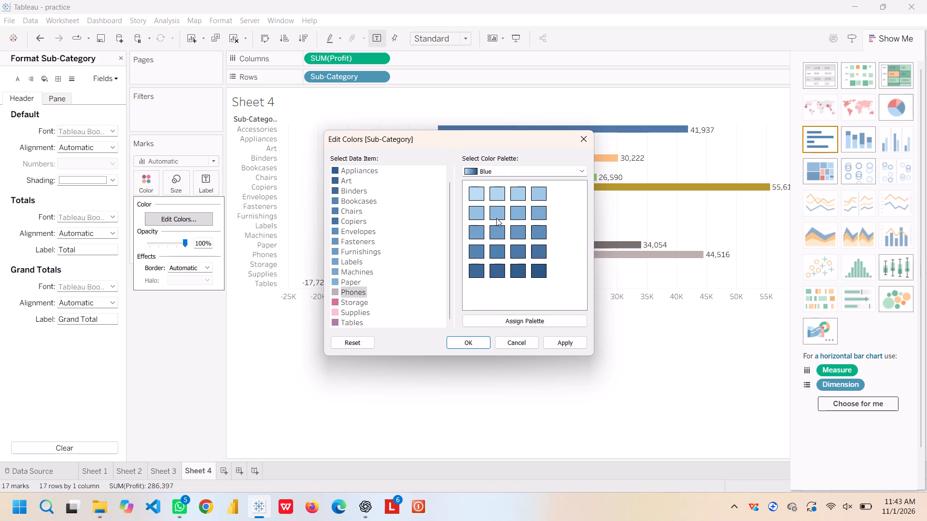
left_click_drag(496, 218, 496, 217)
left_click(496, 217)
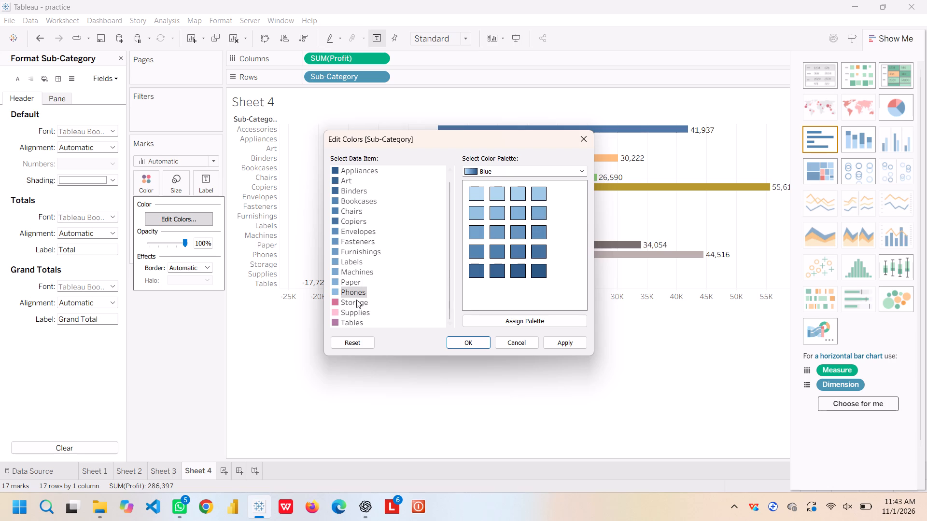
left_click(345, 303)
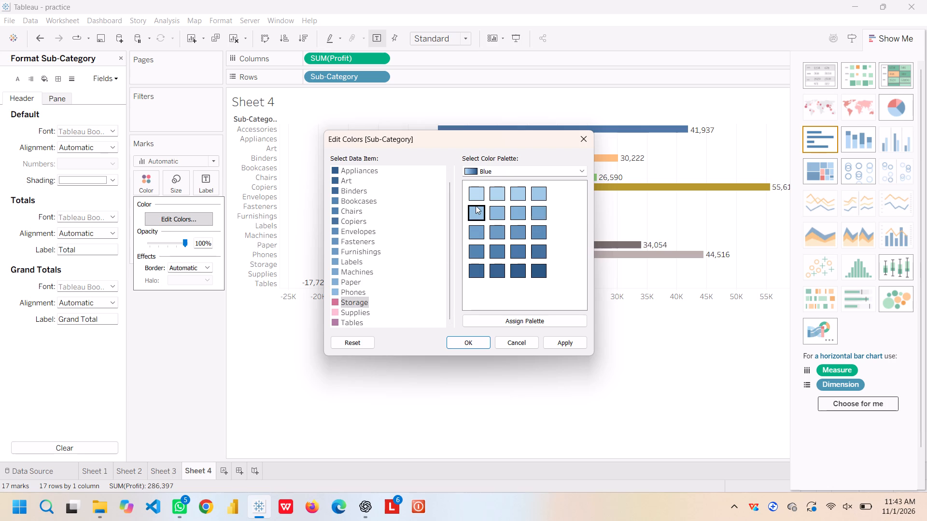
left_click(476, 206)
Assign the Blue palette's darkest first-row shade to Supplies and its lightest to Tables, and apply the Sub-Category colours to the chart.
left_click(347, 312)
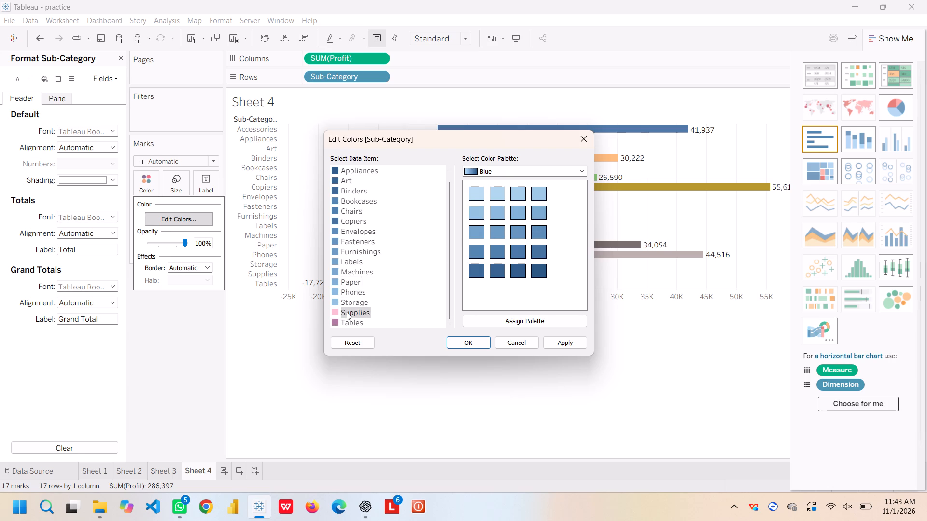
left_click(535, 193)
left_click(355, 321)
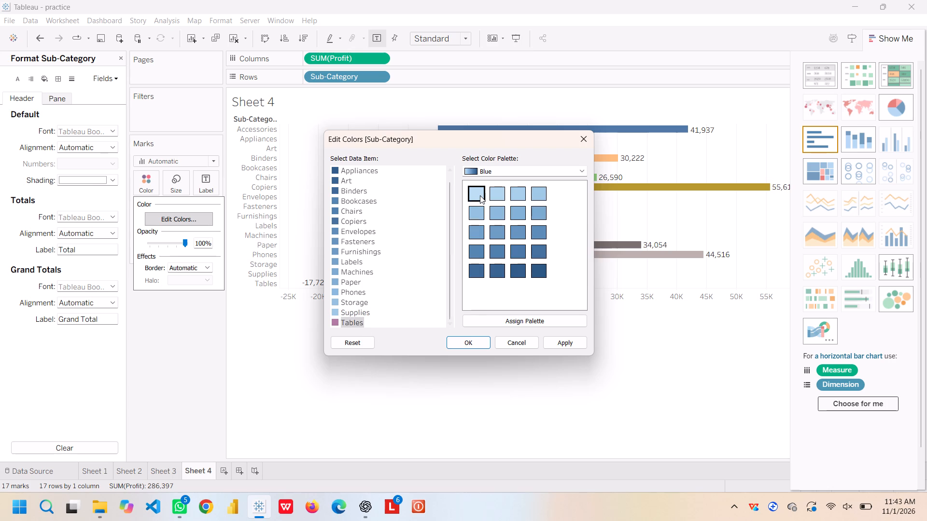
left_click(480, 193)
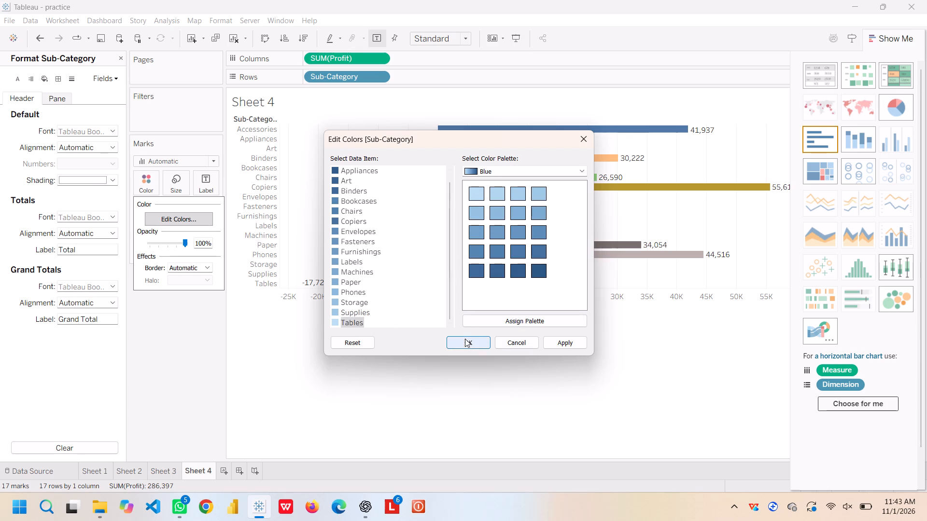
left_click(561, 344)
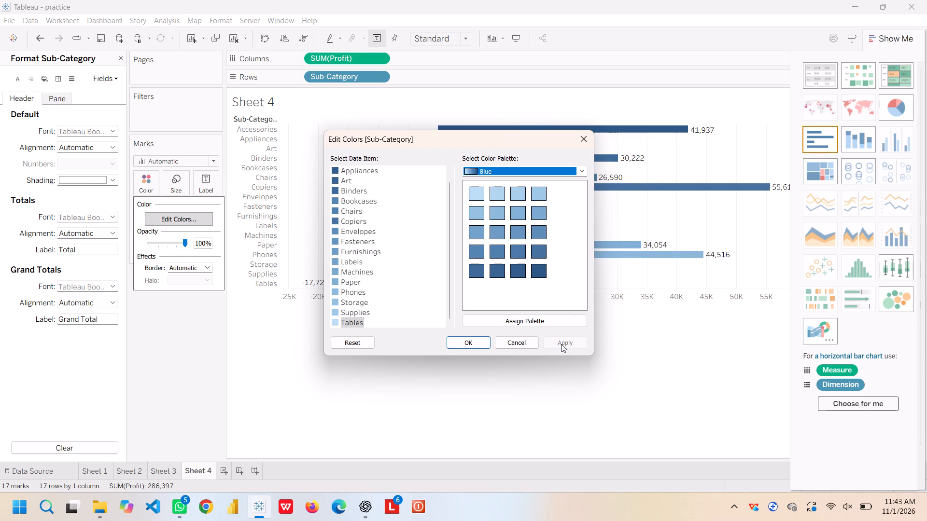
left_click(639, 417)
left_click(478, 337)
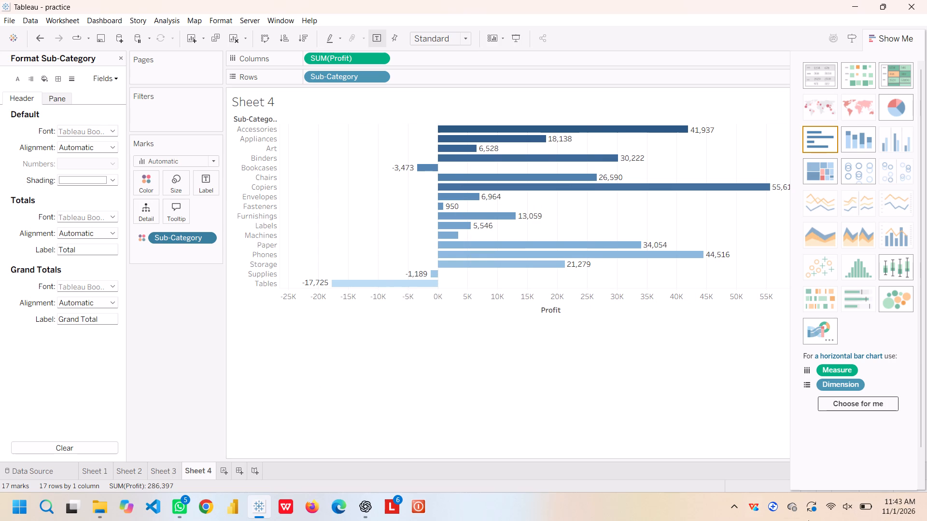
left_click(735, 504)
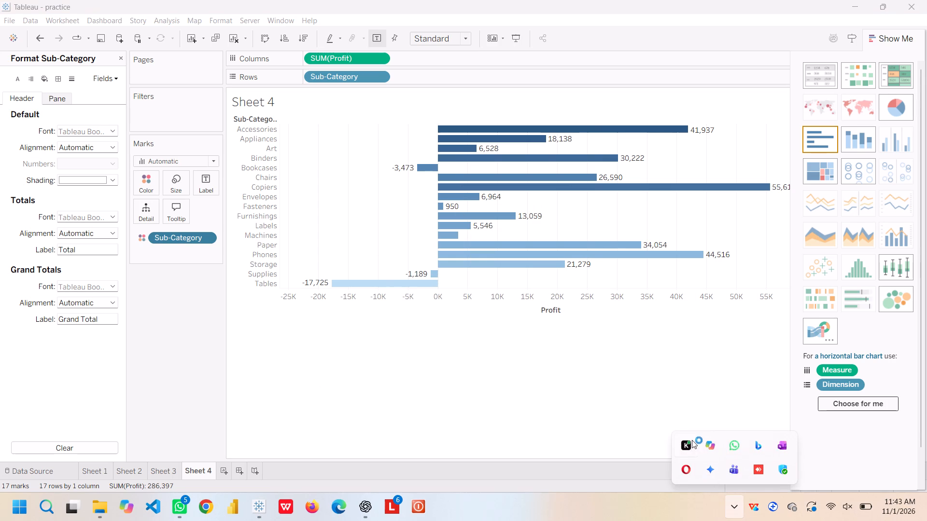
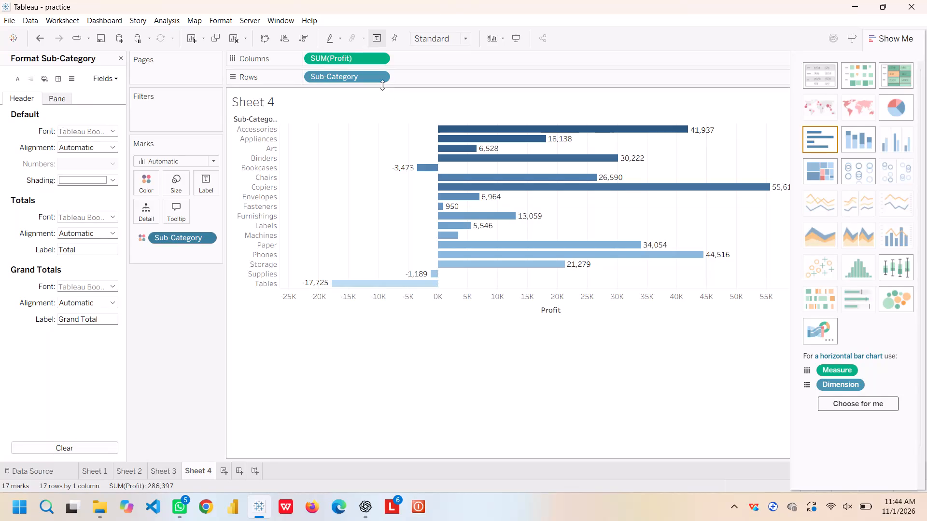
Replace the Sheet 4 chart title with "Profit By Subcategory" in bold.
double_click(317, 112)
double_click(295, 110)
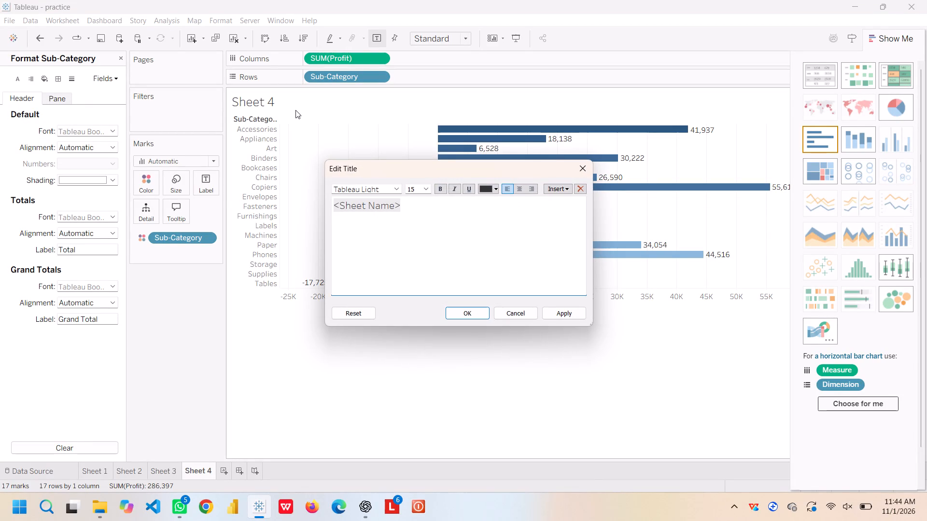
key("ctrl+s")
key("ctrl+a")
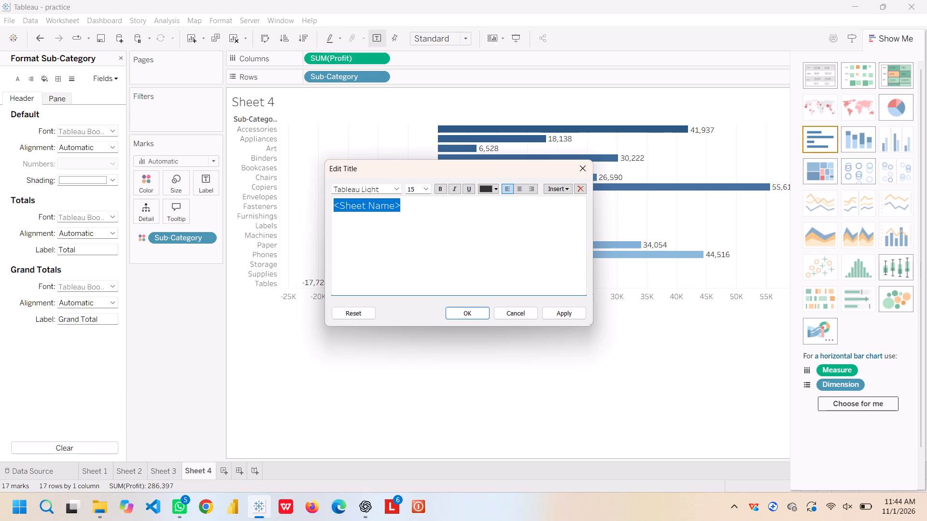
key("shift+s")
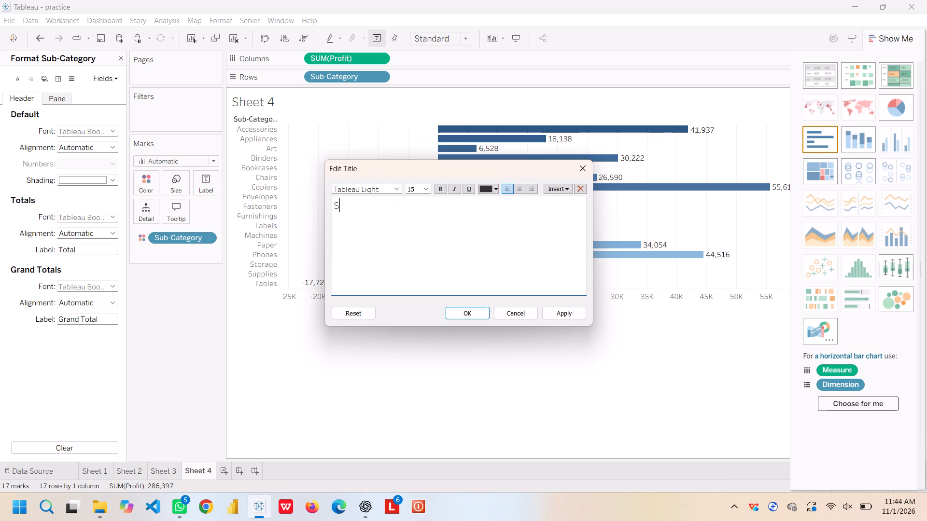
key("BackSpace")
type("Pri")
key("BackSpace")
type("ofit By")
key("space")
type("Sub")
type("category")
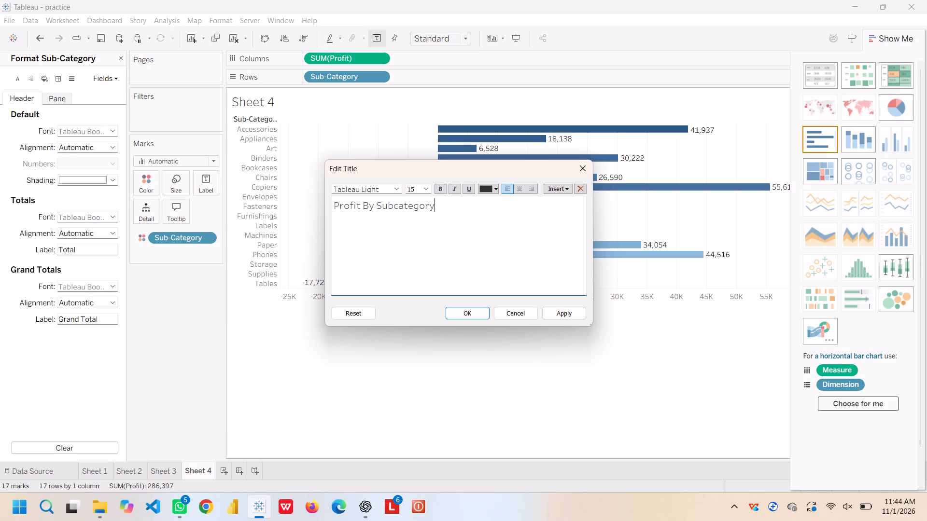
left_click_drag(450, 216, 317, 205)
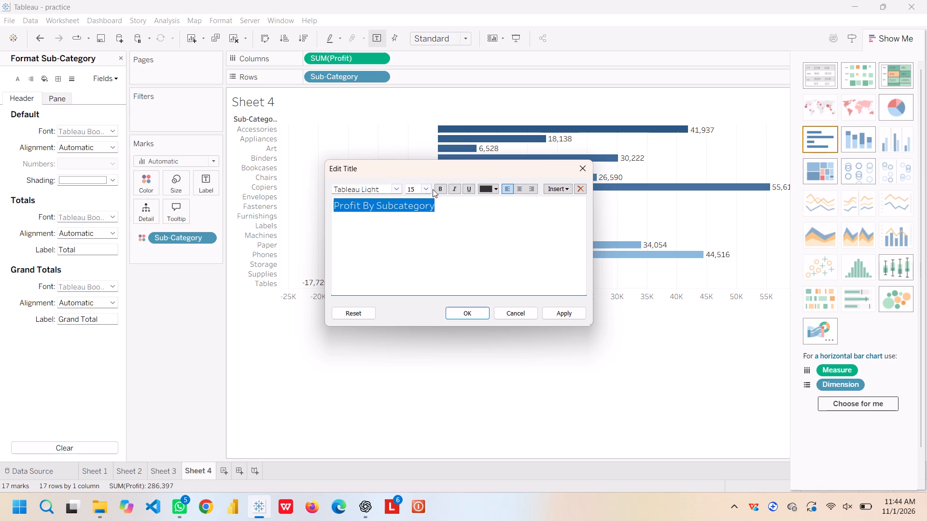
left_click(436, 188)
left_click(464, 315)
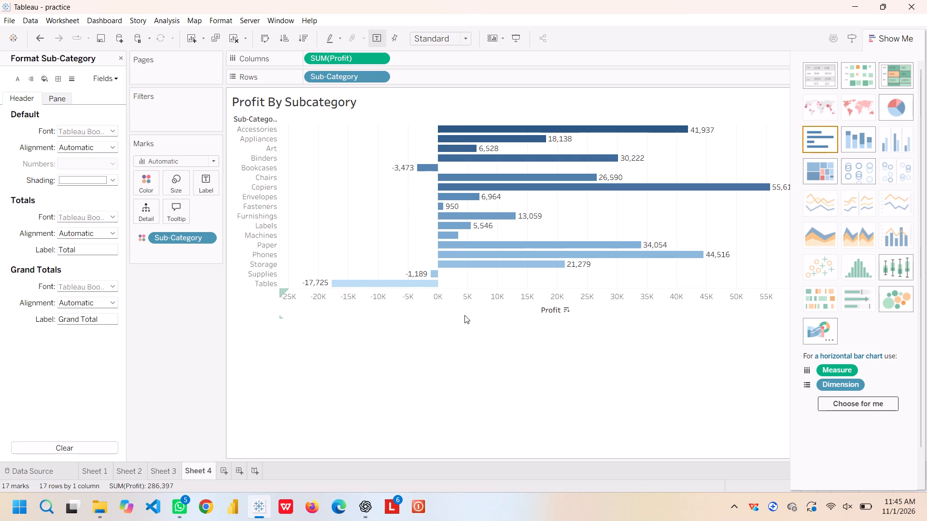
left_click(366, 504)
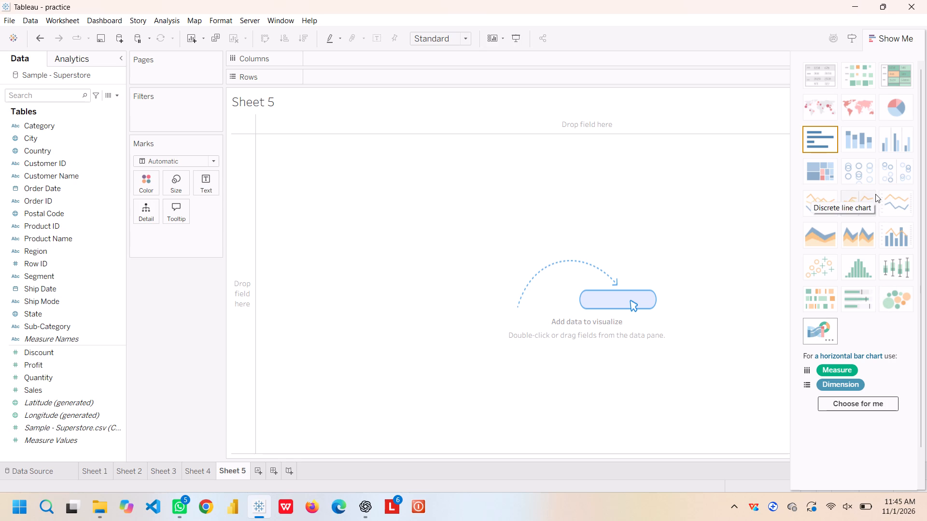
left_click(852, 99)
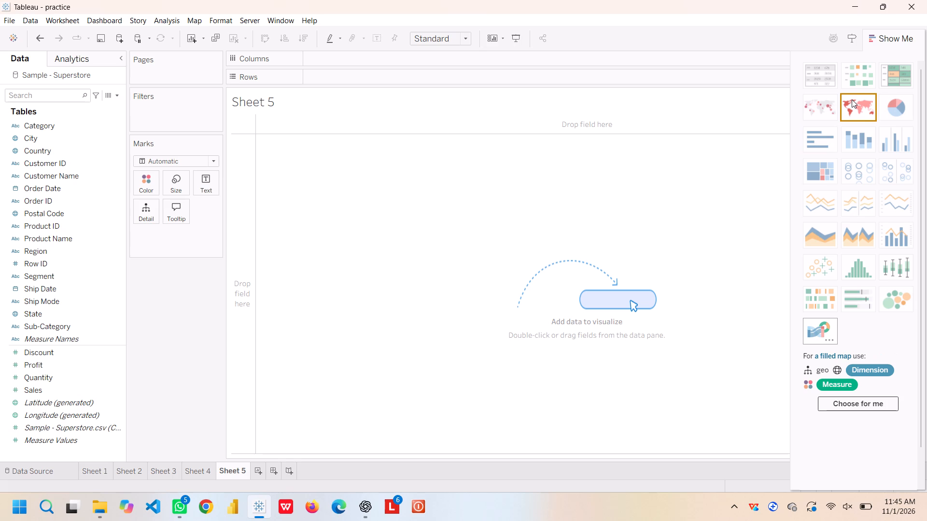
left_click(852, 99)
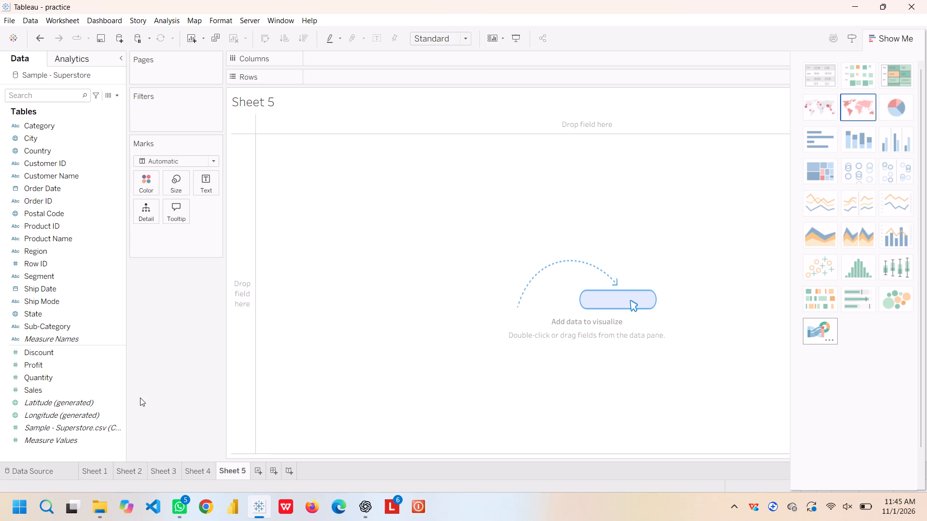
left_click_drag(34, 388, 323, 61)
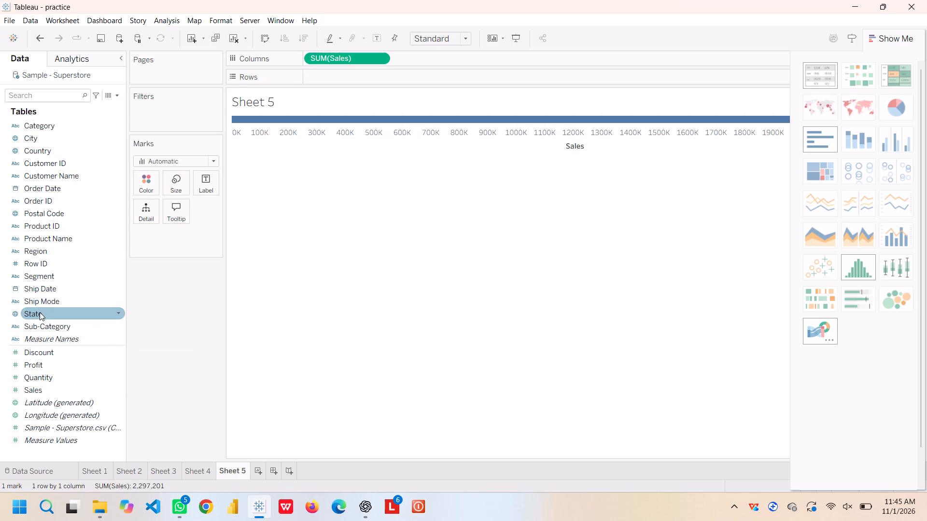
left_click_drag(40, 312, 325, 75)
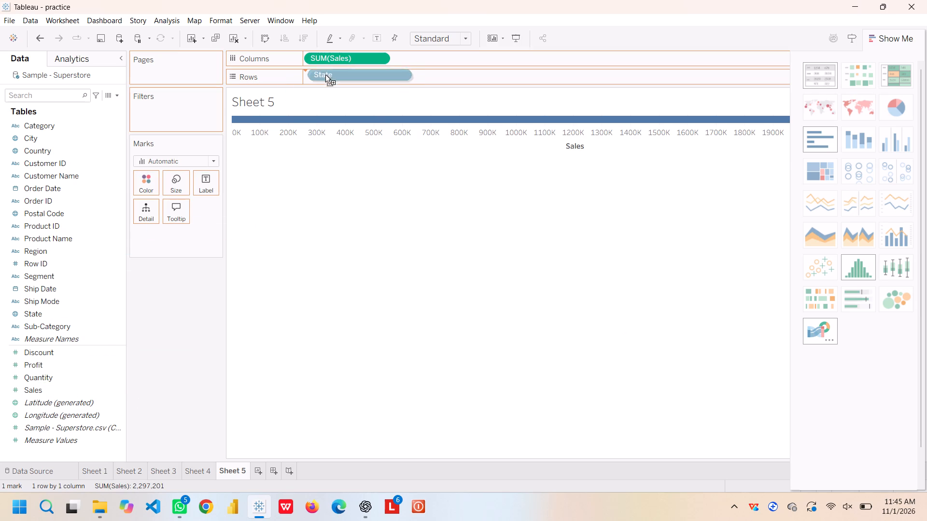
left_click_drag(325, 75, 321, 78)
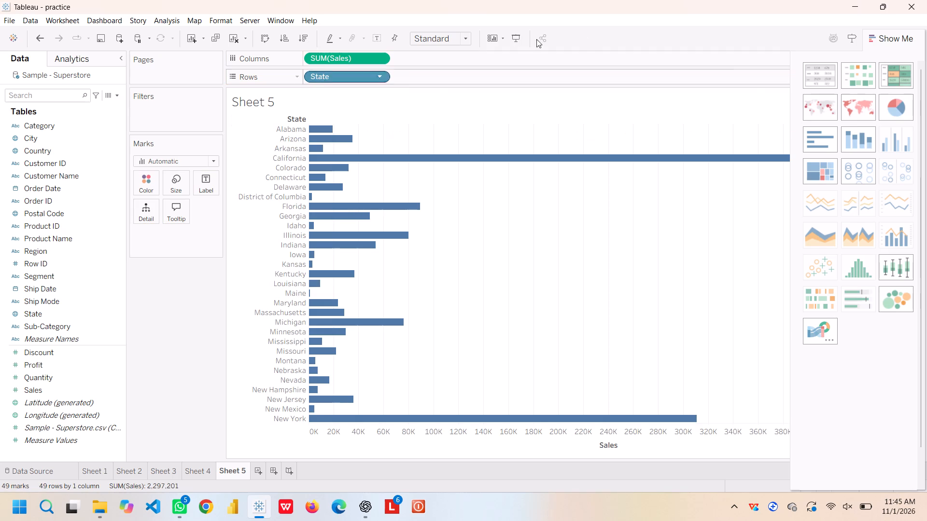
Convert the Sales by State bars on Sheet 5 into a filled map.
left_click(851, 106)
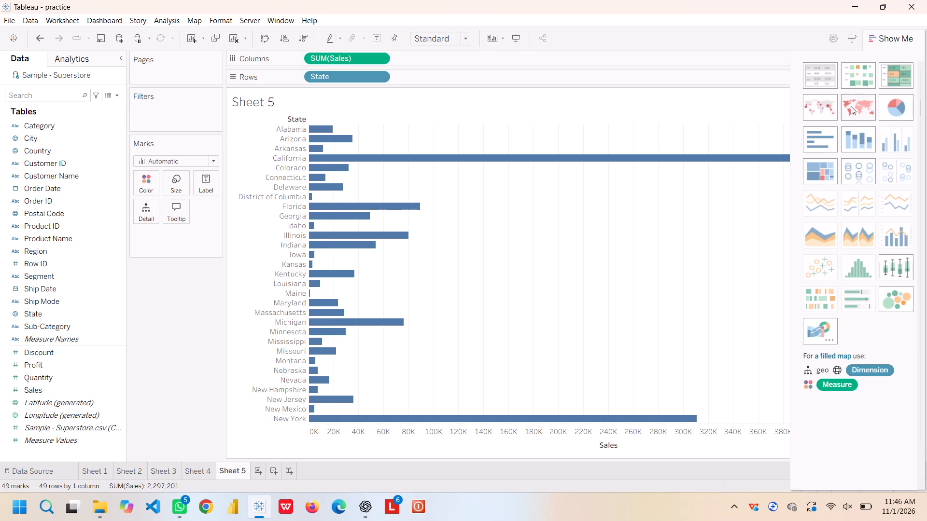
double_click(851, 106)
left_click(891, 110)
double_click(891, 110)
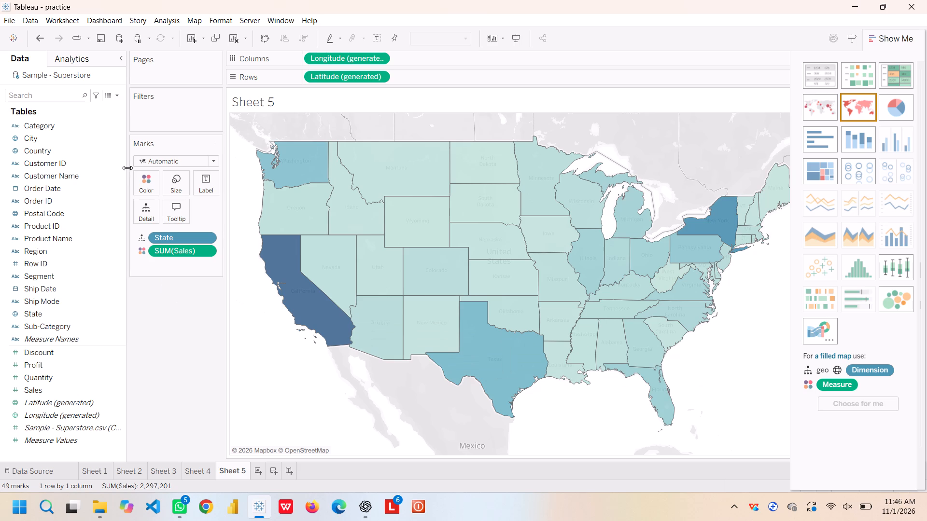
Set the filled map's SUM(Sales) colour palette to Blue-Teal.
left_click(141, 192)
left_click(180, 219)
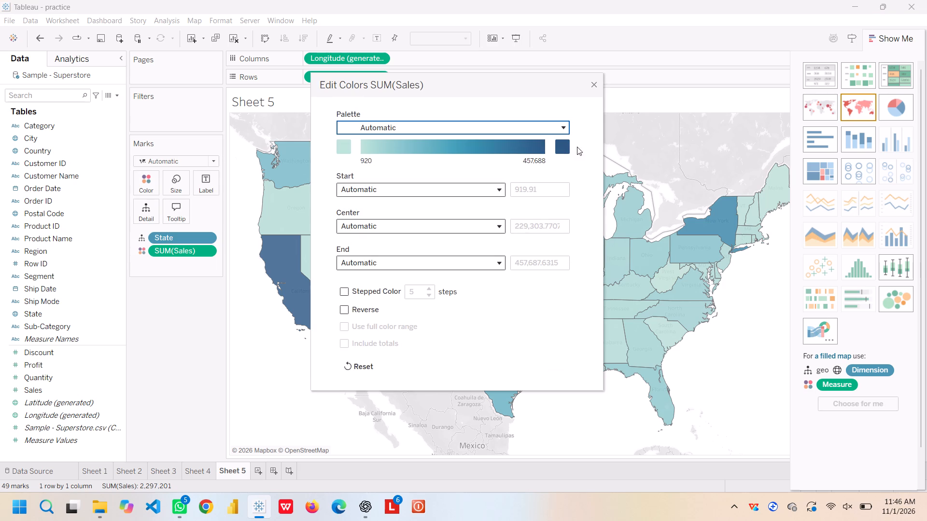
left_click(560, 127)
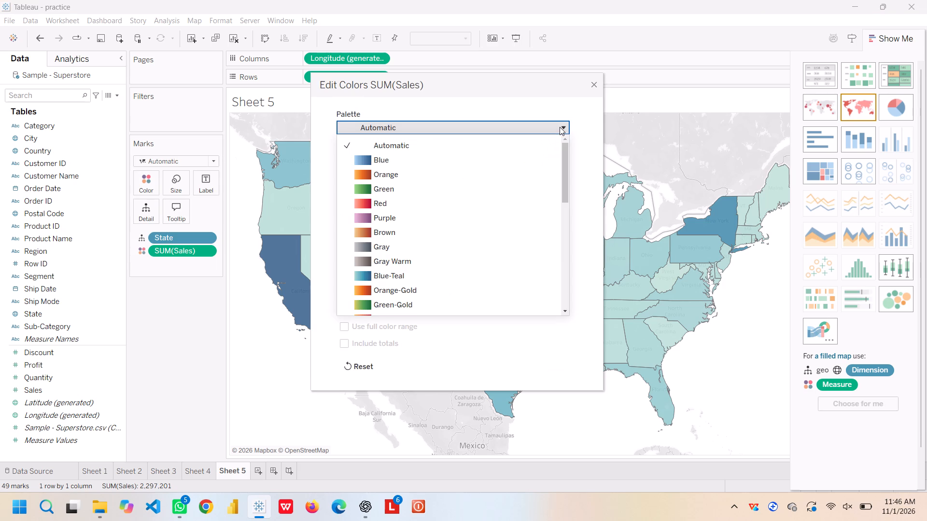
left_click(396, 270)
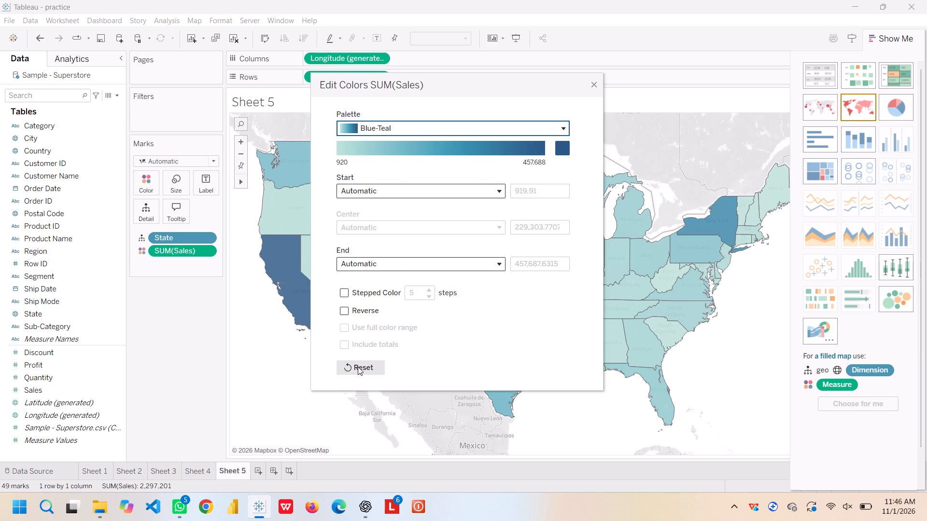
left_click(703, 344)
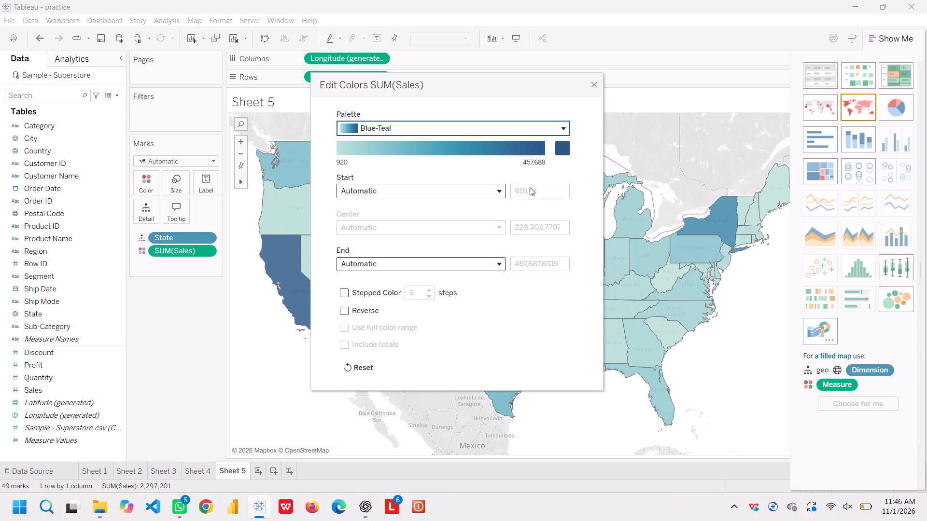
left_click(599, 85)
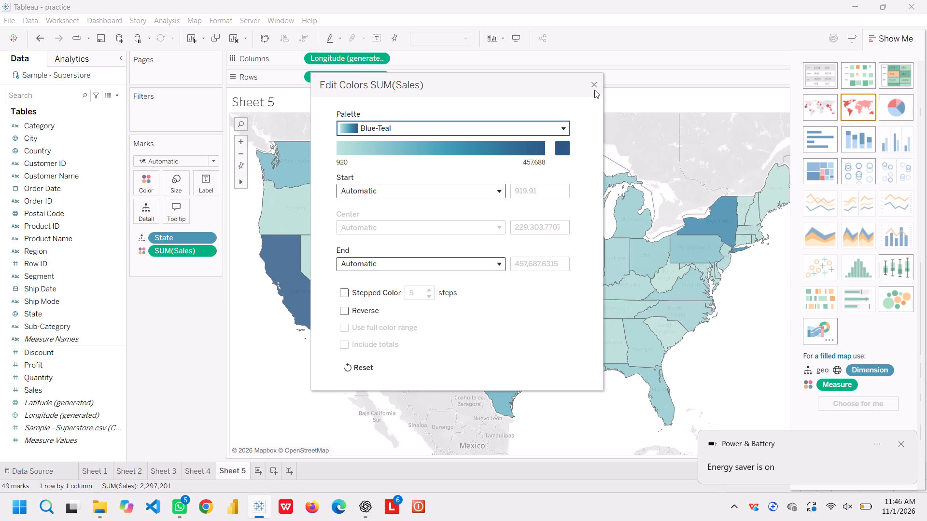
left_click(594, 90)
left_click(595, 83)
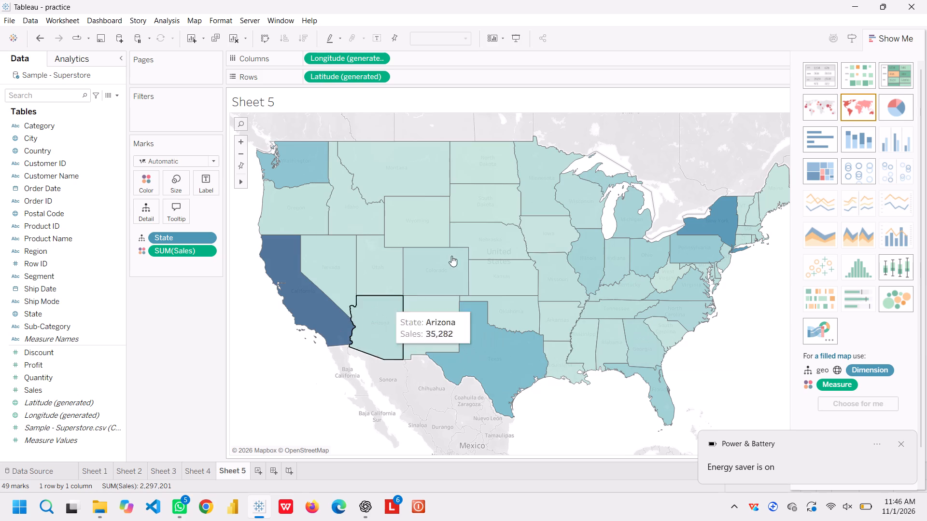
Show the sales mark labels on the states of the map.
left_click(208, 188)
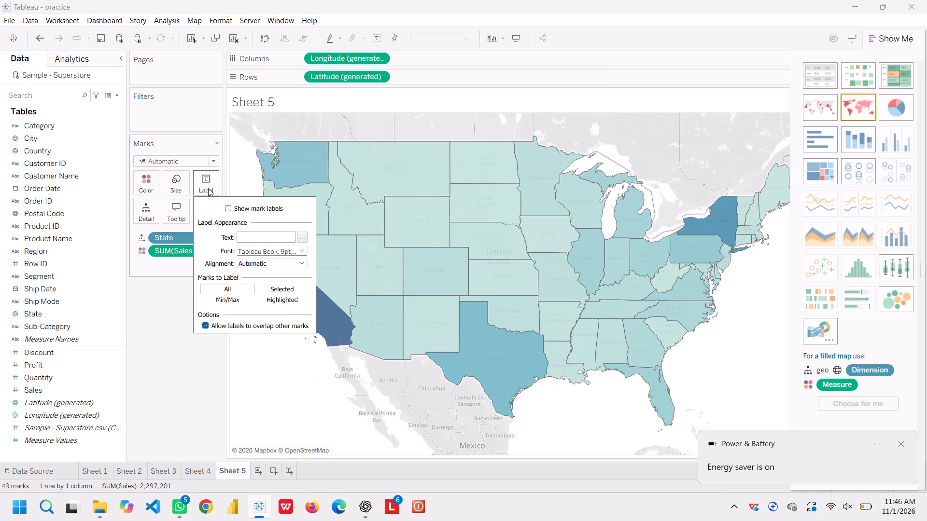
left_click(228, 210)
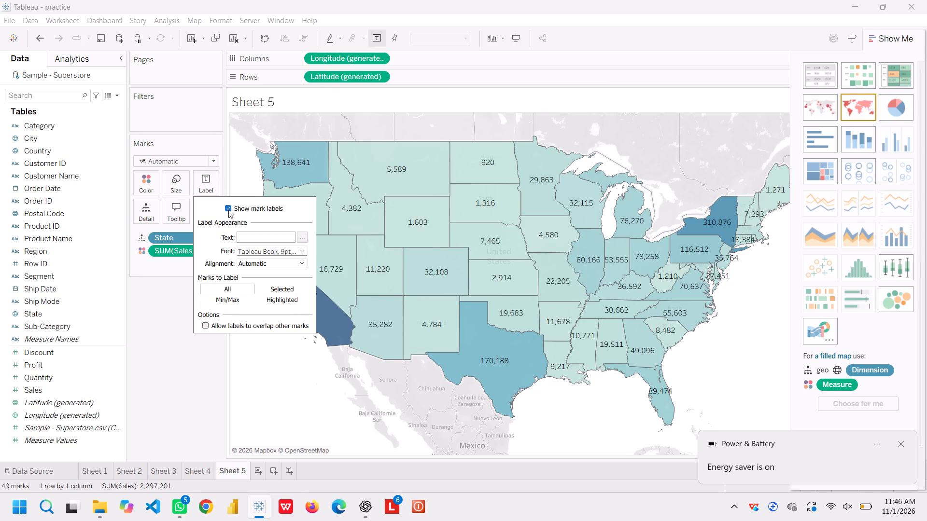
Replace the Sheet 5 map title with "Sales By State" in bold.
left_click(305, 103)
triple_click(305, 103)
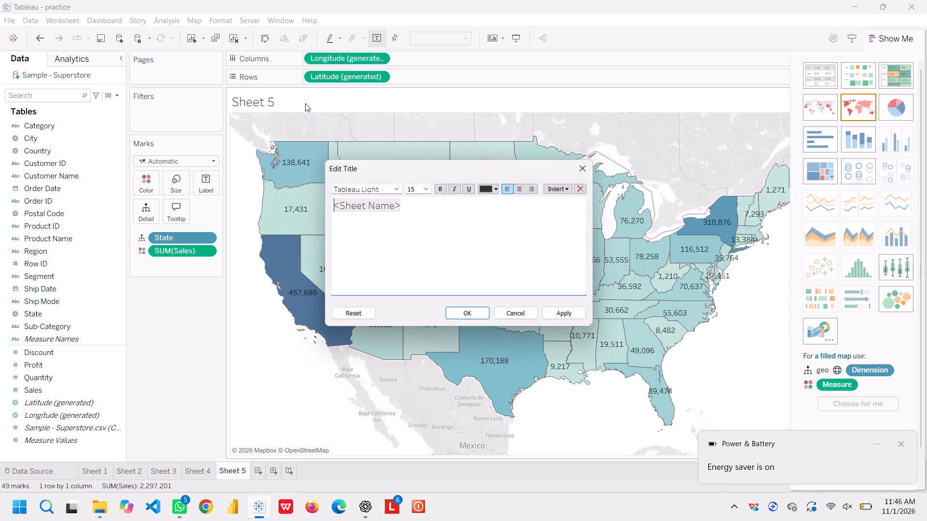
key("ctrl+a")
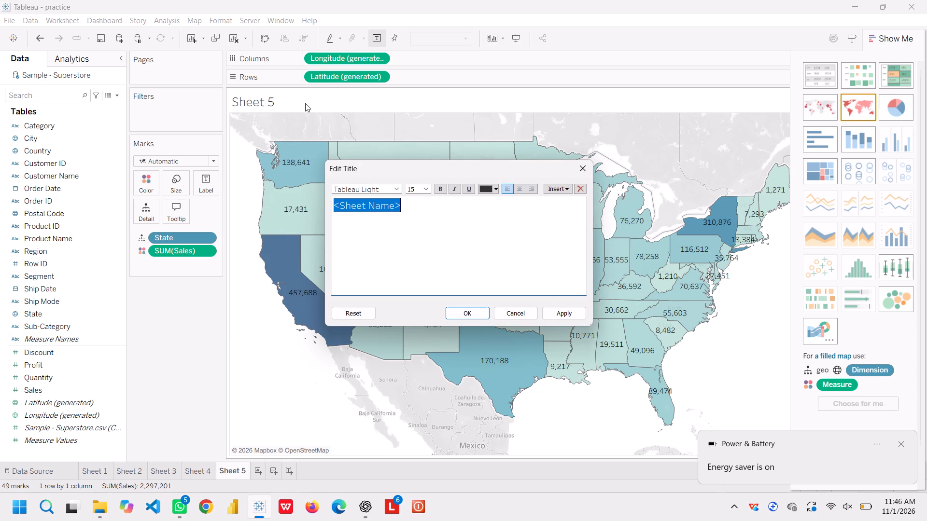
type("Sa")
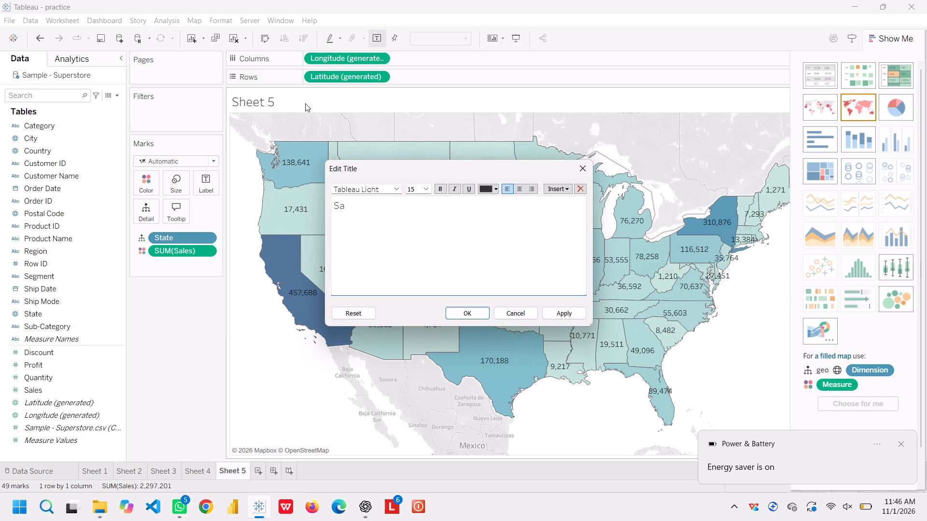
type("les By State")
key("ctrl+a")
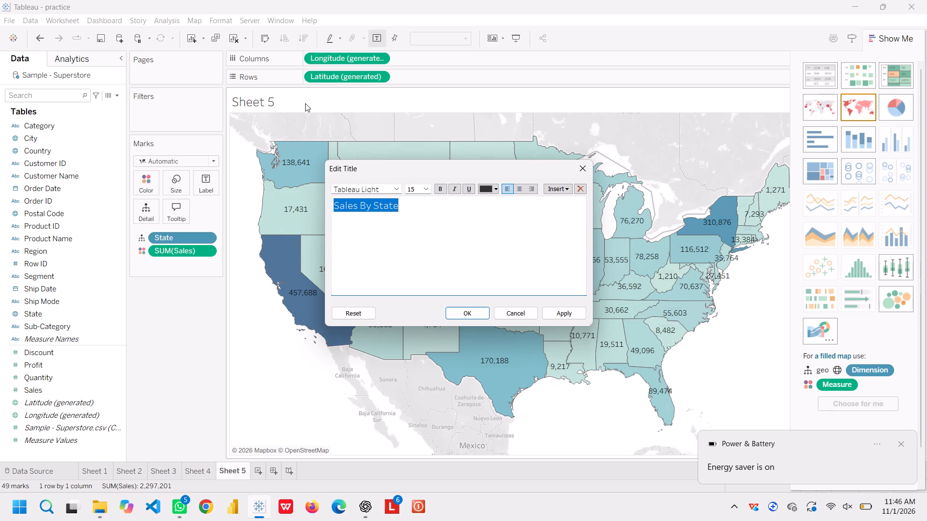
left_click(443, 187)
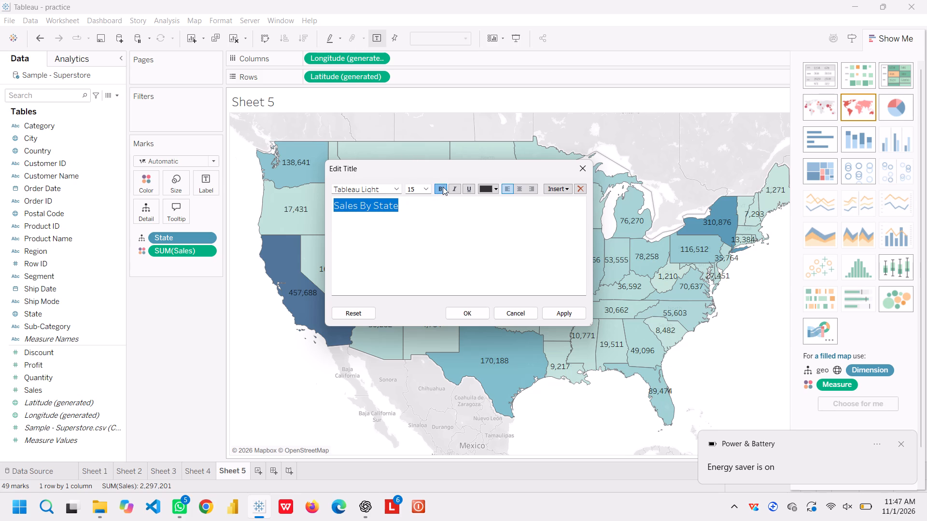
left_click(462, 316)
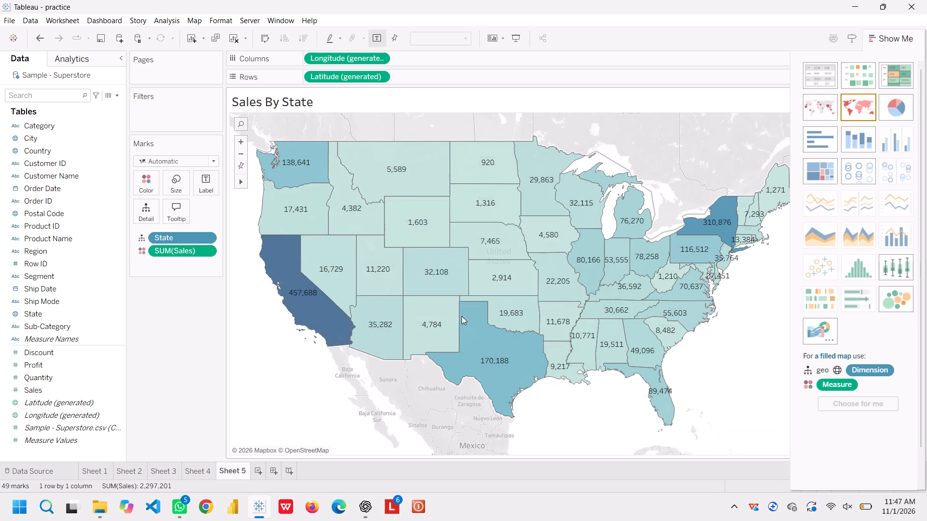
Add a new blank worksheet after Sheet 5.
left_click(261, 469)
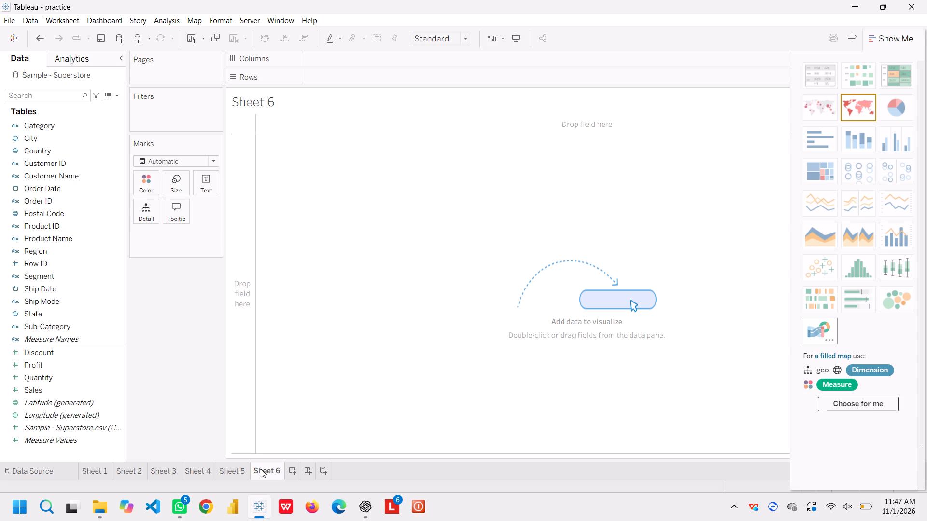
Switch to the ChatGPT conversation and review the practice task's remaining requirements for KPI cards, filters and dashboard layout.
left_click(364, 506)
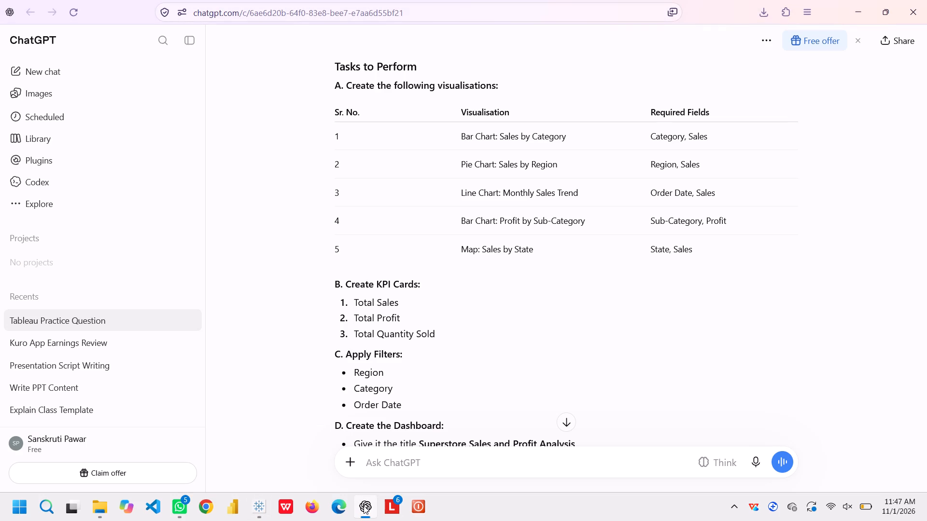
scroll(364, 506, "down", 5)
scroll(458, 354, "down", 2)
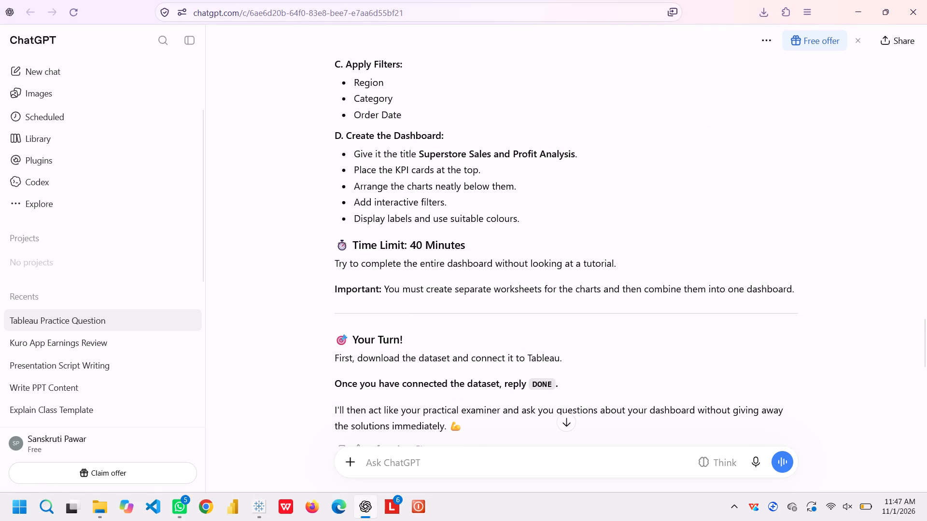
scroll(458, 354, "down", 1)
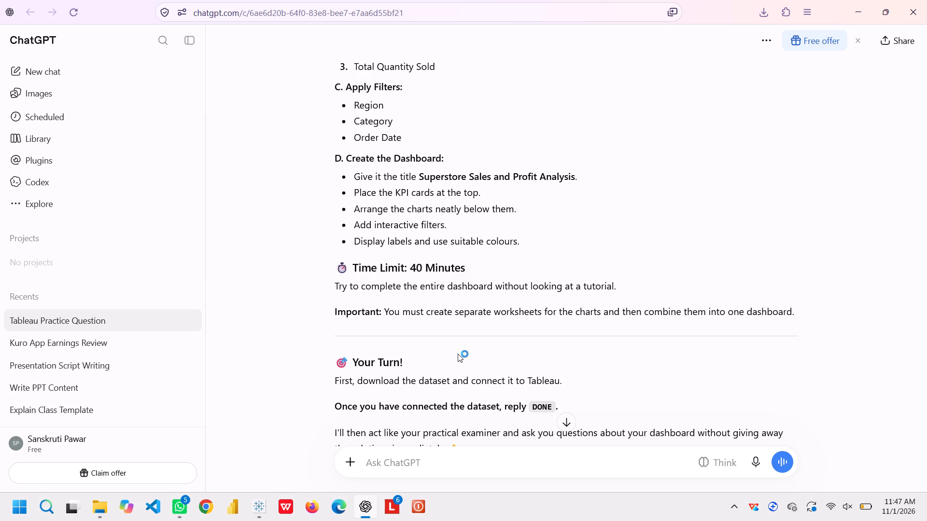
scroll(458, 354, "down", 1)
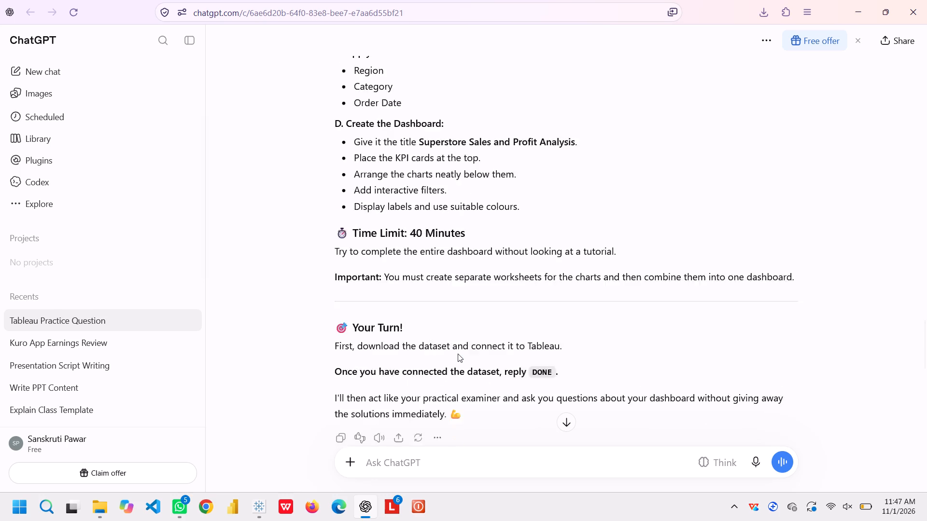
scroll(458, 354, "down", 1)
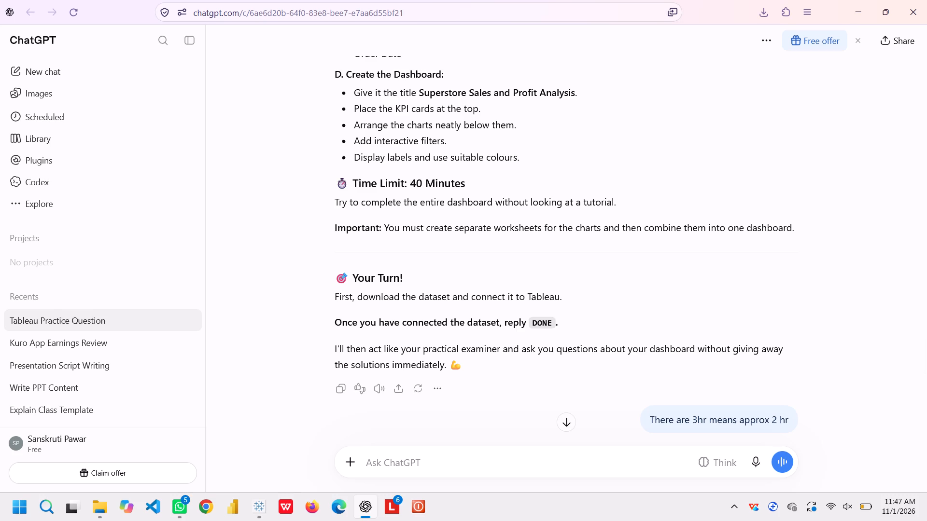
Switch back to Tableau and place the Category field on the Text mark of Sheet 6.
left_click(259, 502)
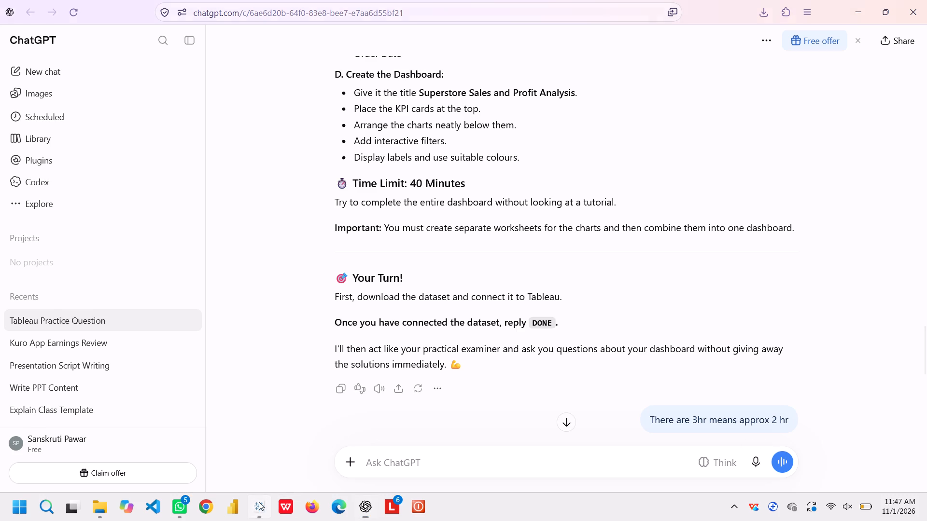
scroll(484, 198, "up", 7)
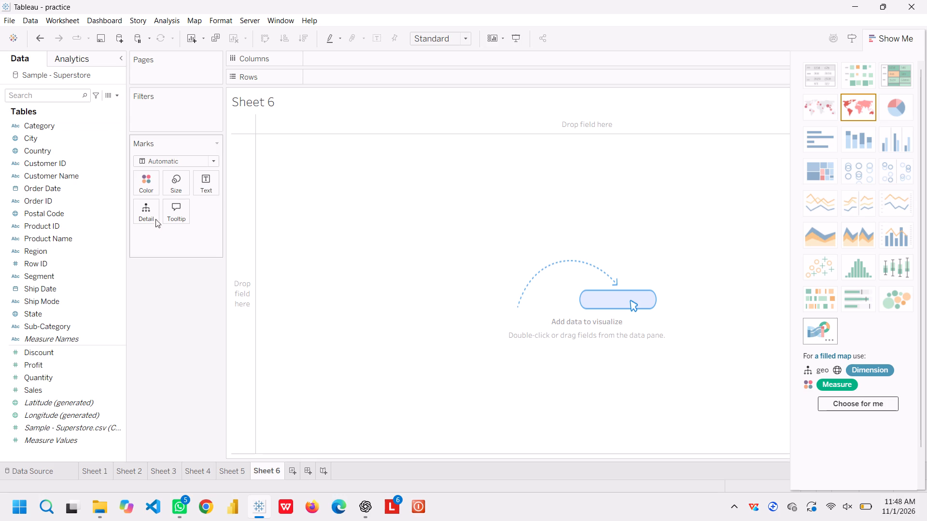
left_click_drag(56, 128, 200, 160)
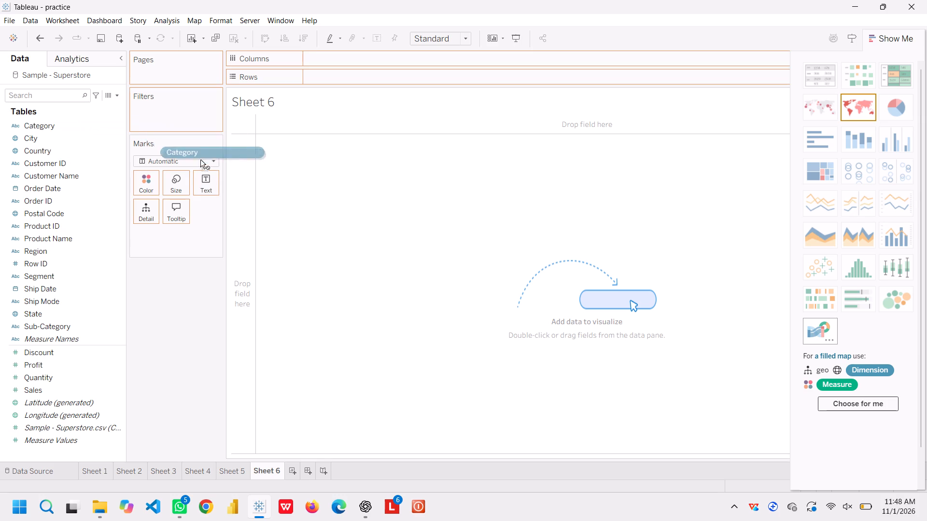
left_click_drag(200, 160, 210, 184)
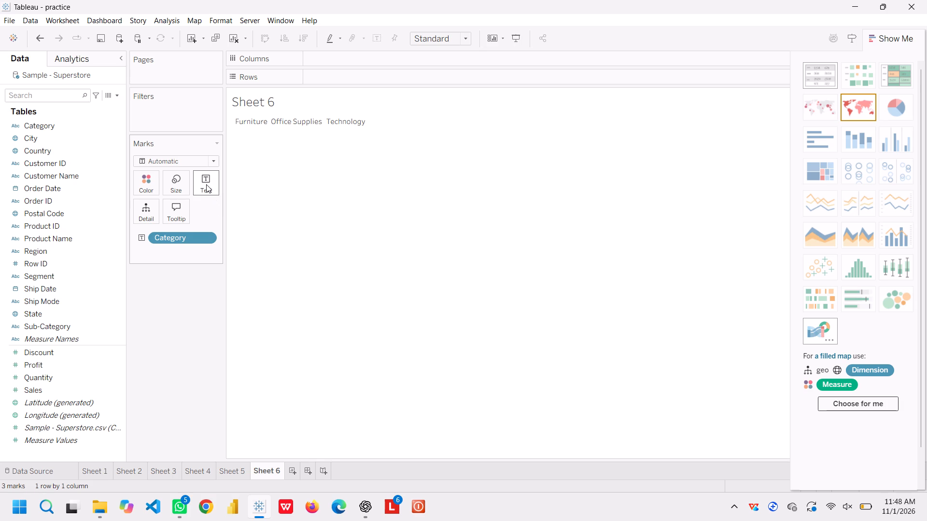
Format the <Category> text label on Sheet 6 as bold at size 15 and apply it.
left_click(206, 184)
left_click(294, 206)
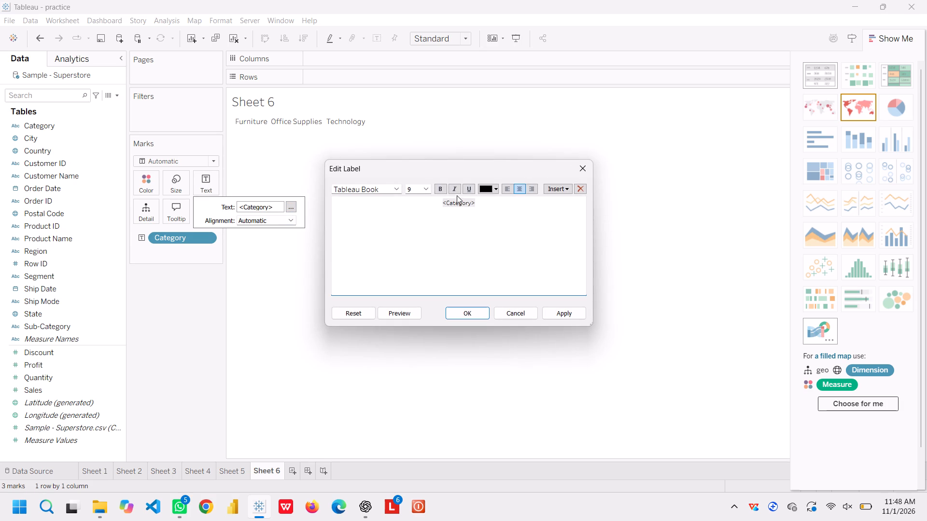
left_click_drag(480, 202, 417, 201)
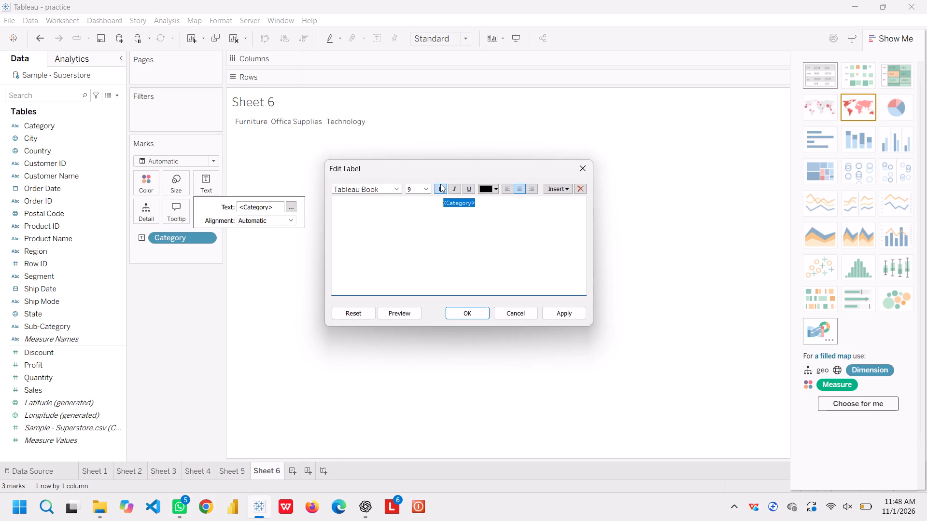
left_click(440, 184)
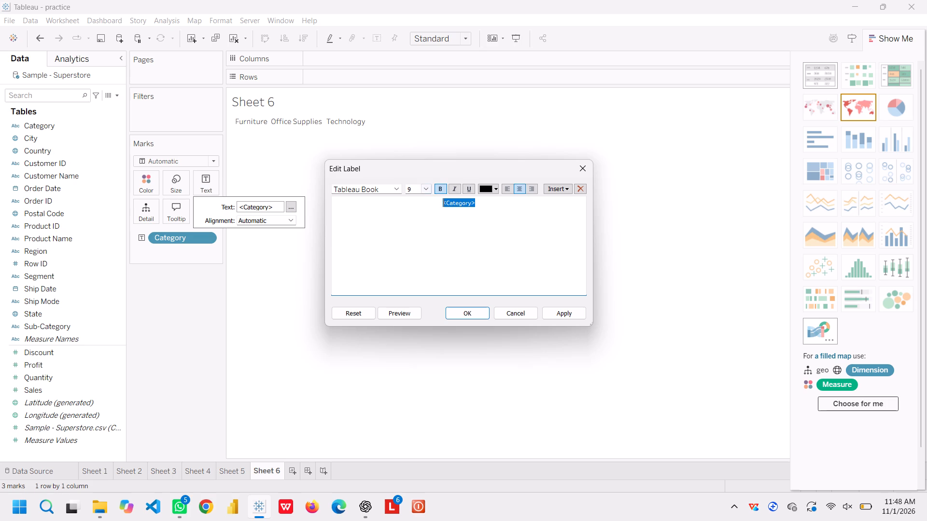
left_click(428, 189)
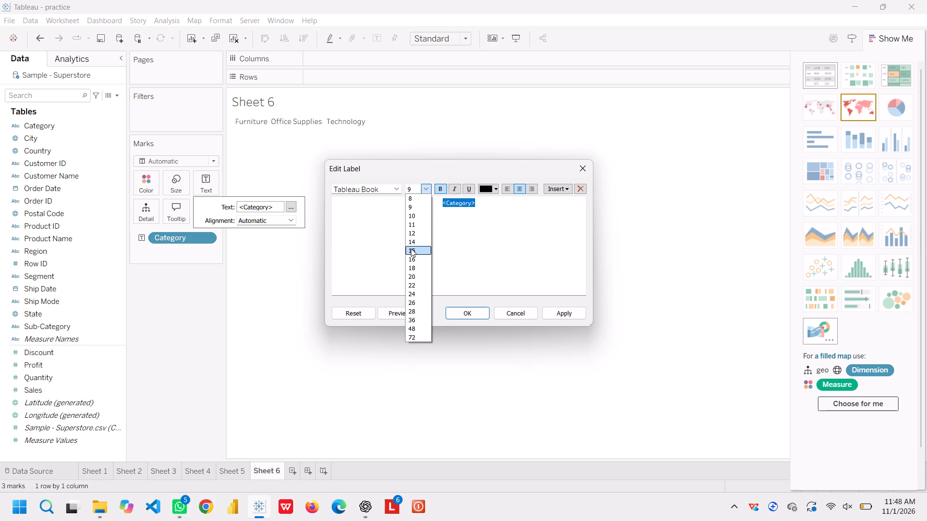
left_click(411, 248)
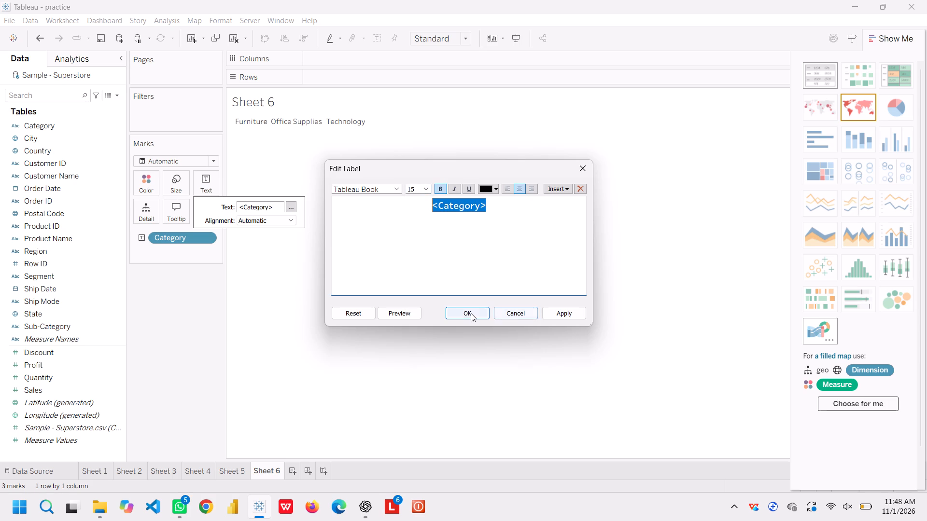
left_click(571, 312)
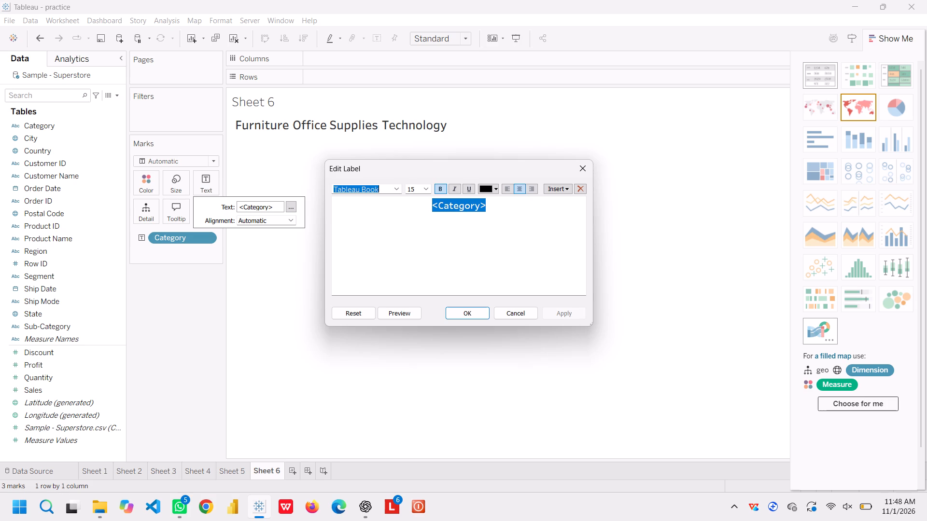
Replace the label text with a newly inserted Category field, apply it and close the label editor.
left_click(291, 219)
left_click(291, 219)
left_click(564, 190)
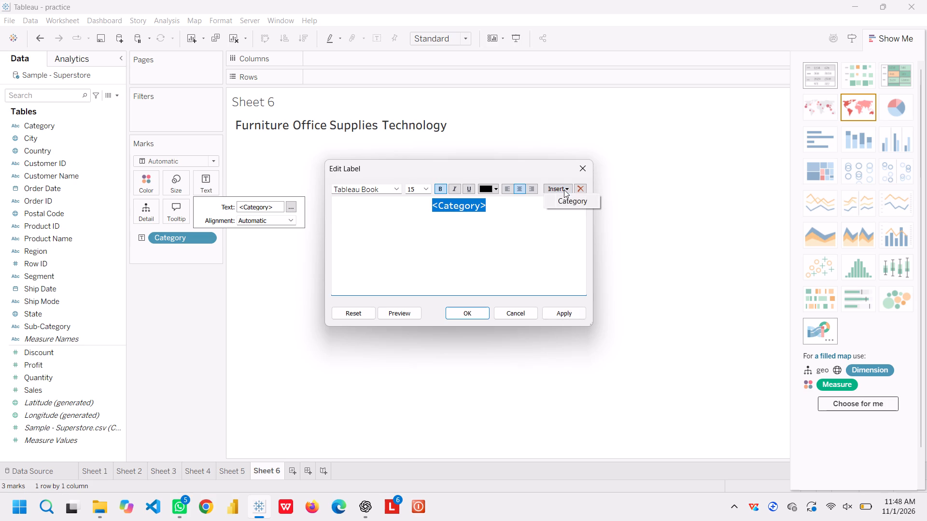
left_click(585, 204)
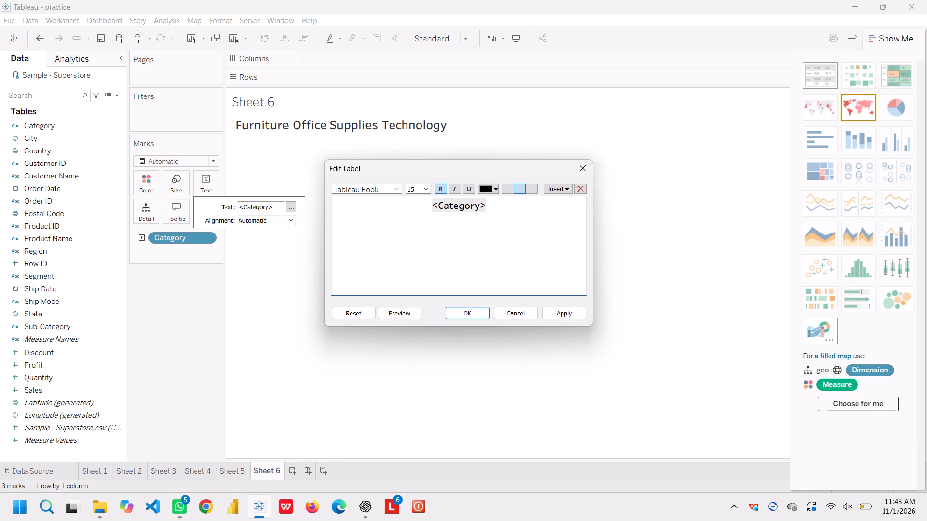
left_click(564, 308)
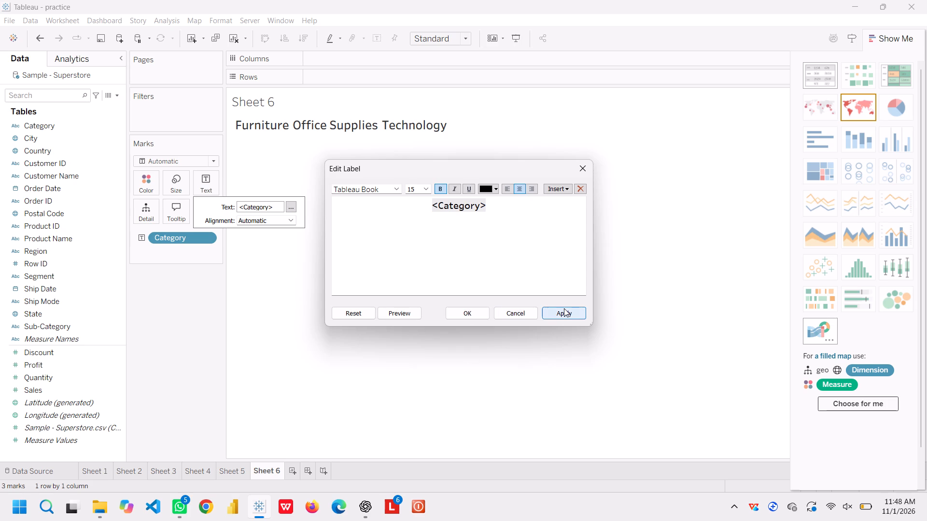
left_click(657, 153)
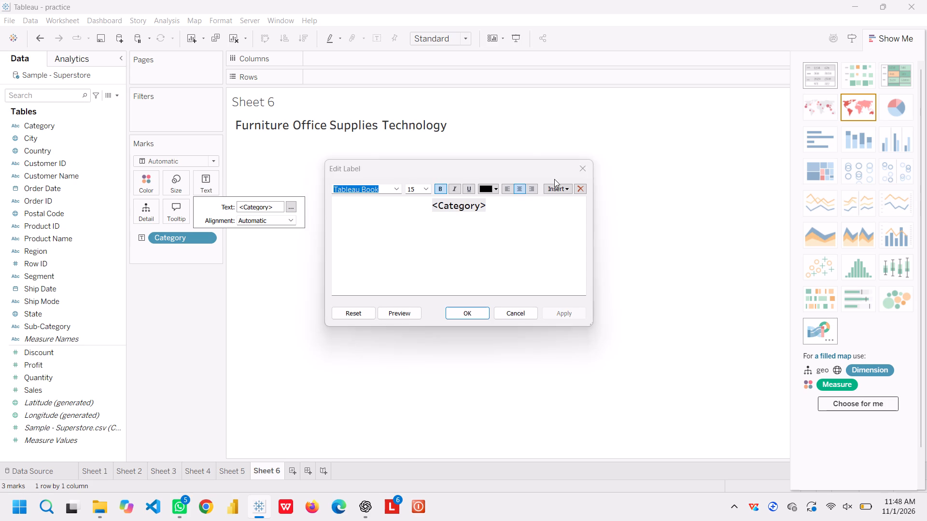
left_click(584, 169)
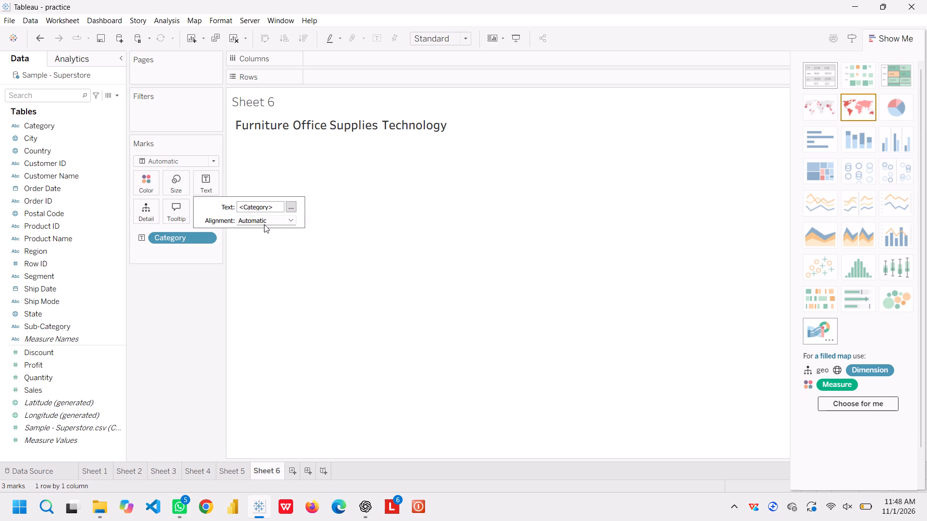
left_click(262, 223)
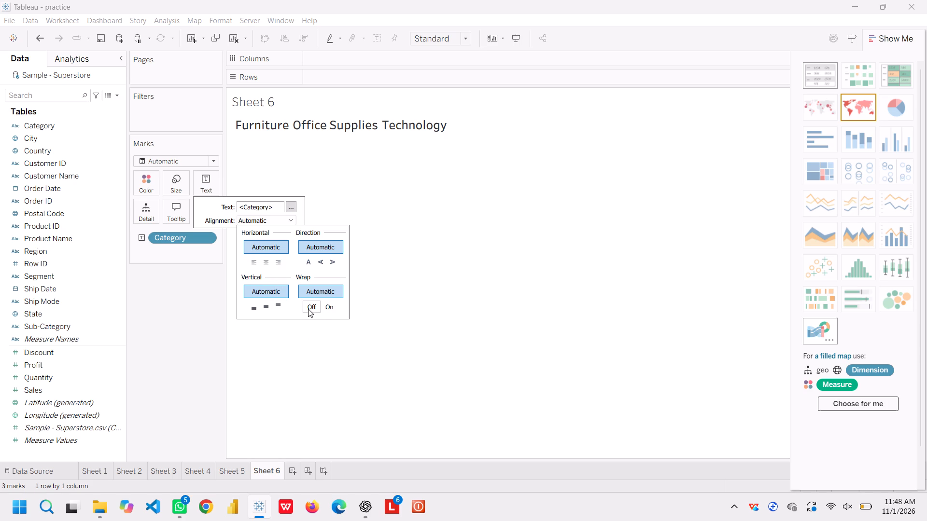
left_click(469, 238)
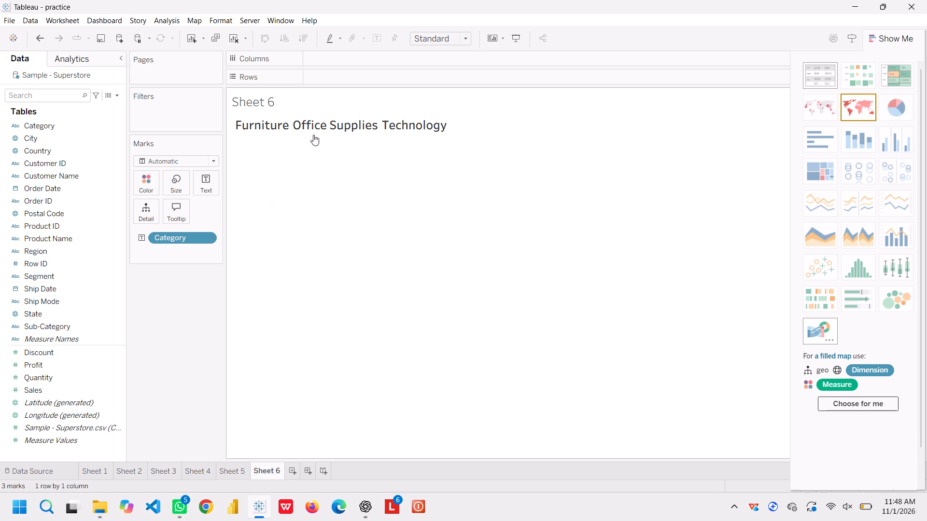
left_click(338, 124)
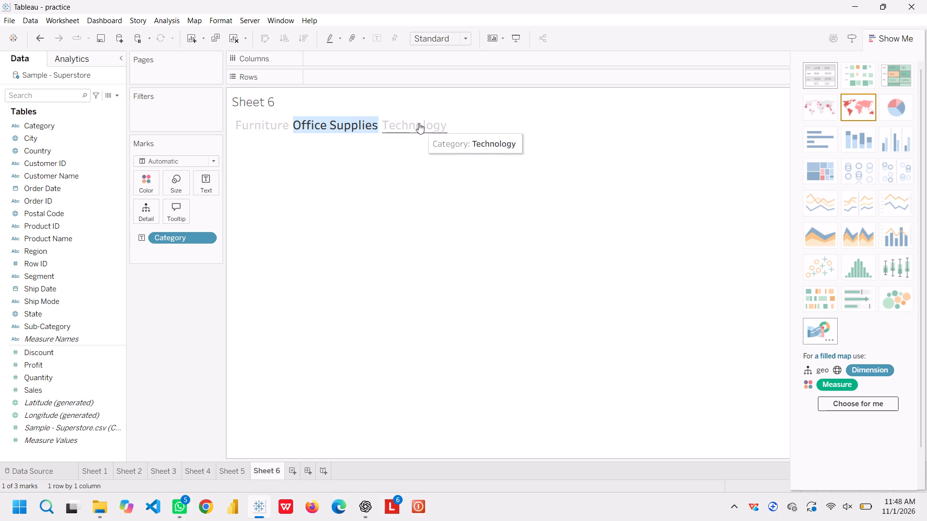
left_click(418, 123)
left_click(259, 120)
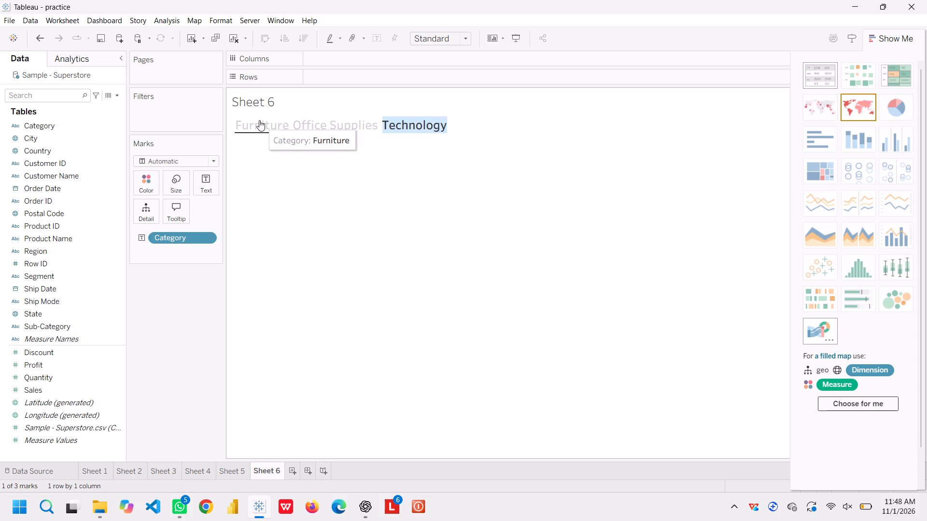
Format the Category field's default header shading, trying blue and light yellow #ffff7f before settling on white.
left_click(208, 235)
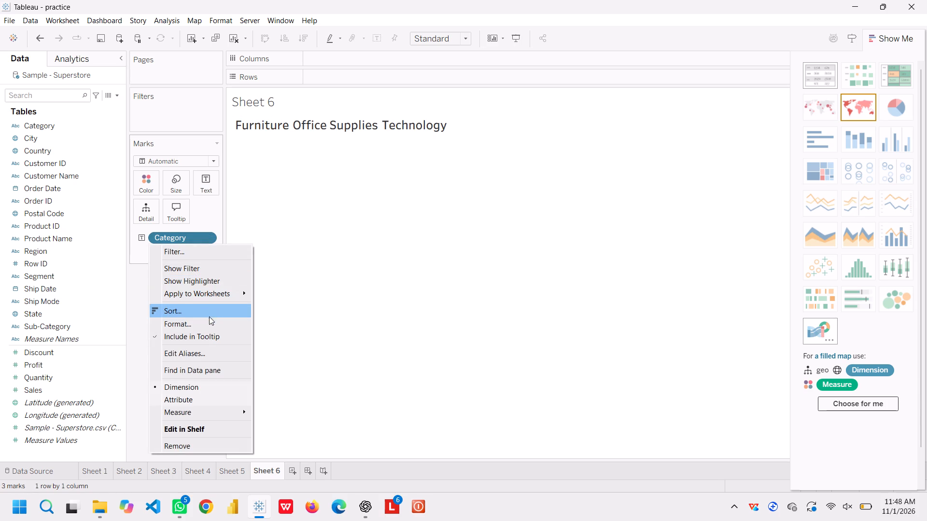
left_click(206, 325)
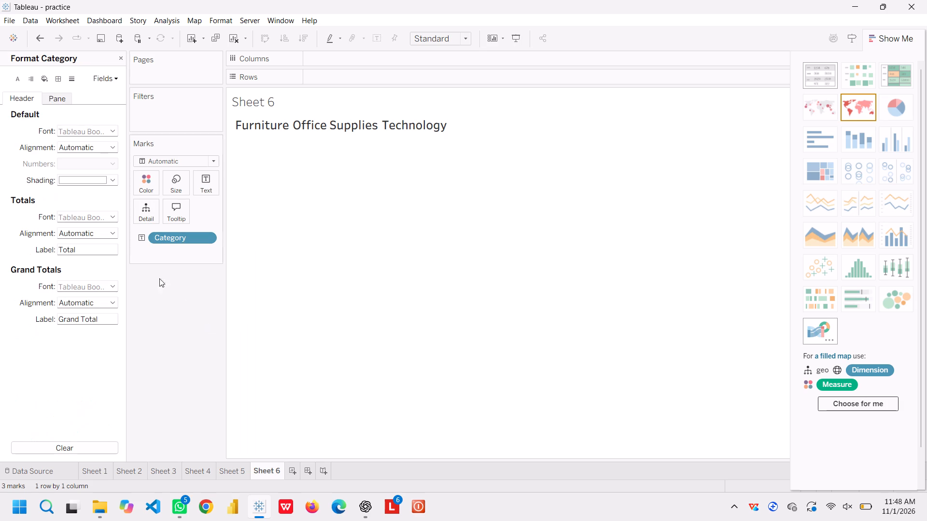
left_click(114, 182)
left_click(64, 247)
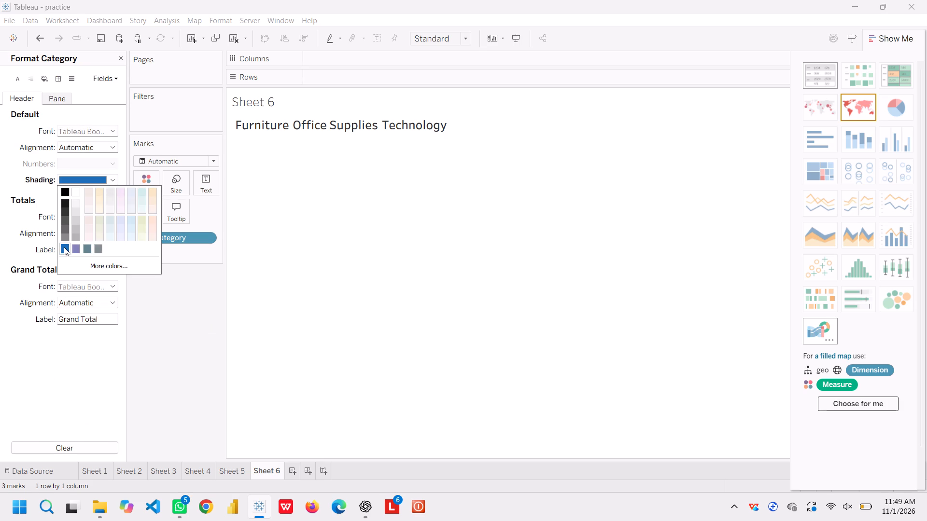
left_click(126, 270)
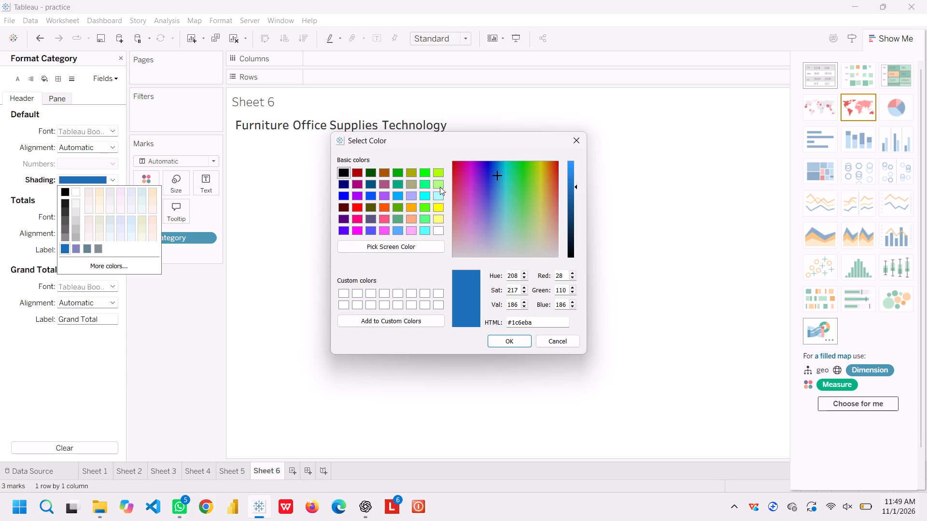
left_click(436, 213)
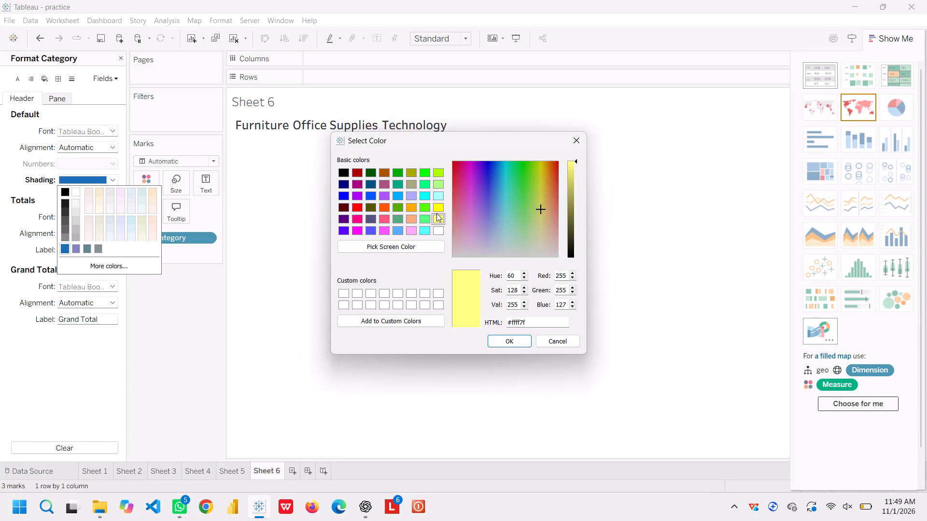
left_click(506, 347)
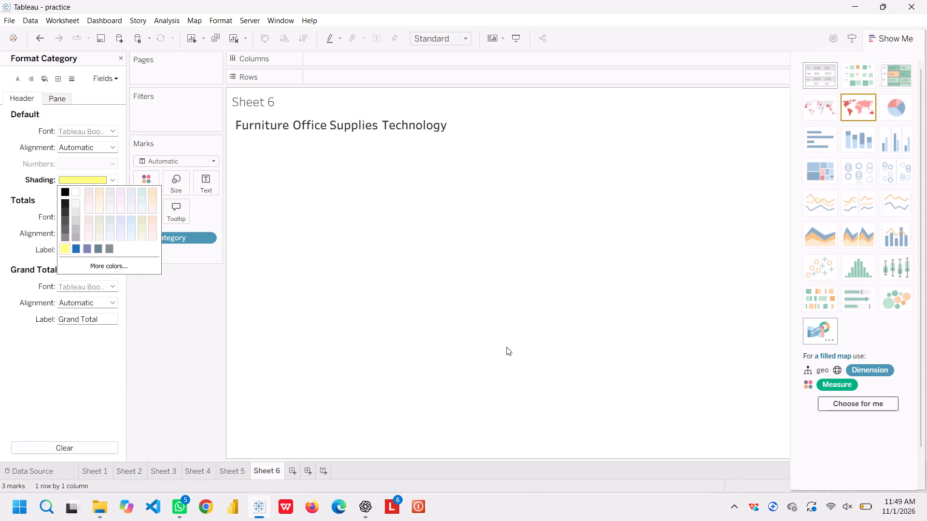
left_click(75, 192)
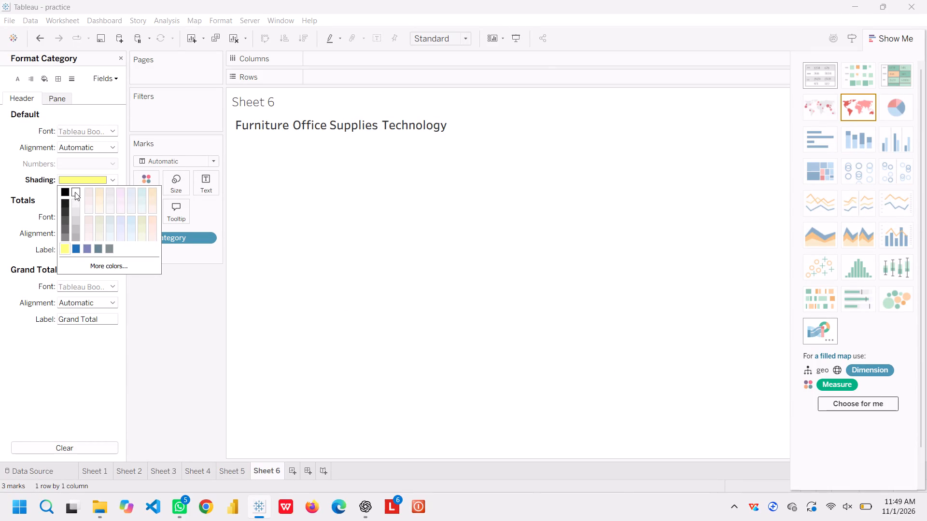
left_click(301, 311)
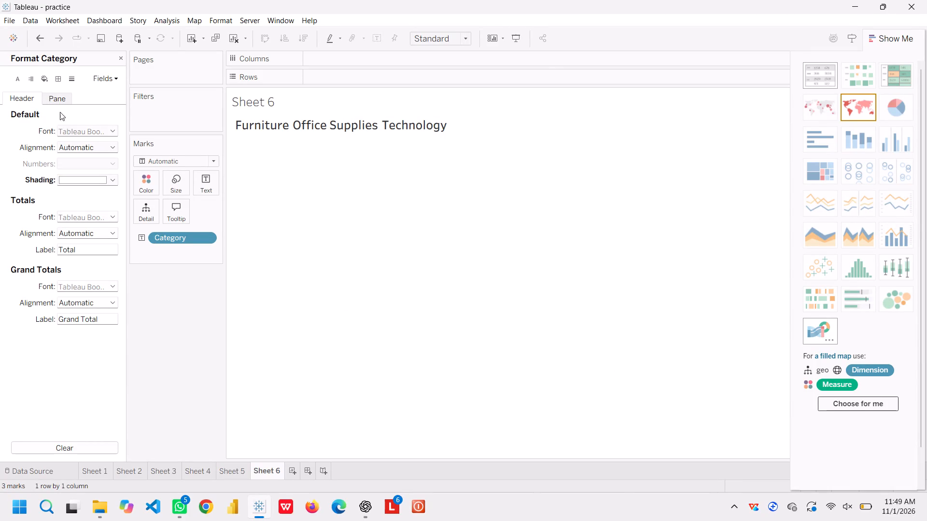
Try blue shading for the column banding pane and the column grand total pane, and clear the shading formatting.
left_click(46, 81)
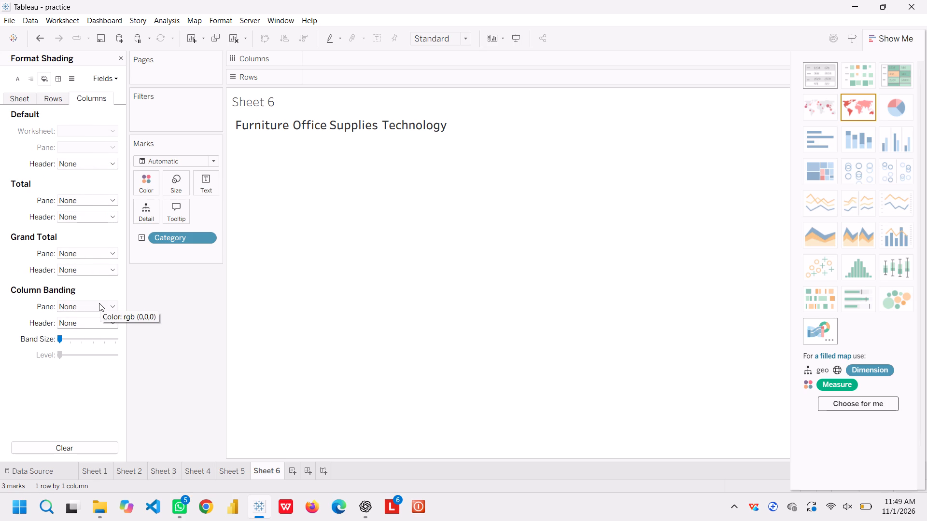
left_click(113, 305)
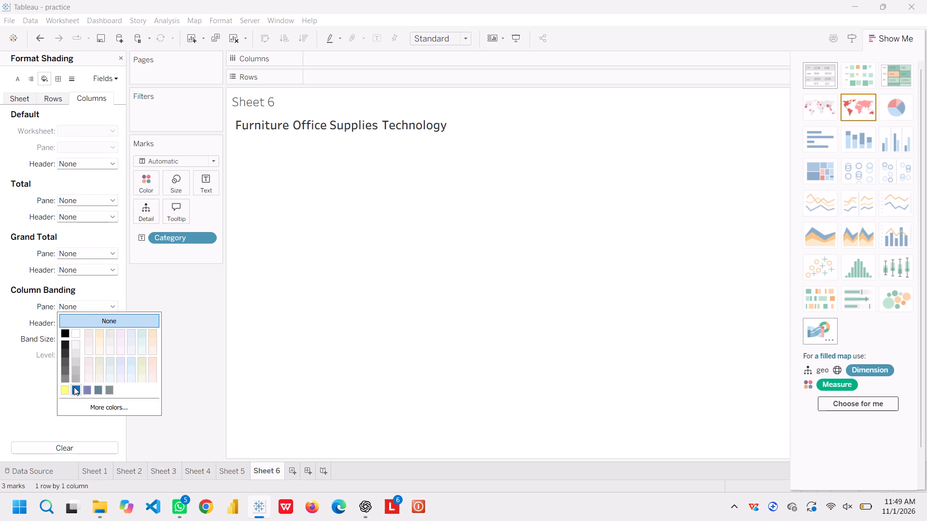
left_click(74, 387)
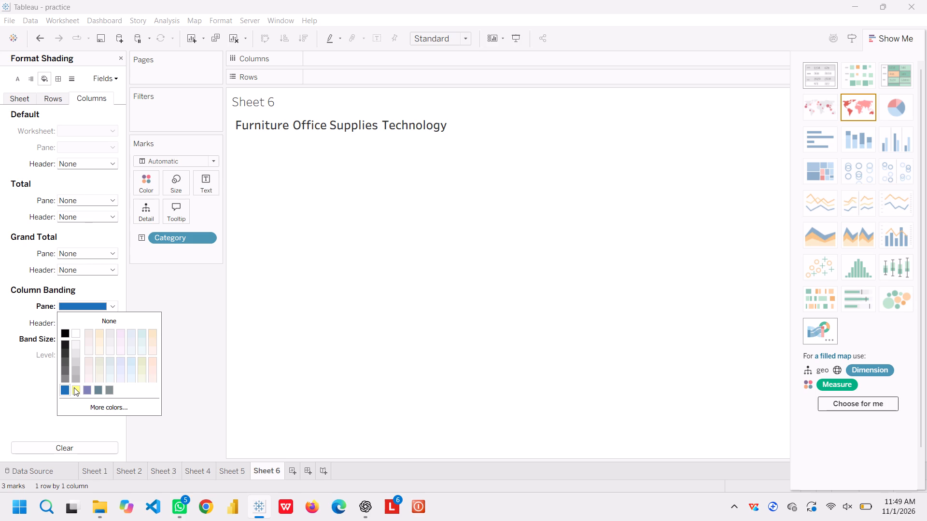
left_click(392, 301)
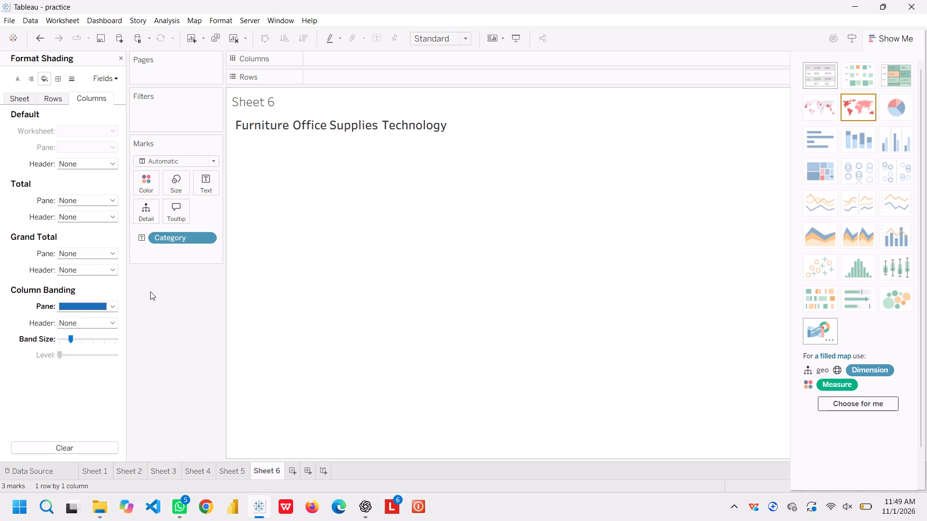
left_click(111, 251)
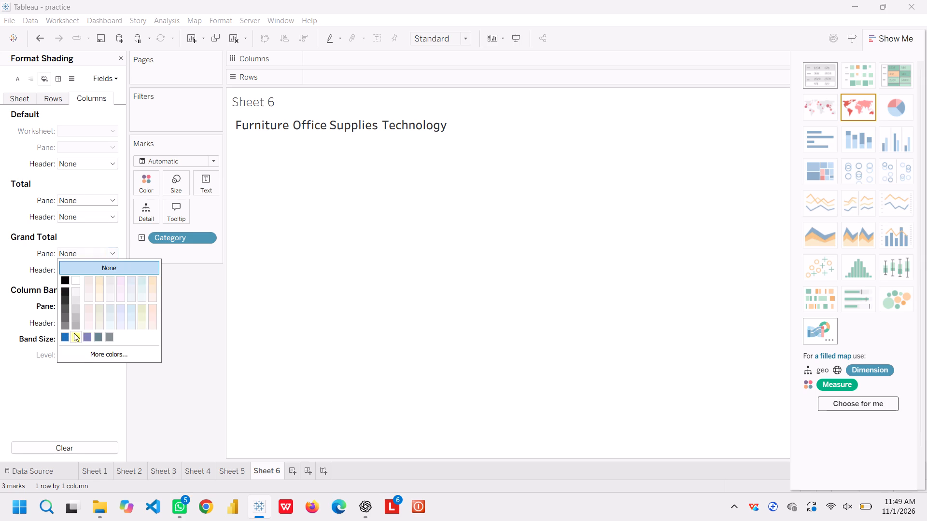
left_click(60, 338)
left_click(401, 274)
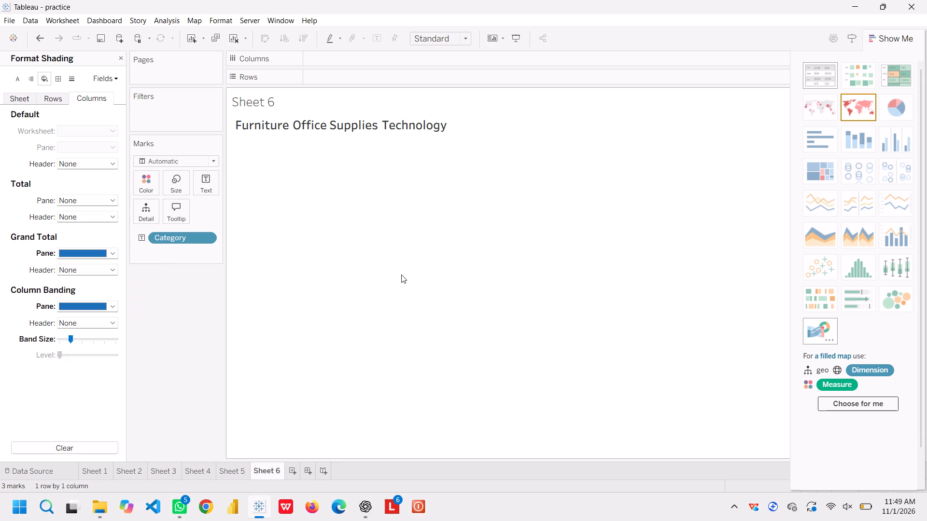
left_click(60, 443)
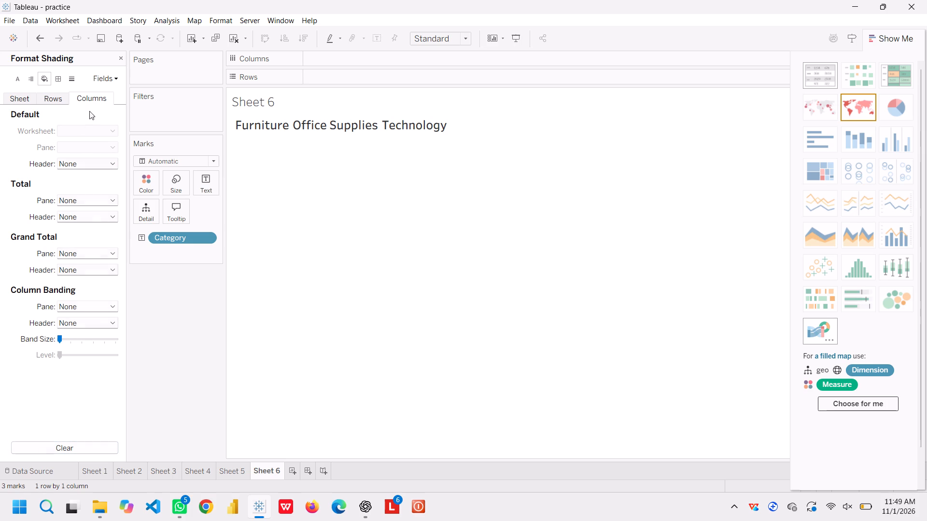
Format the sheet-level row banding pane shading, trying purple before settling on white.
left_click(28, 93)
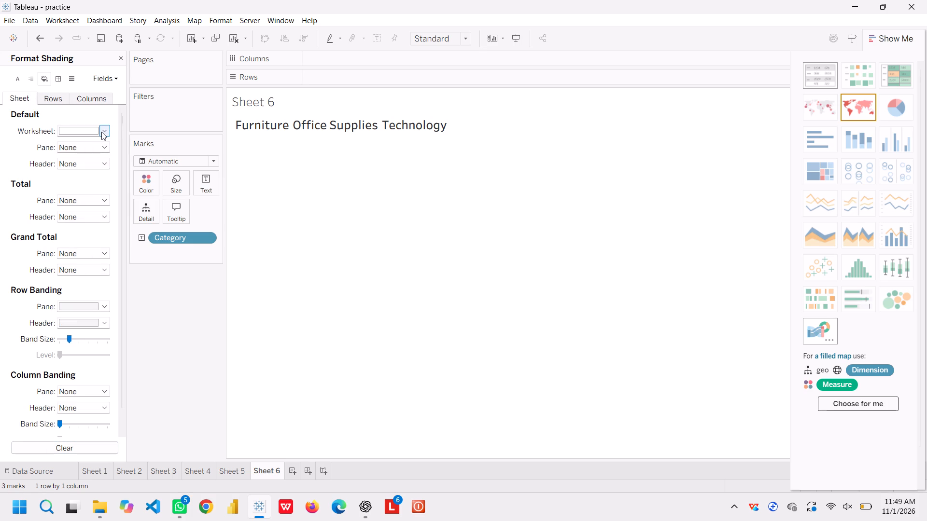
left_click(102, 304)
left_click(85, 390)
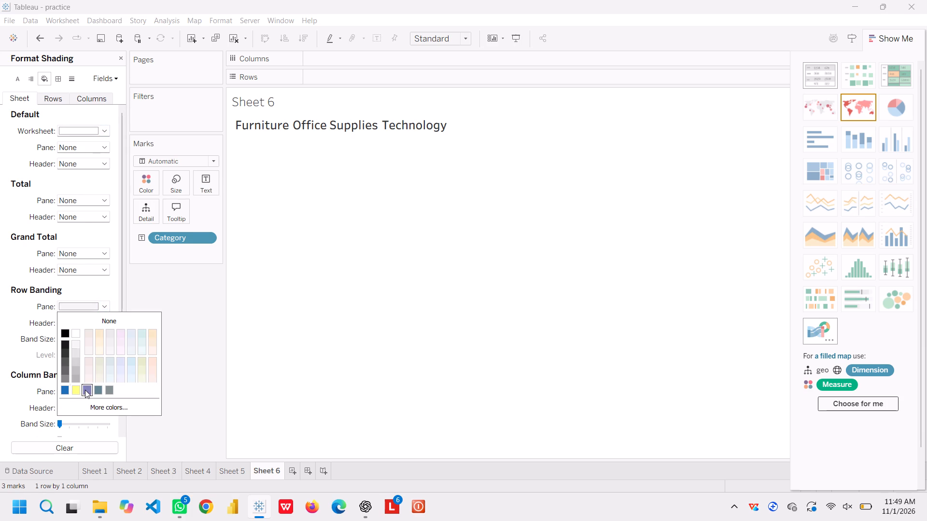
left_click(256, 386)
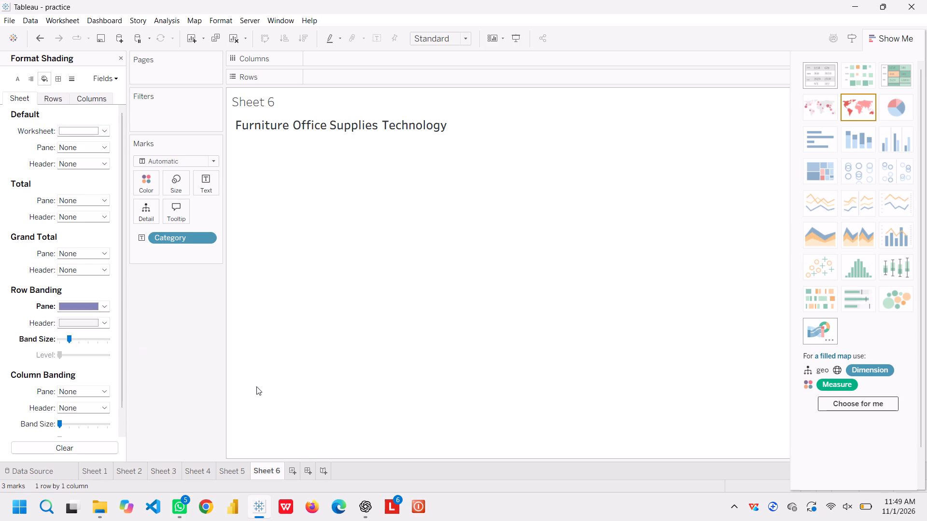
left_click(99, 302)
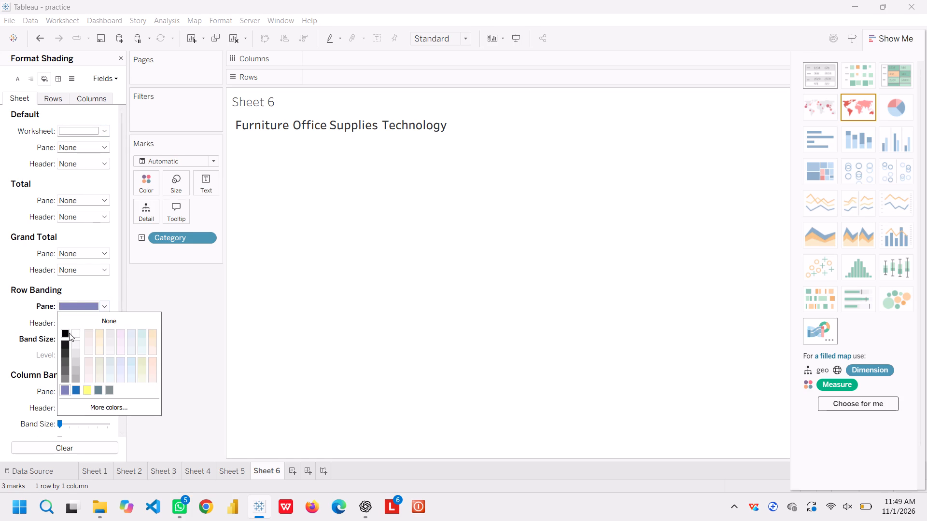
left_click(71, 333)
left_click(175, 285)
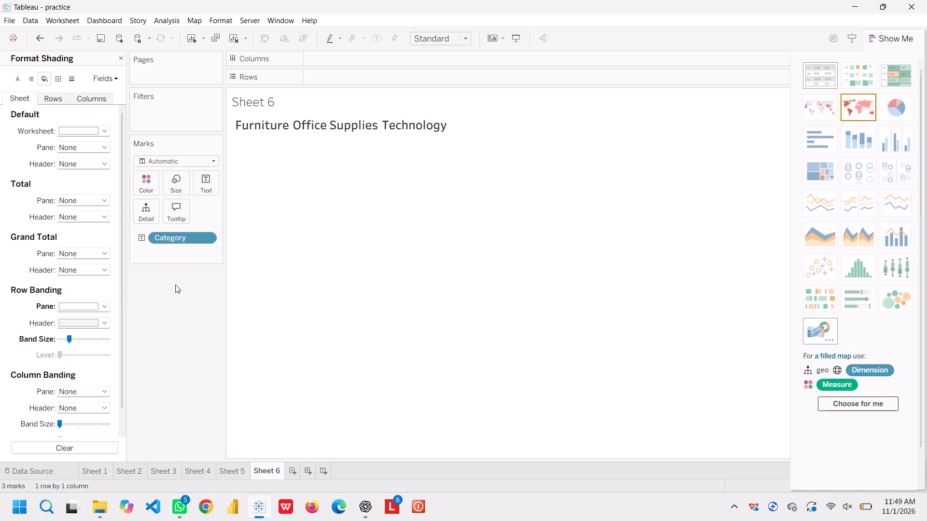
Examine the sheet's line and shading options for rows and columns, and the Category field's header and pane formatting.
scroll(84, 374, "down", 3)
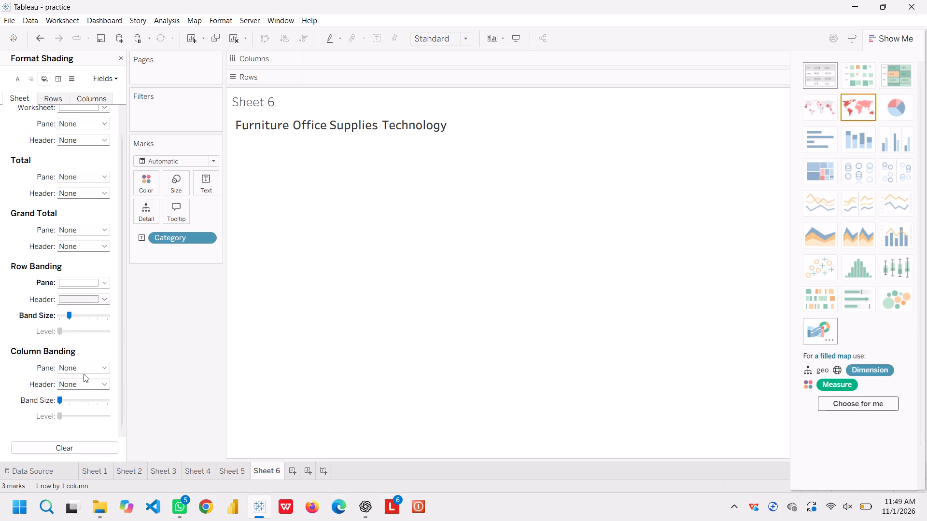
scroll(84, 374, "up", 4)
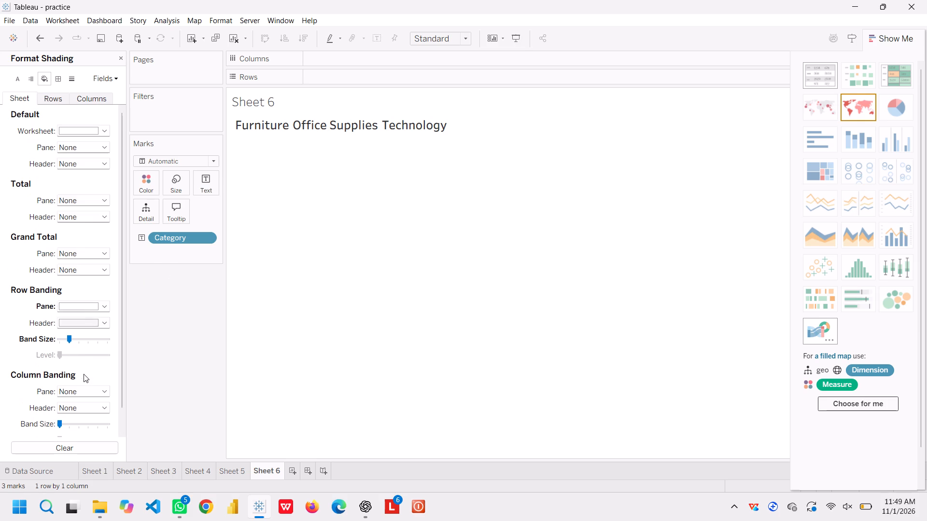
scroll(84, 374, "up", 6)
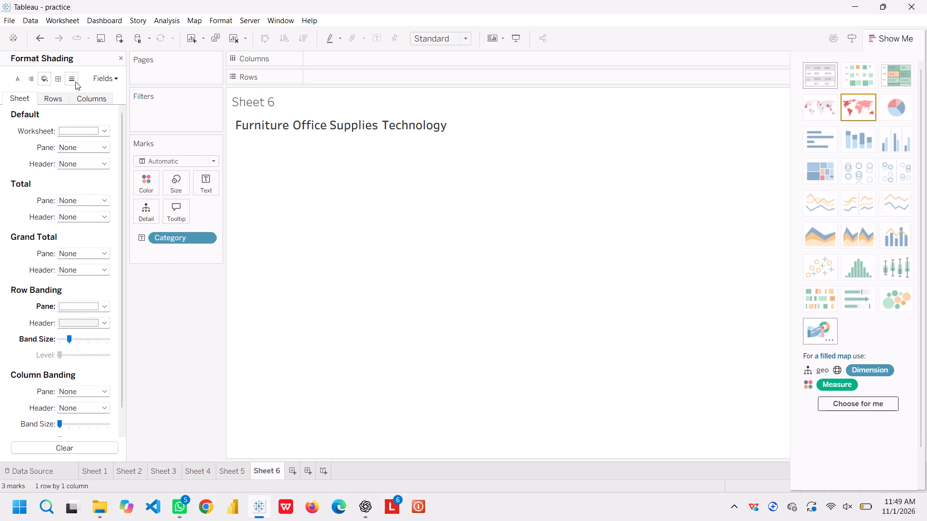
left_click(75, 82)
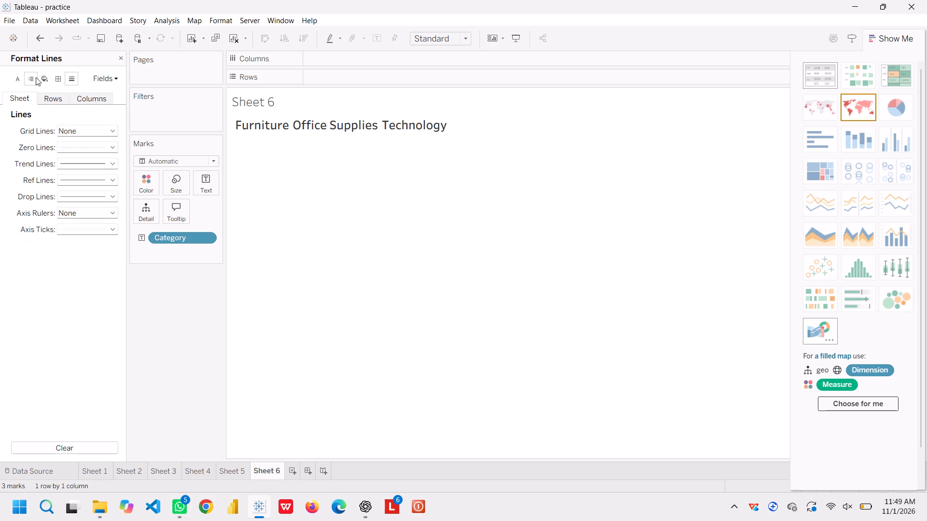
left_click(43, 77)
left_click(87, 102)
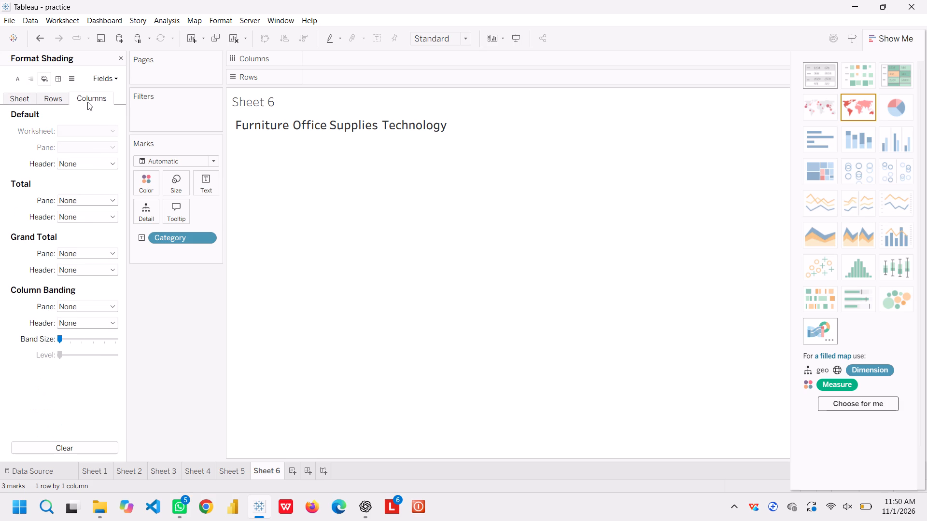
left_click(51, 100)
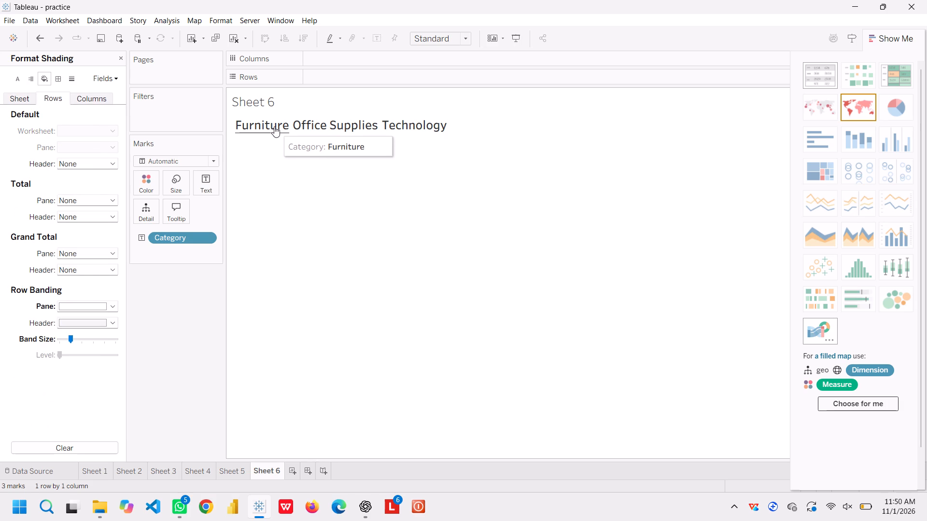
left_click(274, 126)
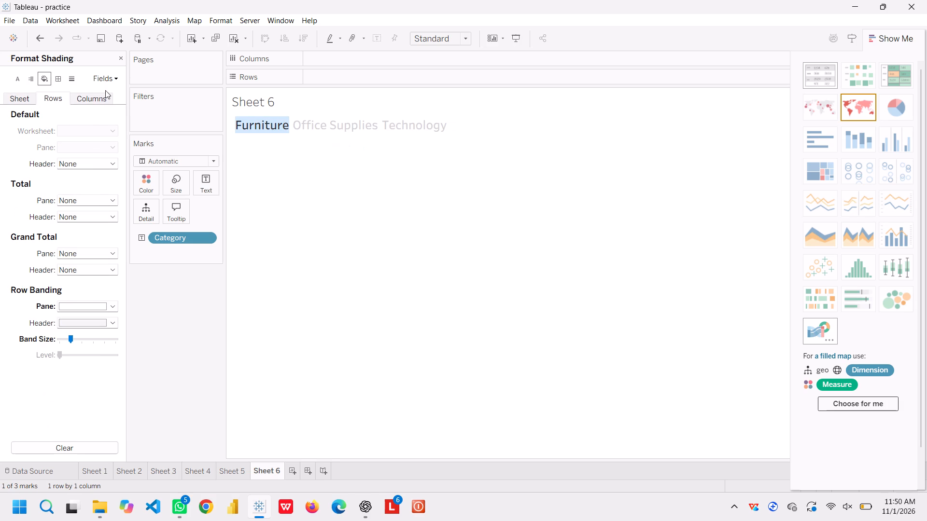
left_click(118, 78)
left_click(130, 94)
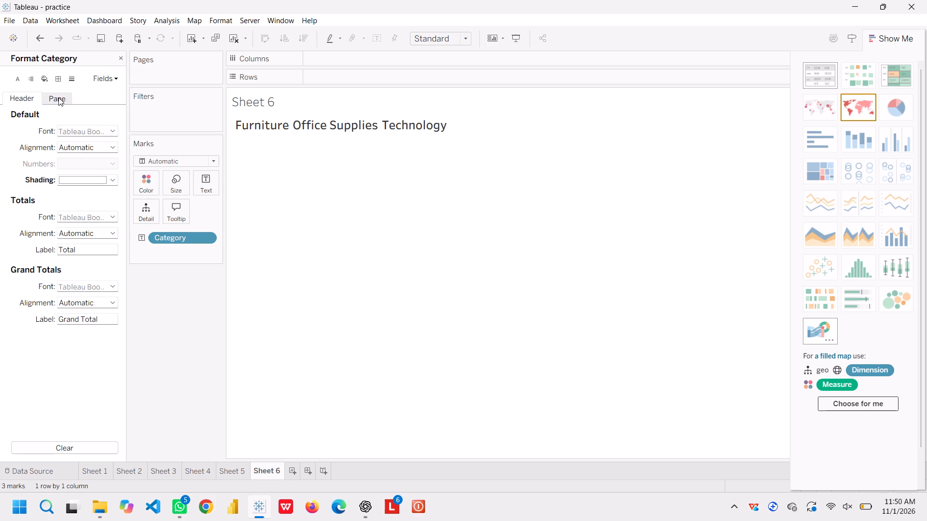
left_click(58, 97)
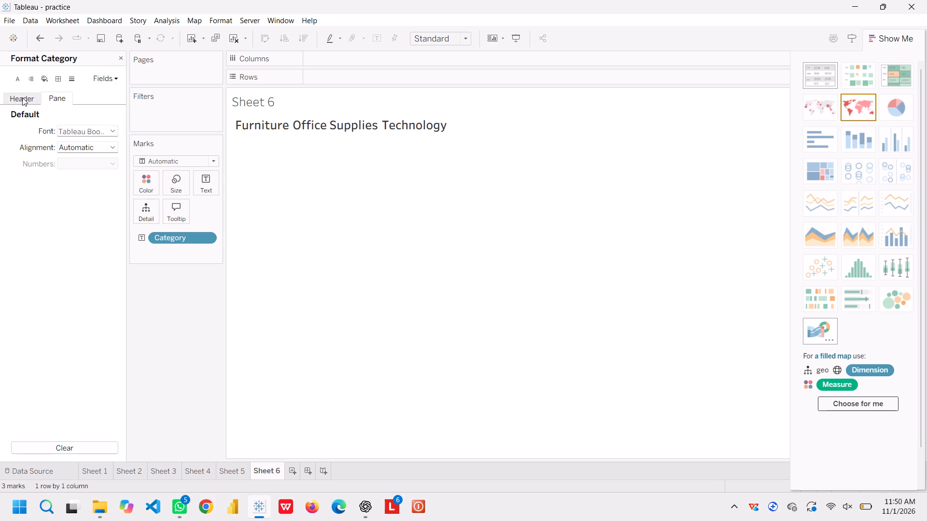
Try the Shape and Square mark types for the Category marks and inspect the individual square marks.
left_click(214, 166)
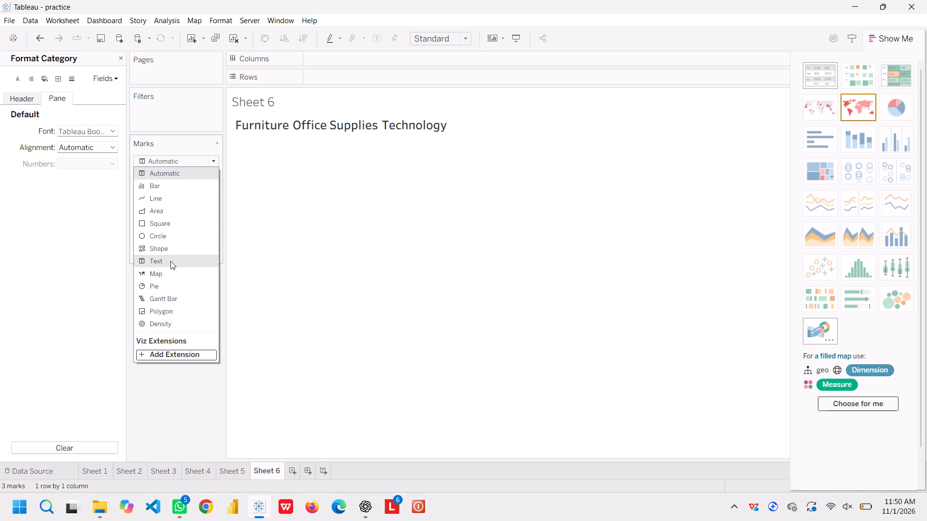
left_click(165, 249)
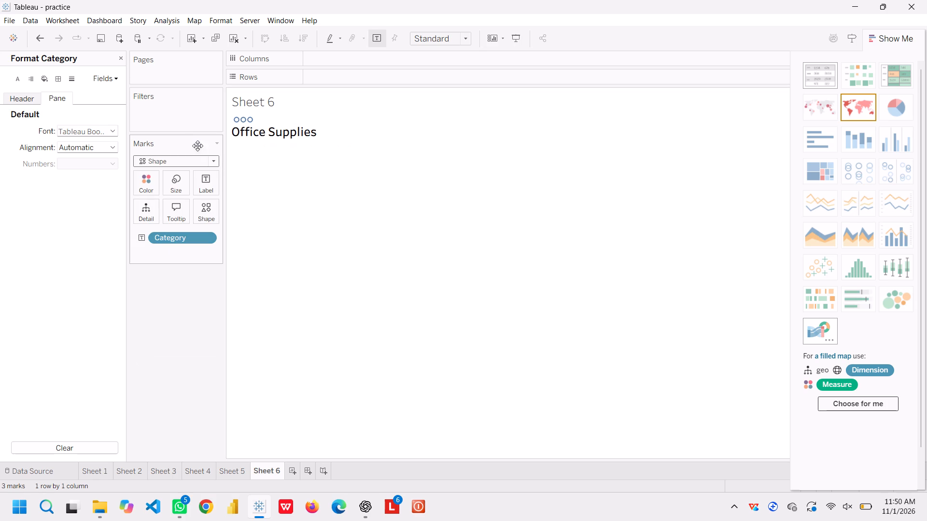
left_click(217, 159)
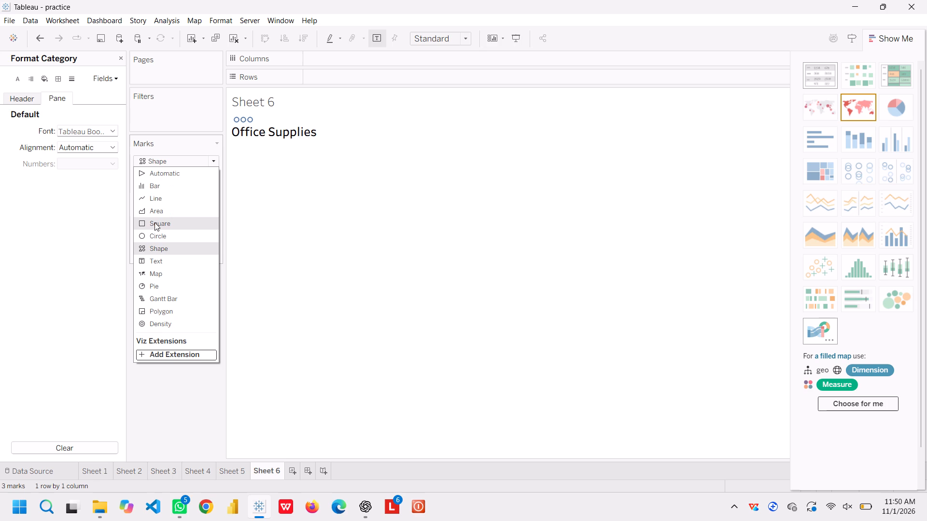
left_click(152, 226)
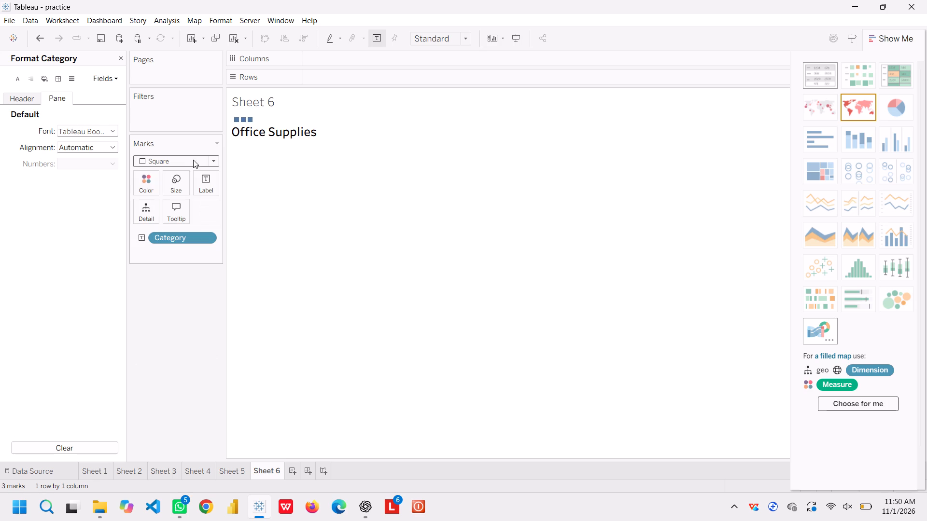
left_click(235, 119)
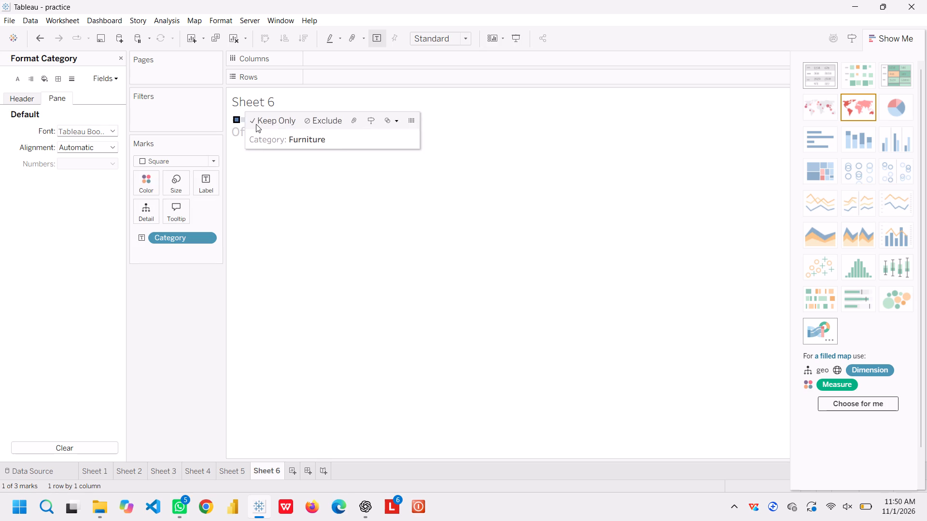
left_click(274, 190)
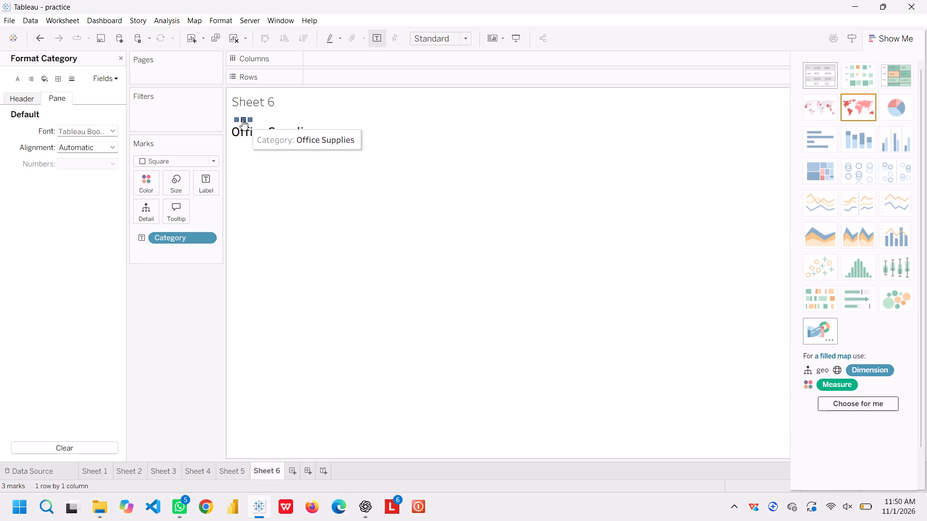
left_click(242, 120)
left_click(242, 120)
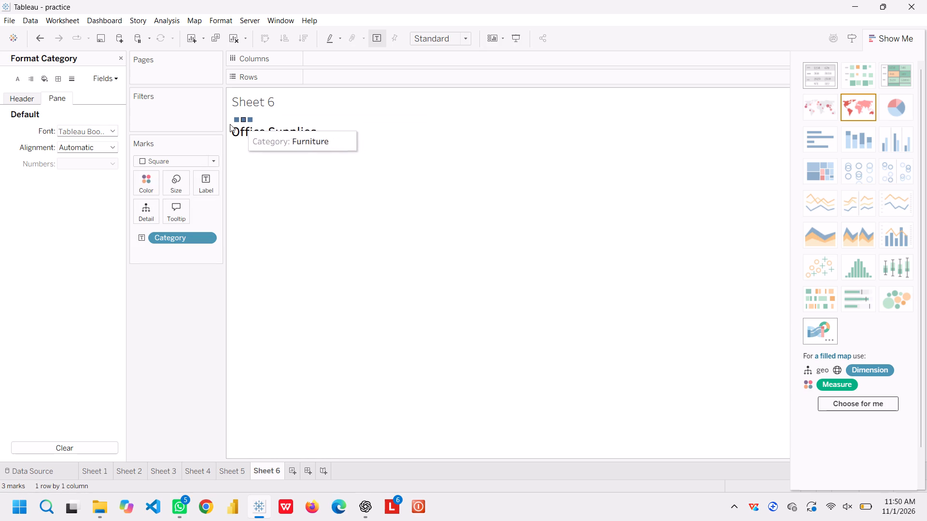
Change the mark type for the Category marks, trying Gantt Bar before settling on Shape.
left_click(212, 161)
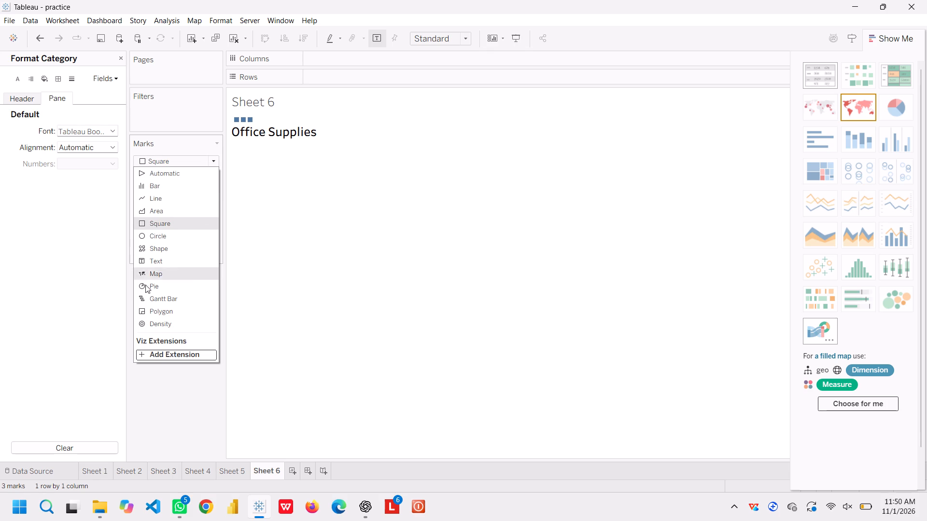
scroll(160, 312, "down", 1)
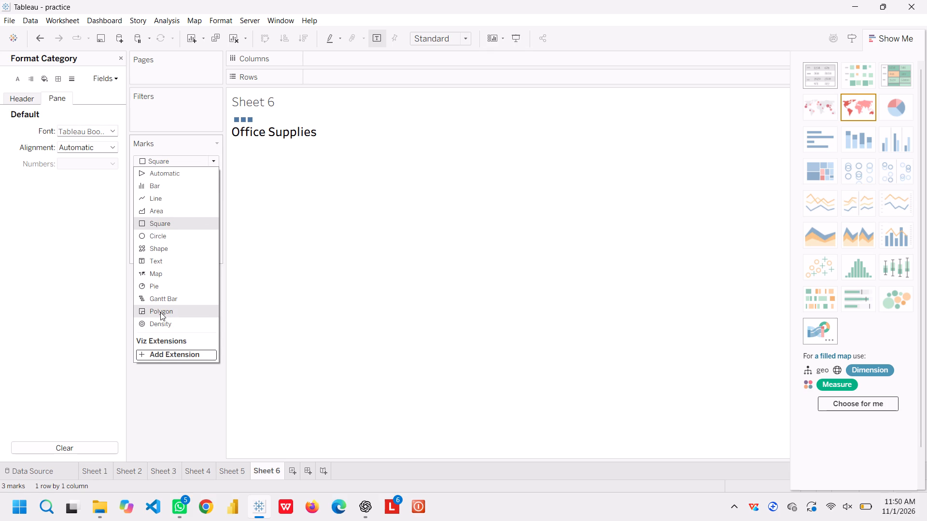
scroll(160, 312, "down", 2)
left_click(159, 301)
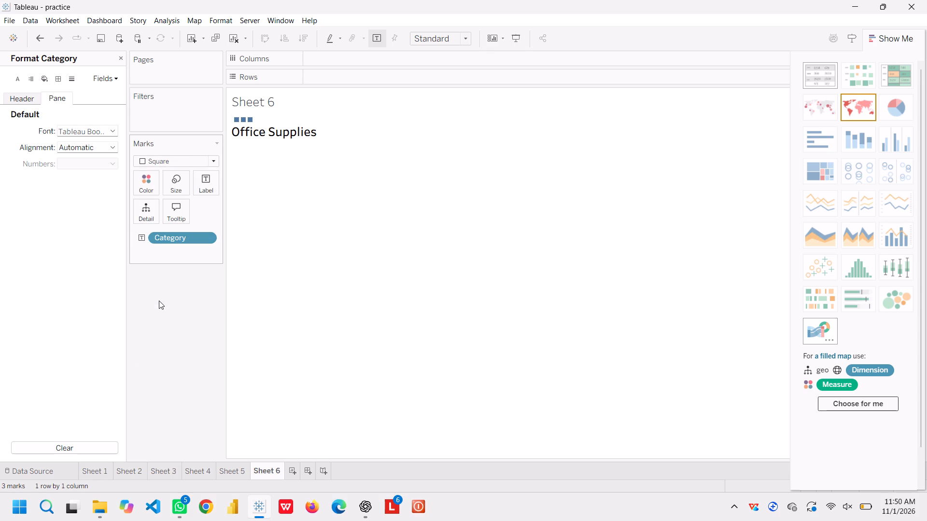
left_click(214, 163)
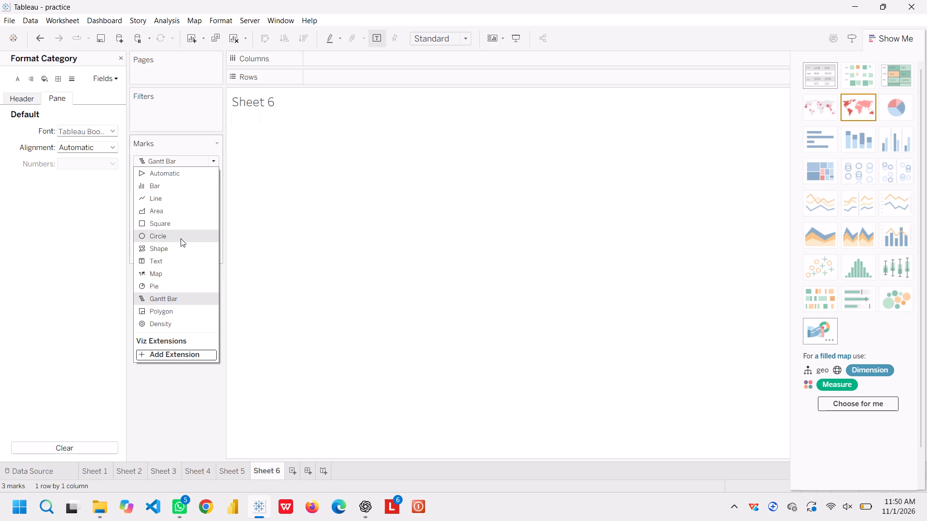
left_click(167, 247)
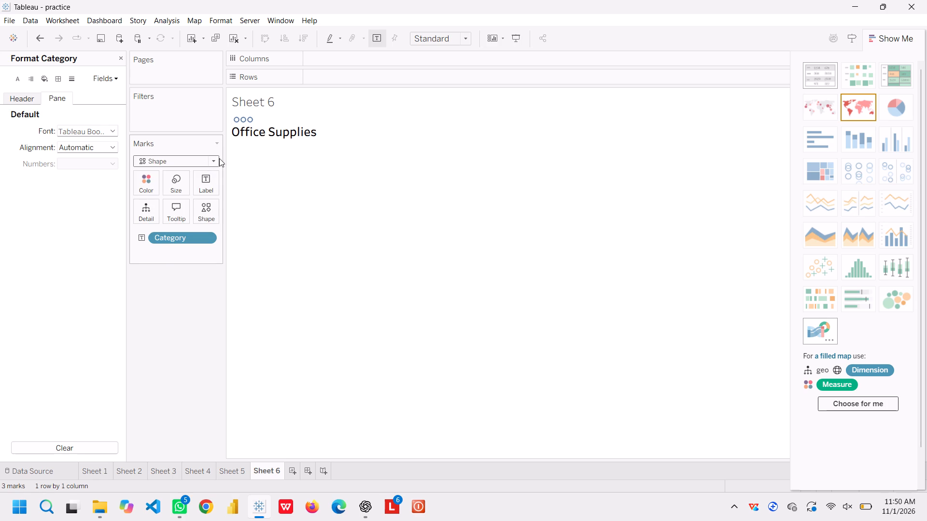
Change the shape of the Category marks to an outlined square and inspect the individual square marks.
left_click(209, 236)
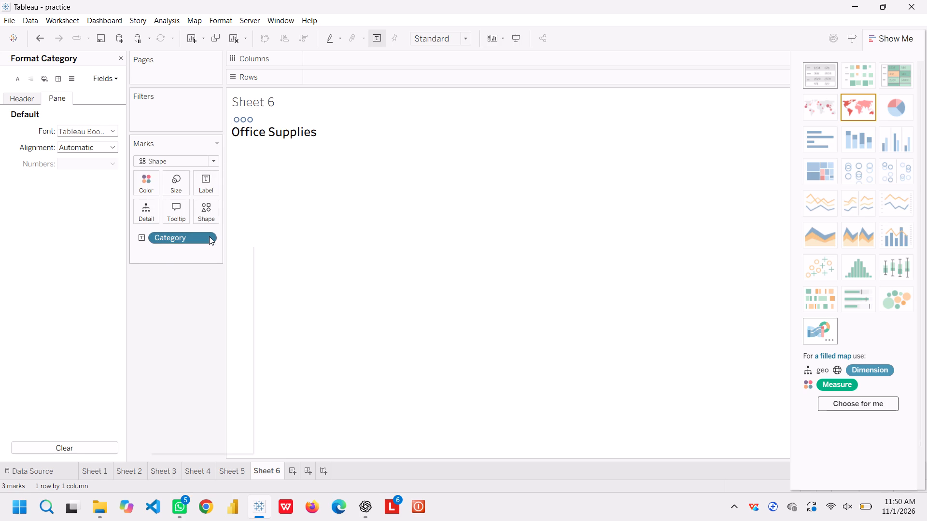
left_click(212, 211)
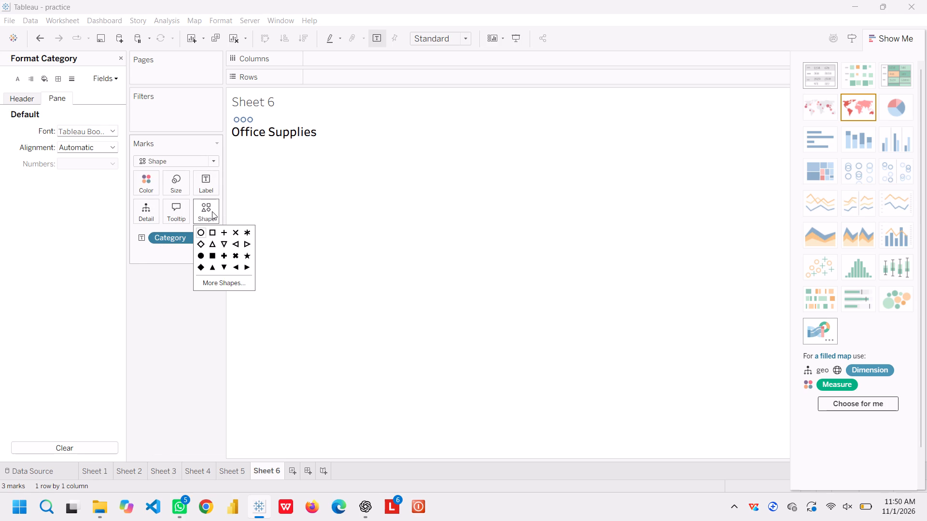
left_click(214, 233)
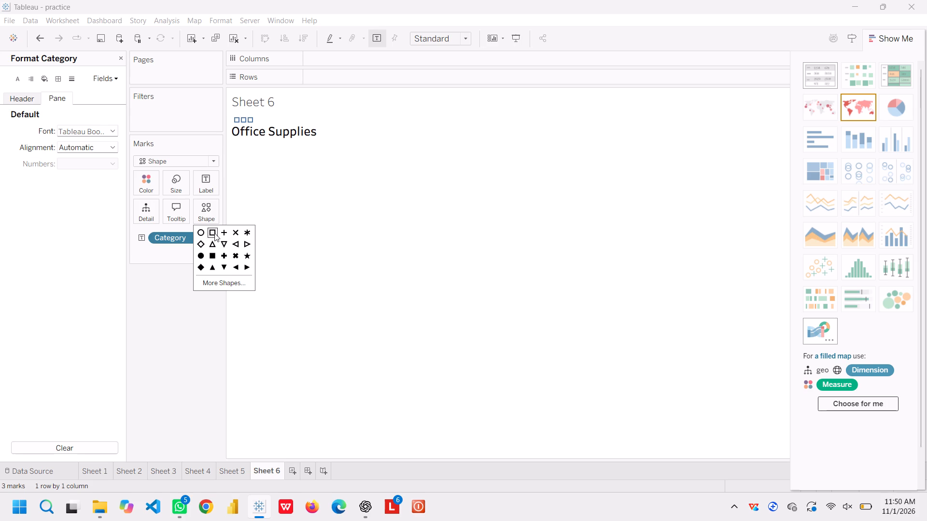
left_click(235, 284)
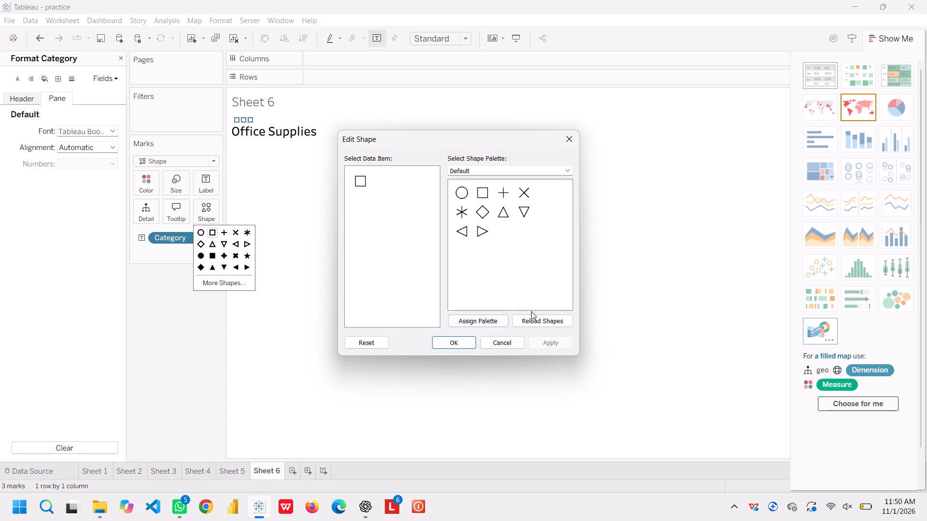
left_click(449, 339)
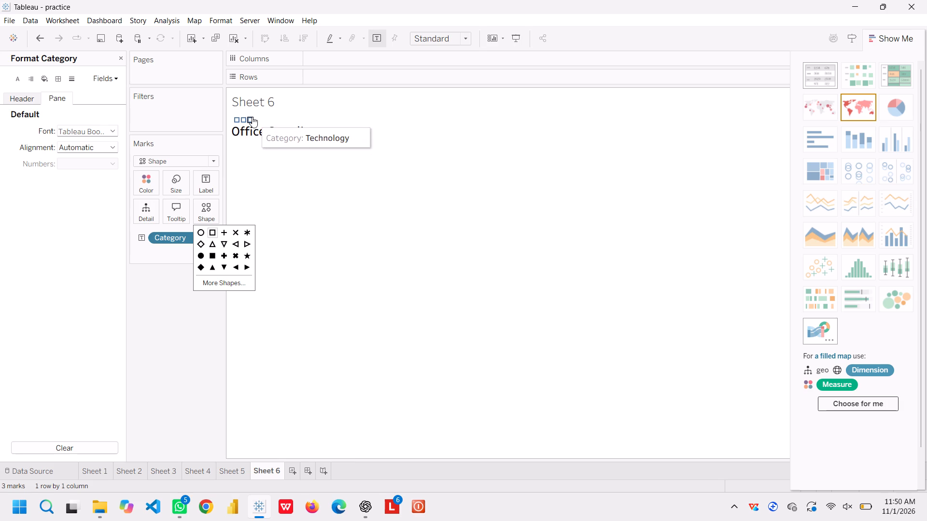
left_click_drag(252, 118, 305, 123)
left_click(305, 123)
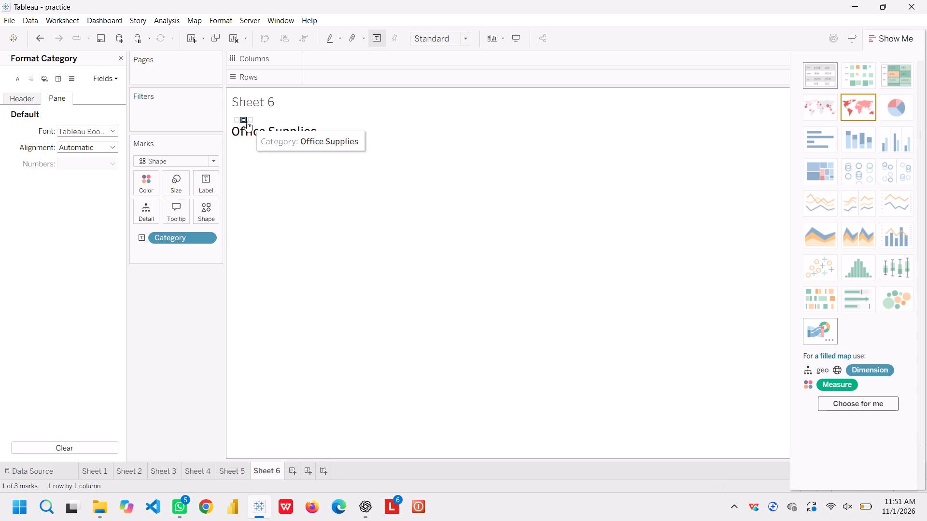
left_click(237, 121)
left_click(264, 206)
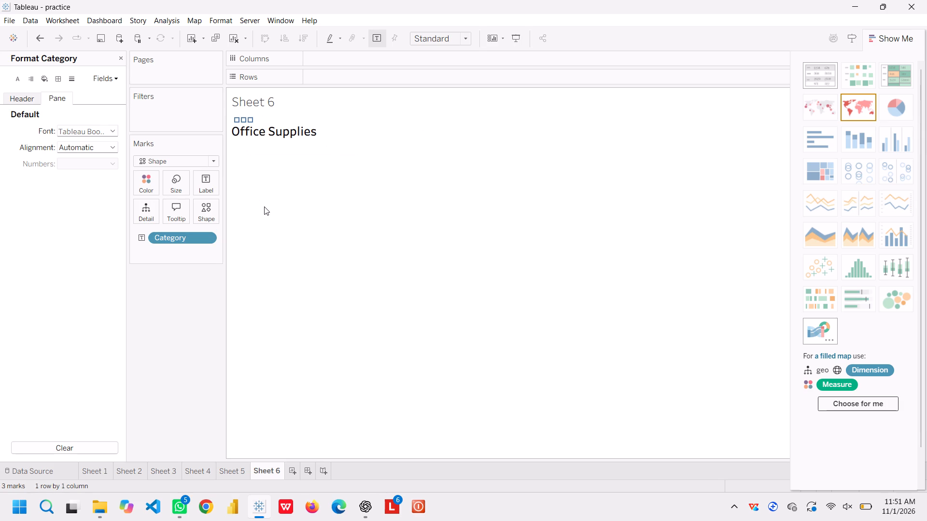
Enlarge the square Category marks, trying the maximum size before settling on a size slightly above the middle.
left_click(139, 214)
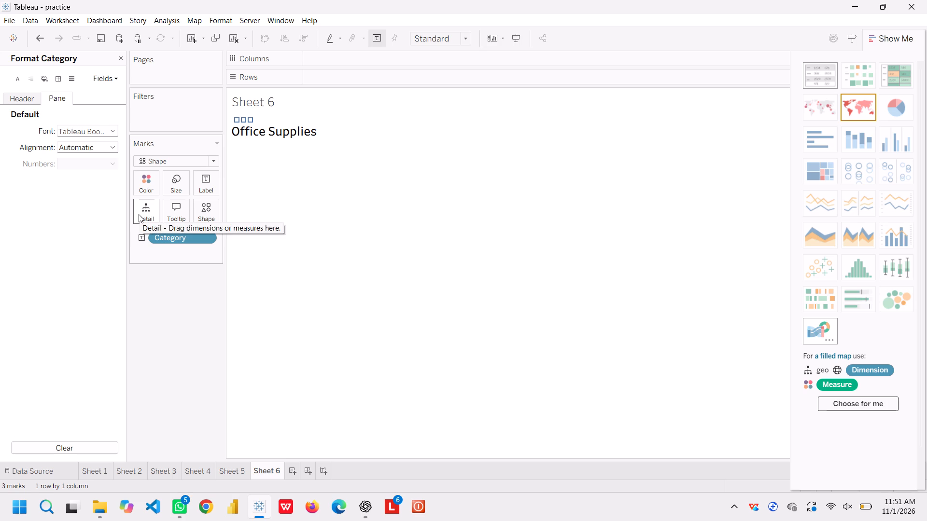
left_click(170, 183)
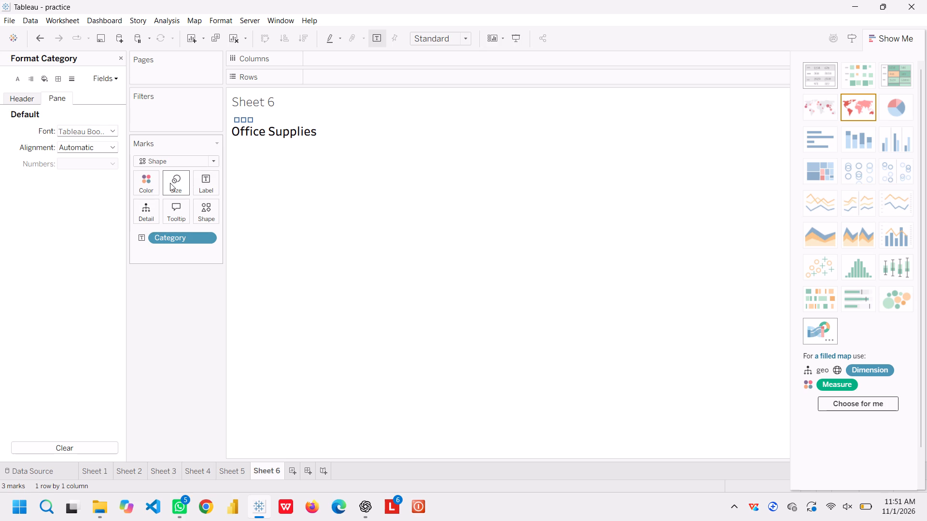
left_click_drag(190, 213, 232, 214)
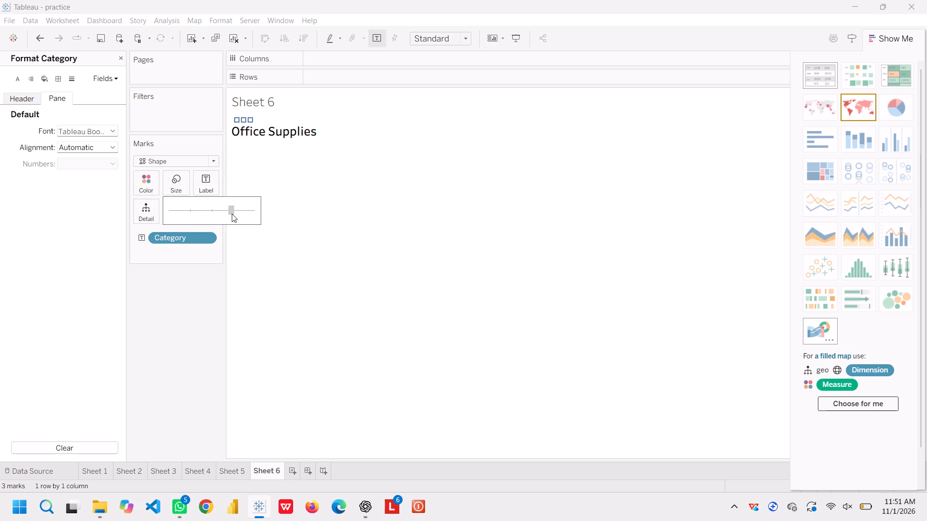
left_click_drag(232, 214, 233, 214)
left_click_drag(233, 214, 265, 214)
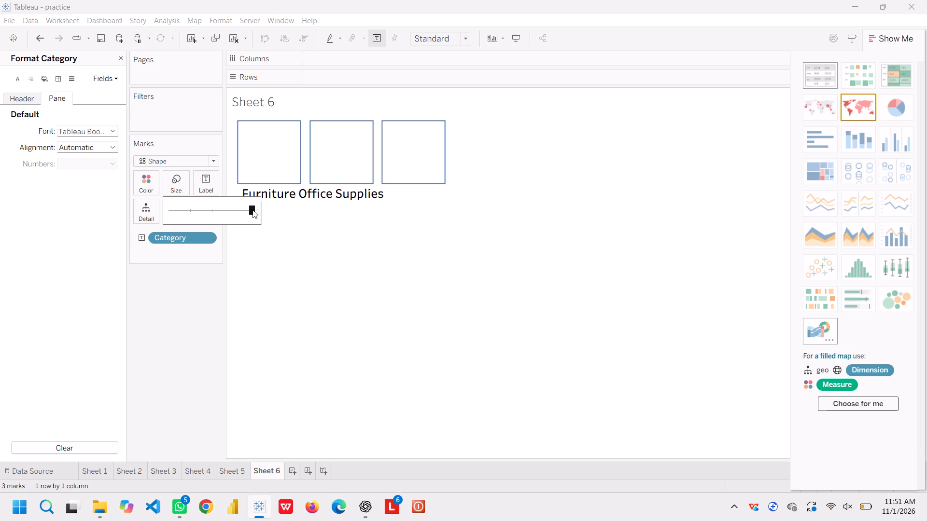
left_click_drag(252, 210, 225, 211)
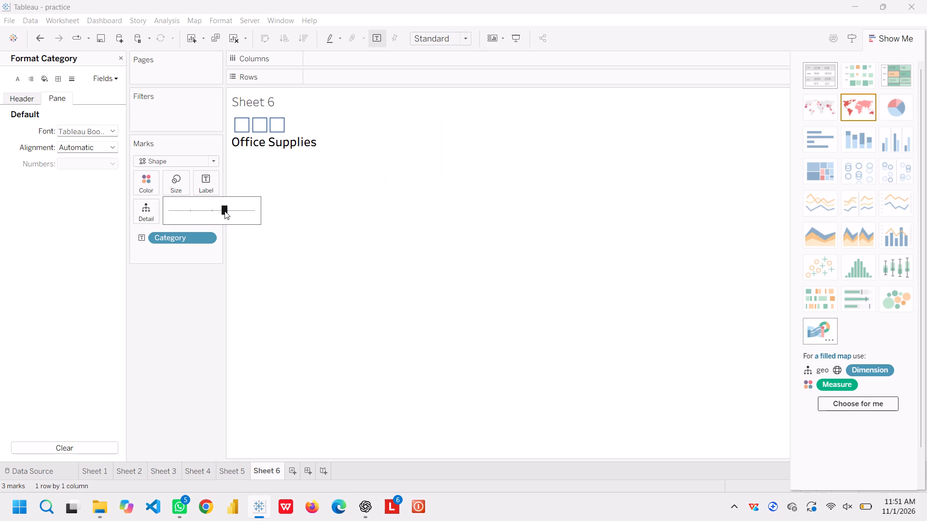
left_click(267, 283)
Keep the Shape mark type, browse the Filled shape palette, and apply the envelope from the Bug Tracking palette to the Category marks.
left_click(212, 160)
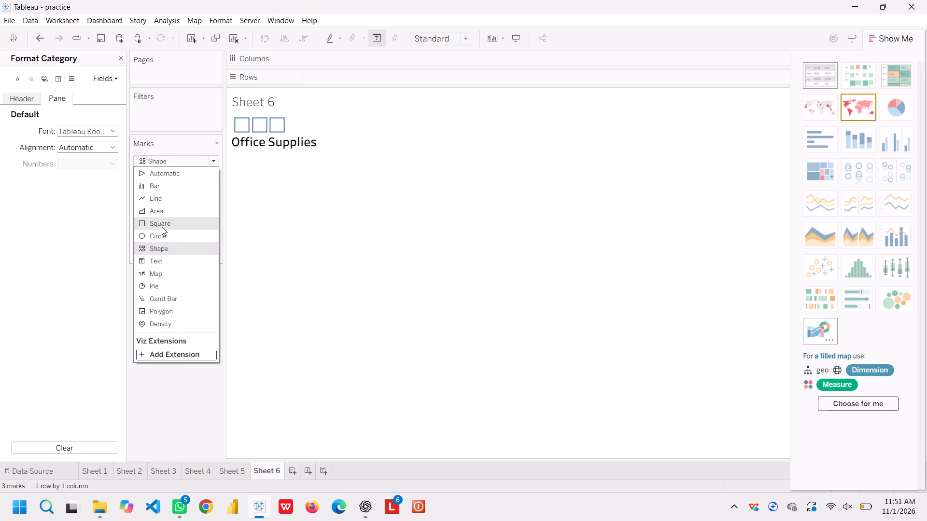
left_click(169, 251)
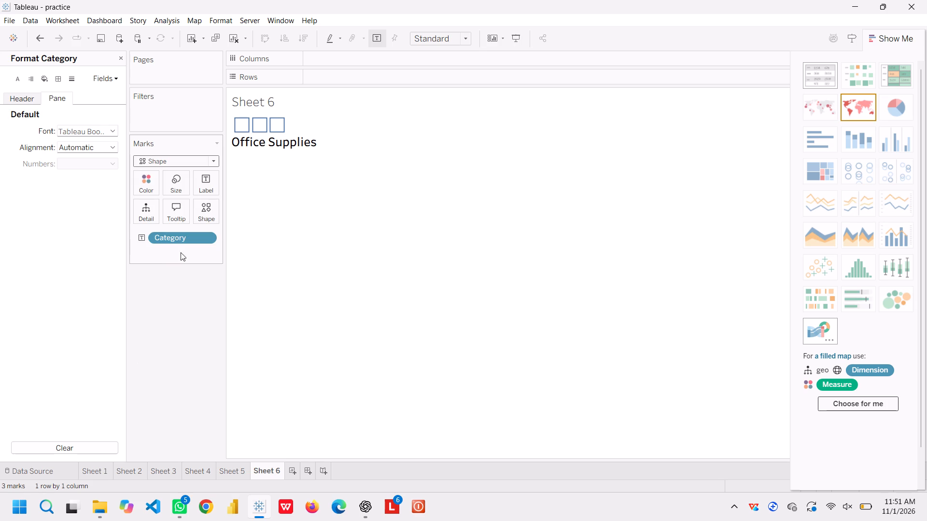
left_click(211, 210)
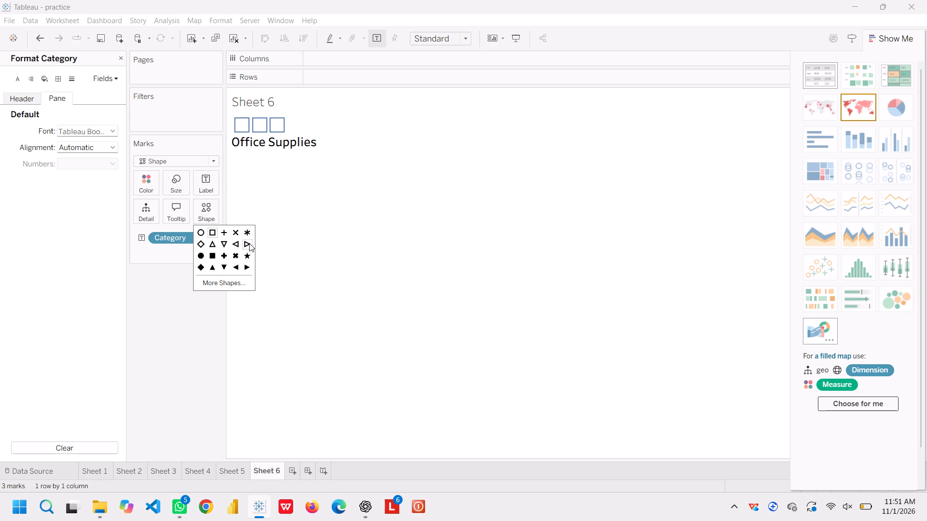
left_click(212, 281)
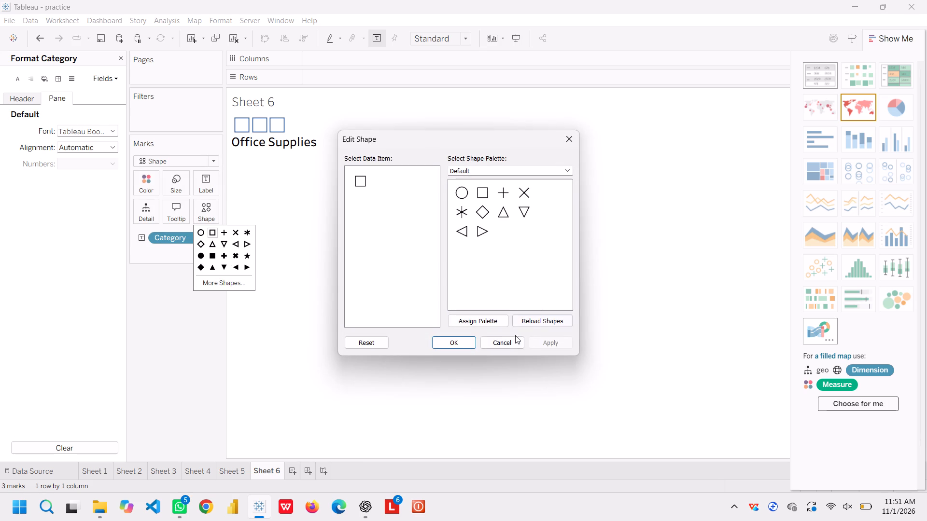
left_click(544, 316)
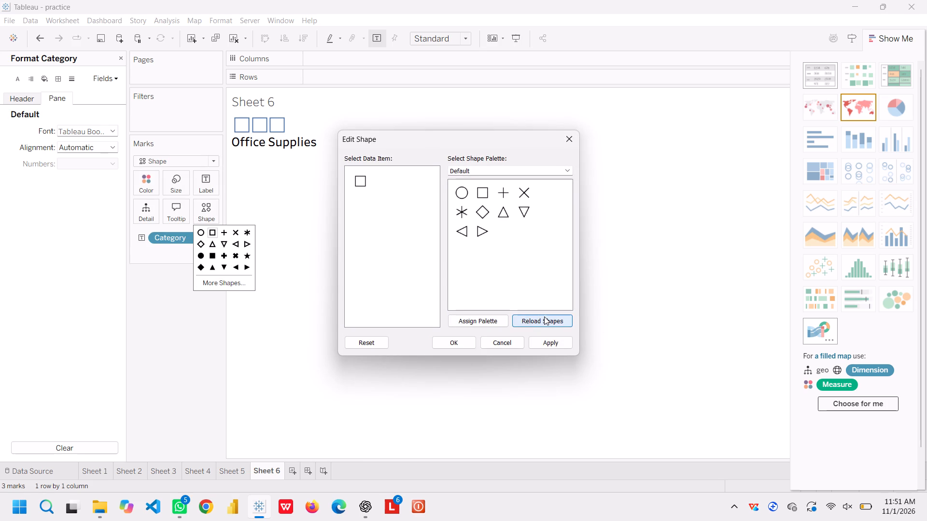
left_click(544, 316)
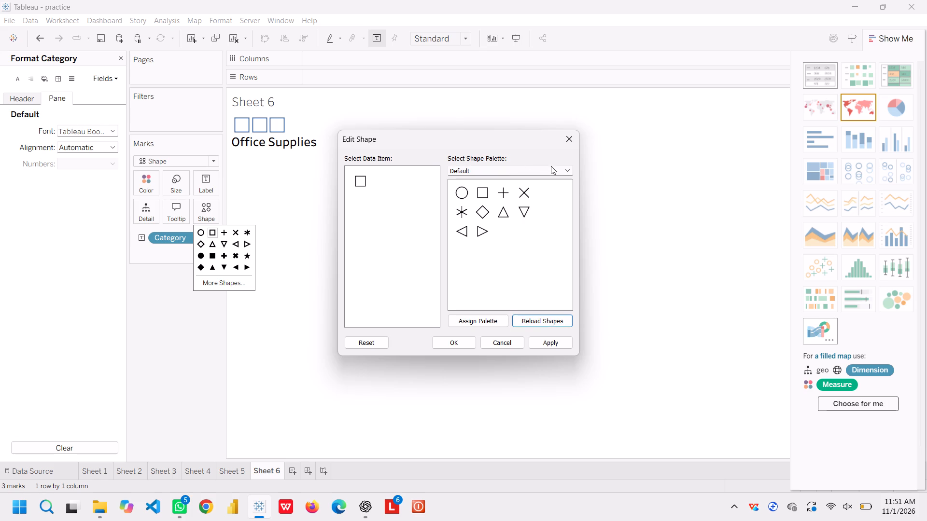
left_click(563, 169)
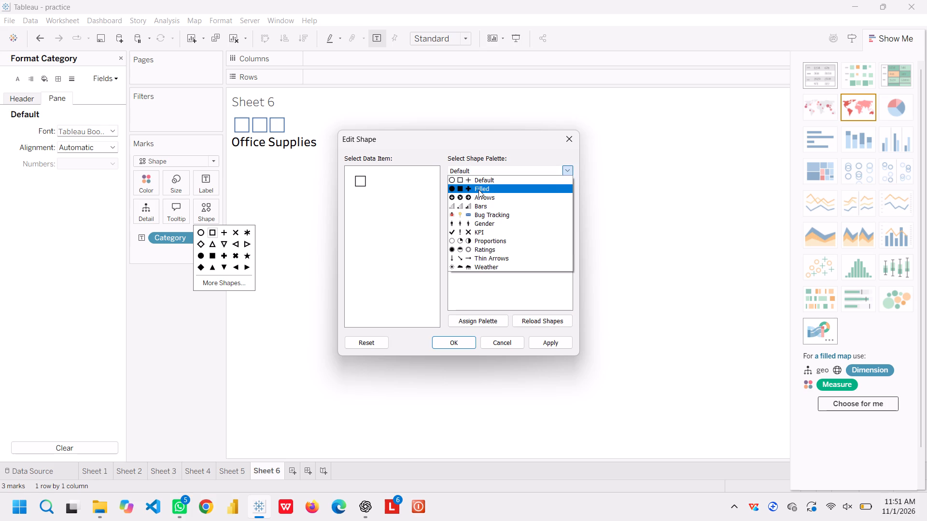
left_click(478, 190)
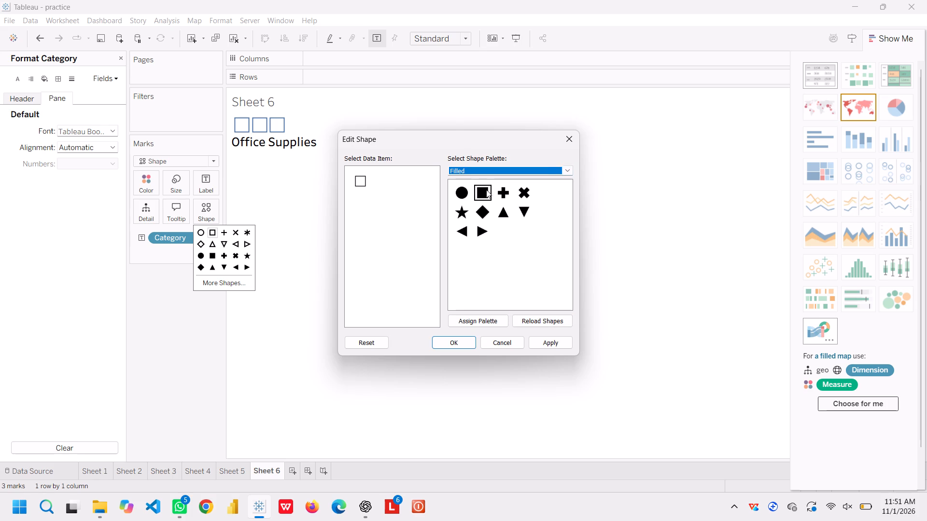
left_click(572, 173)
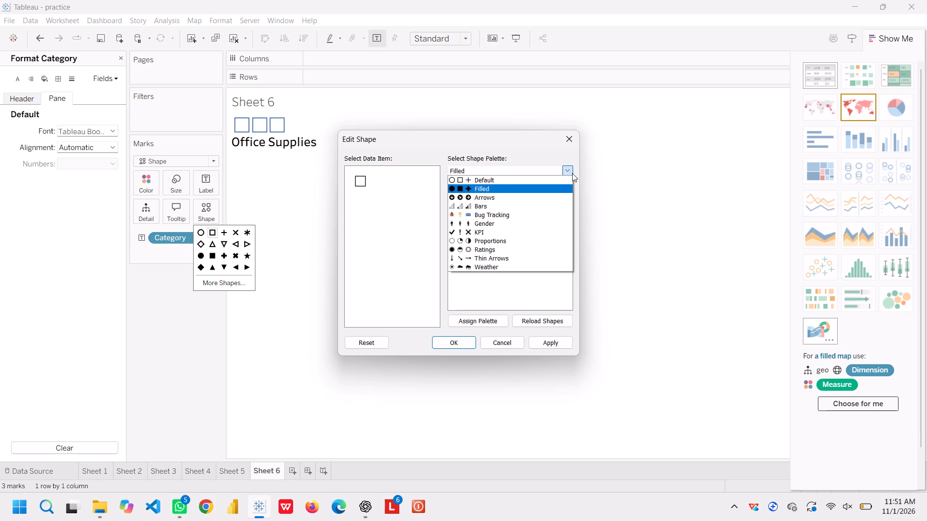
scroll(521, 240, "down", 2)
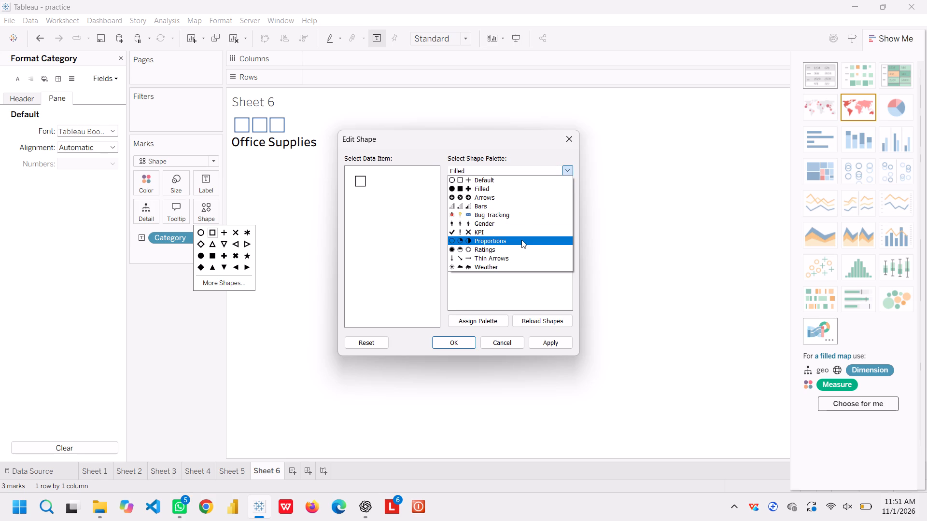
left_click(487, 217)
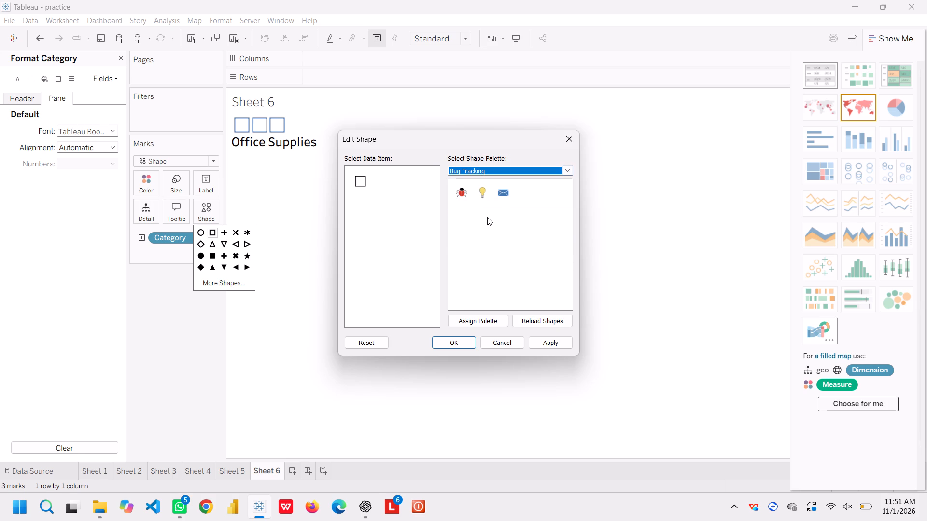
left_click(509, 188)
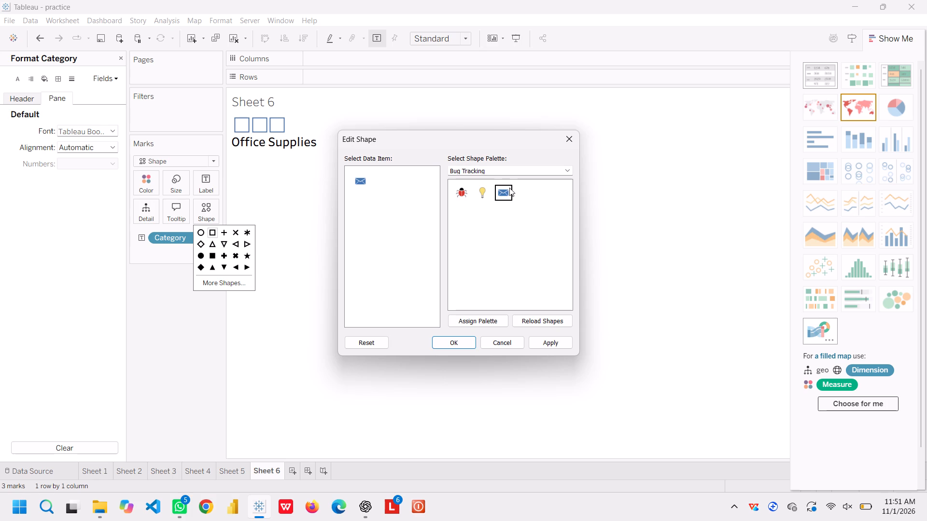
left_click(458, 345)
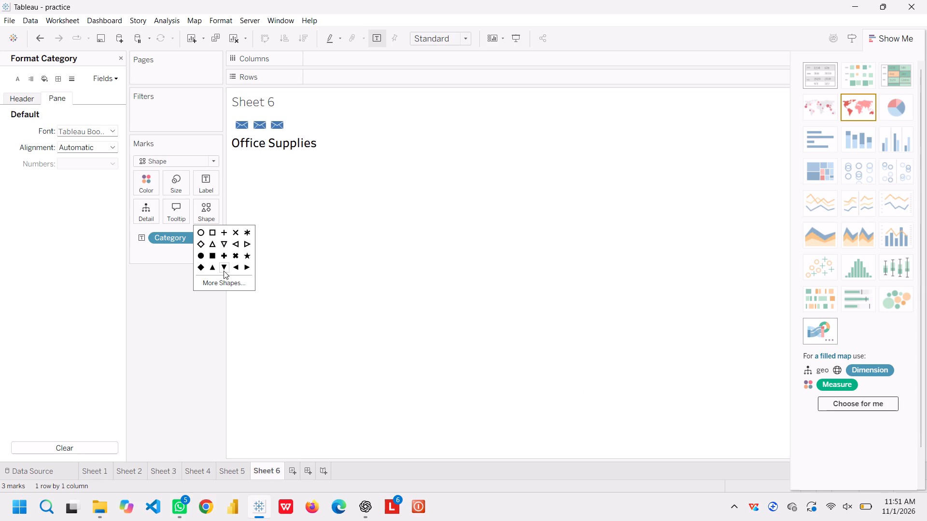
Try assigning the Bug Tracking palette, and set the Category marks to the outlined square from the Default palette instead.
left_click(237, 283)
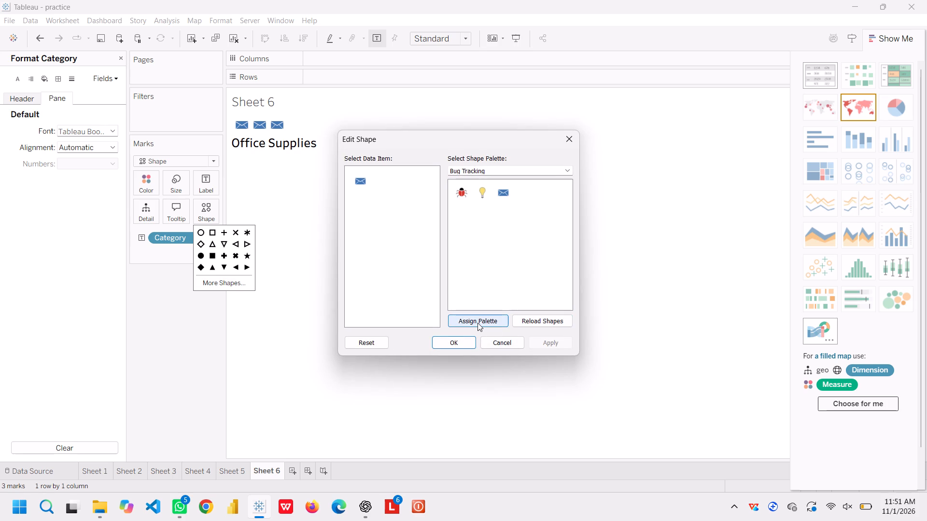
left_click(478, 323)
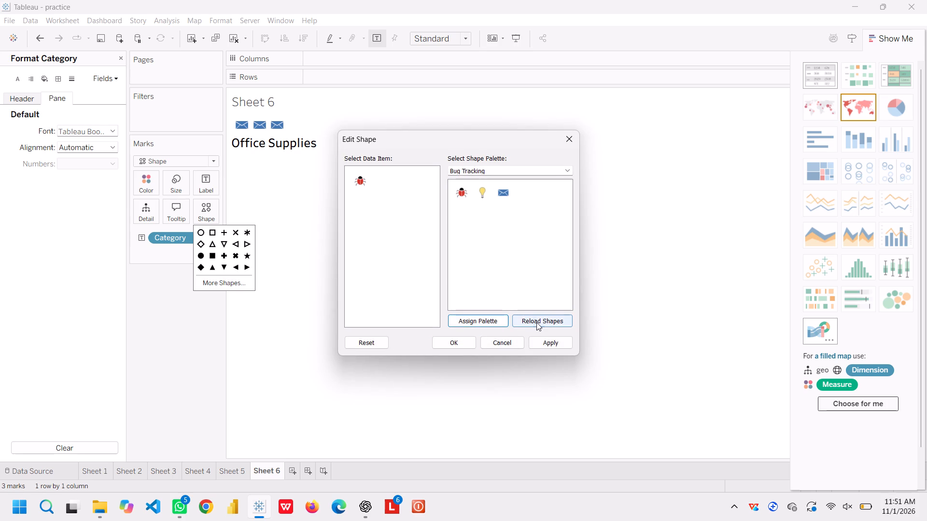
left_click(539, 321)
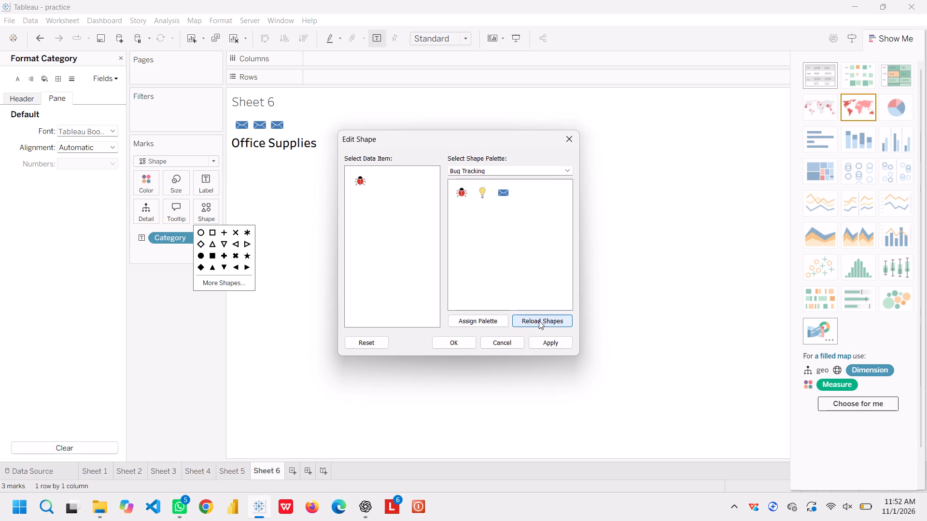
double_click(539, 321)
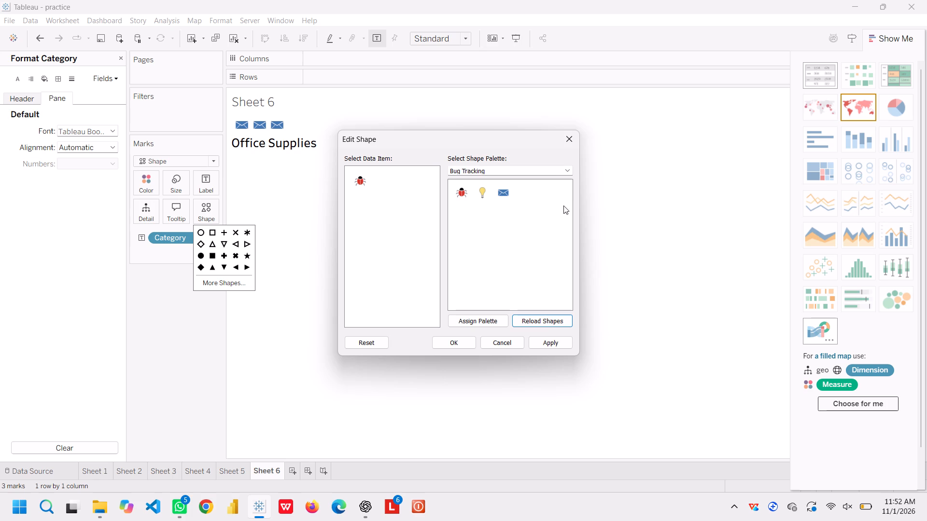
left_click(561, 169)
scroll(502, 239, "down", 2)
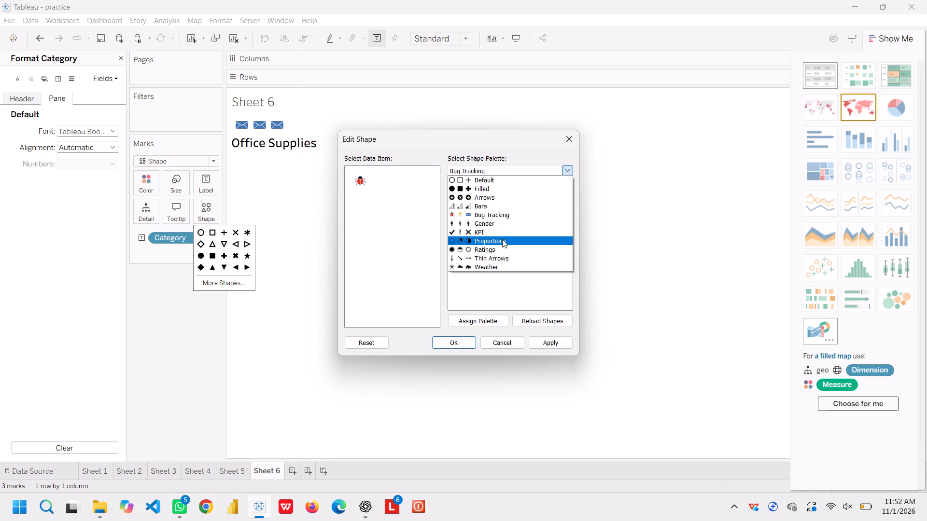
scroll(502, 239, "down", 1)
scroll(502, 239, "up", 3)
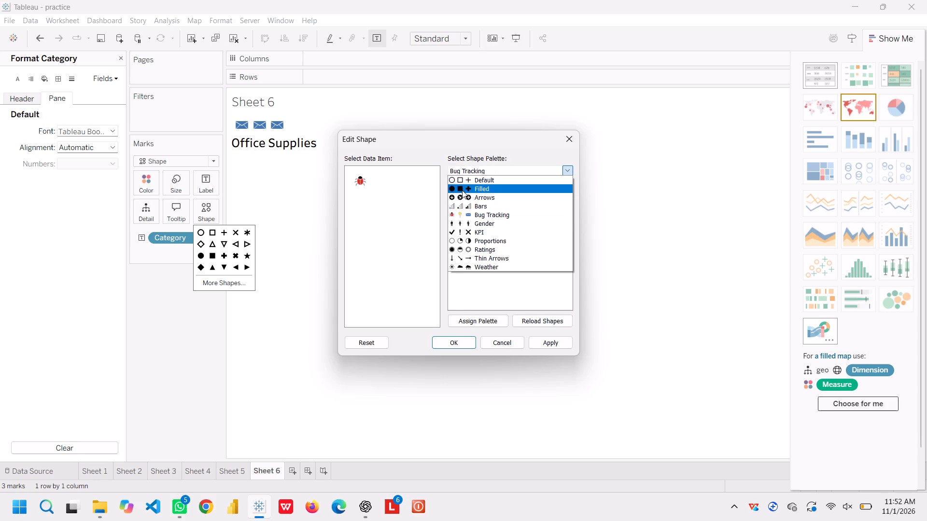
left_click(477, 181)
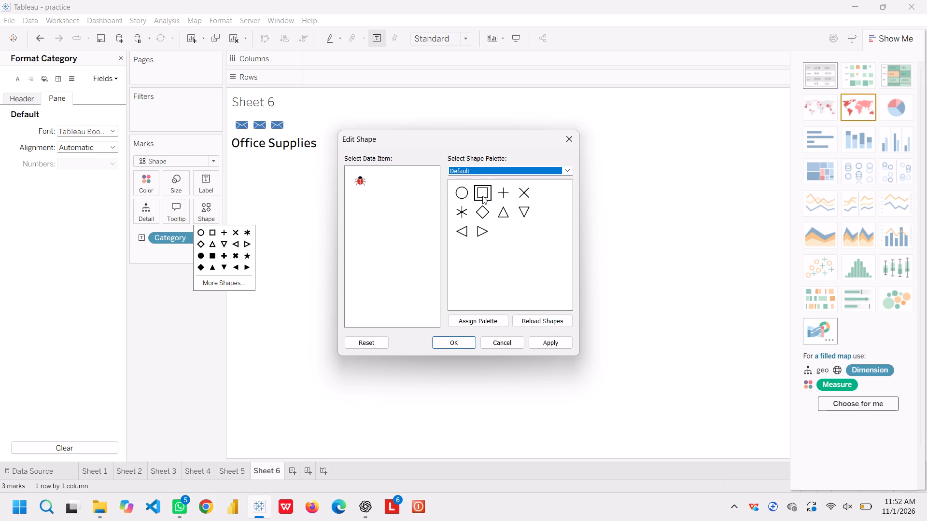
left_click(482, 196)
left_click(465, 343)
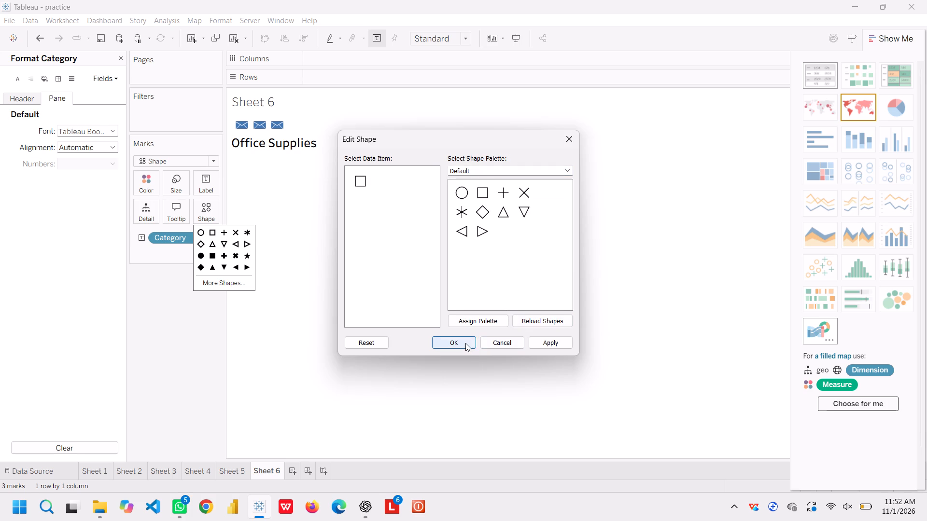
left_click(319, 287)
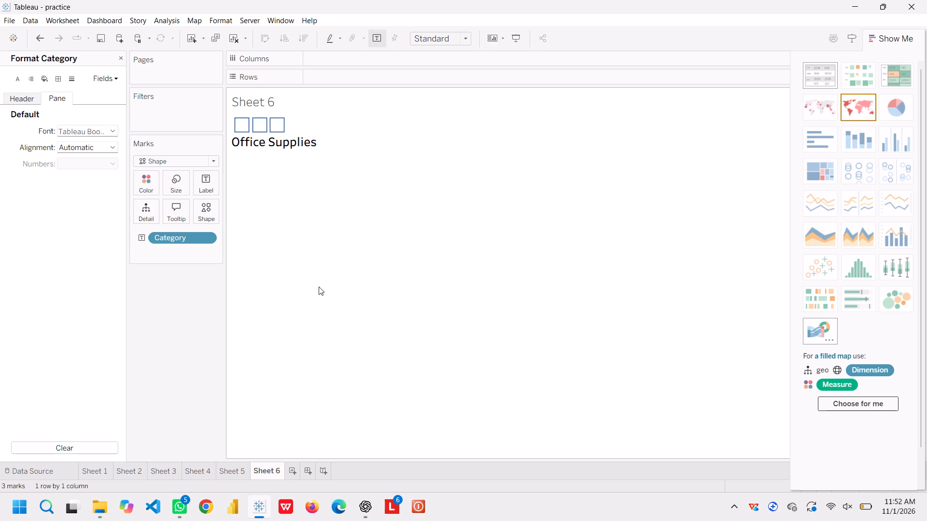
Set the mark label of the Office Supplies square to Never Show.
left_click(276, 140)
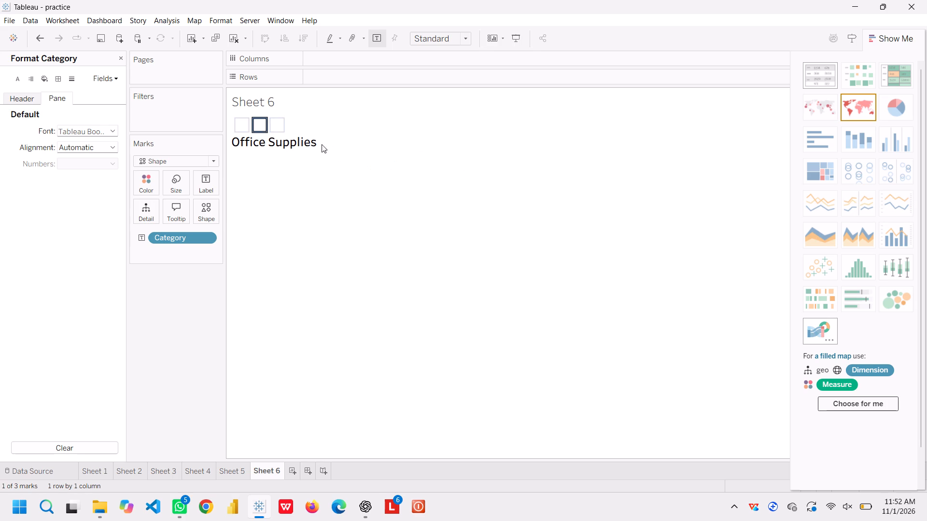
right_click(286, 146)
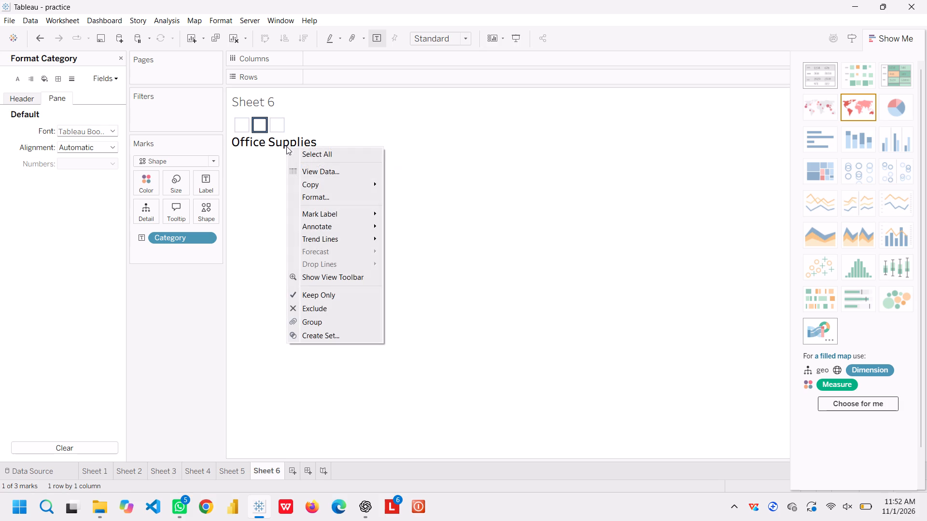
left_click(304, 250)
left_click_drag(304, 250, 328, 304)
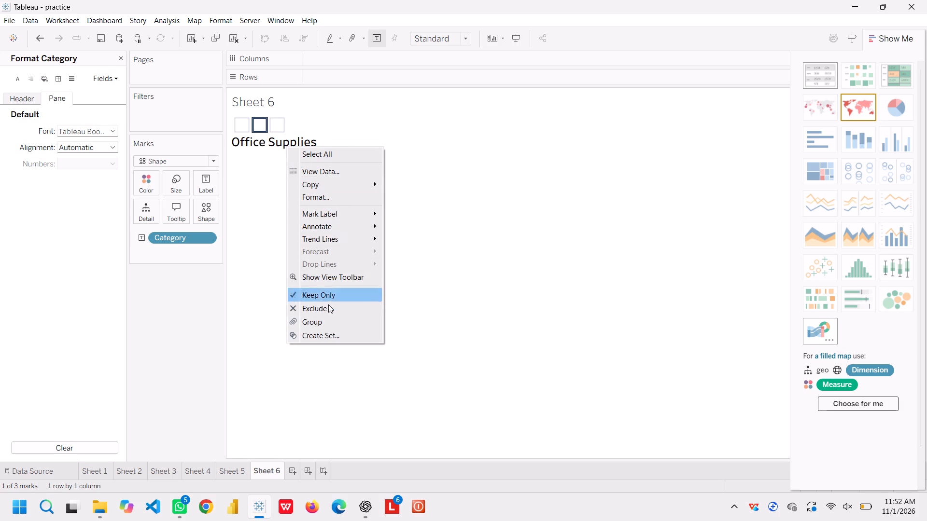
left_click_drag(328, 304, 369, 212)
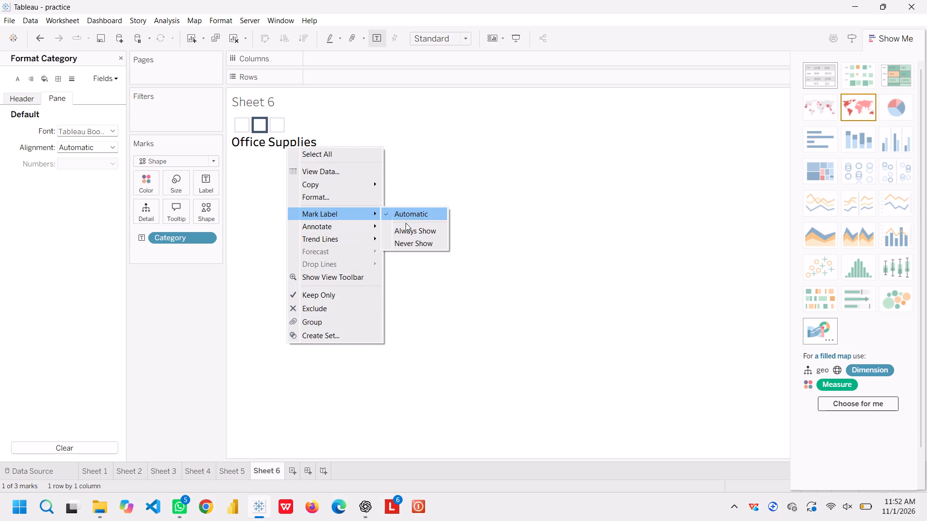
left_click(426, 239)
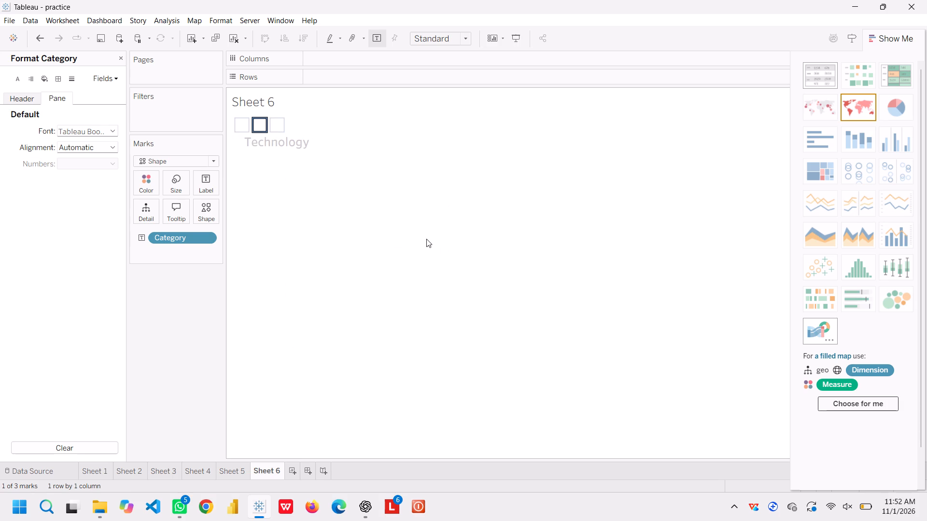
Set the mark labels of the Technology and Furniture squares to Never Show, and check each of the three marks.
left_click(269, 141)
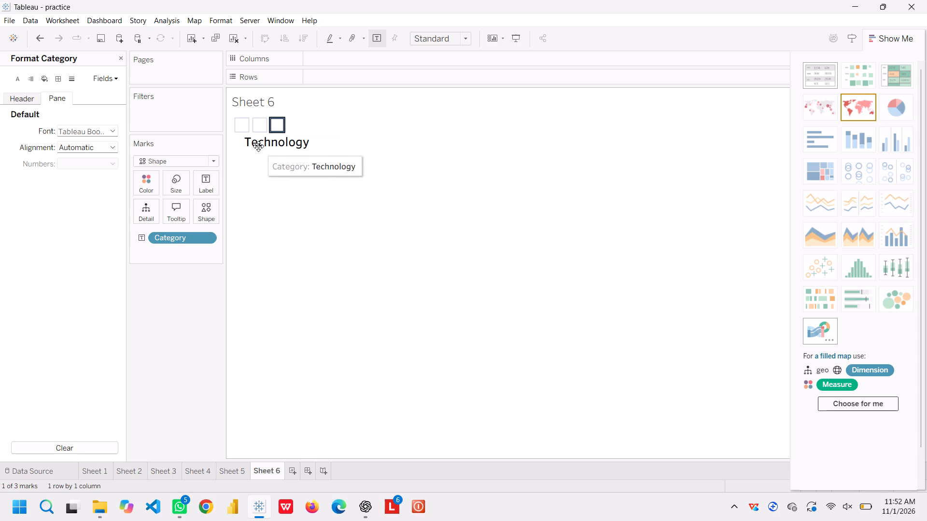
right_click(258, 146)
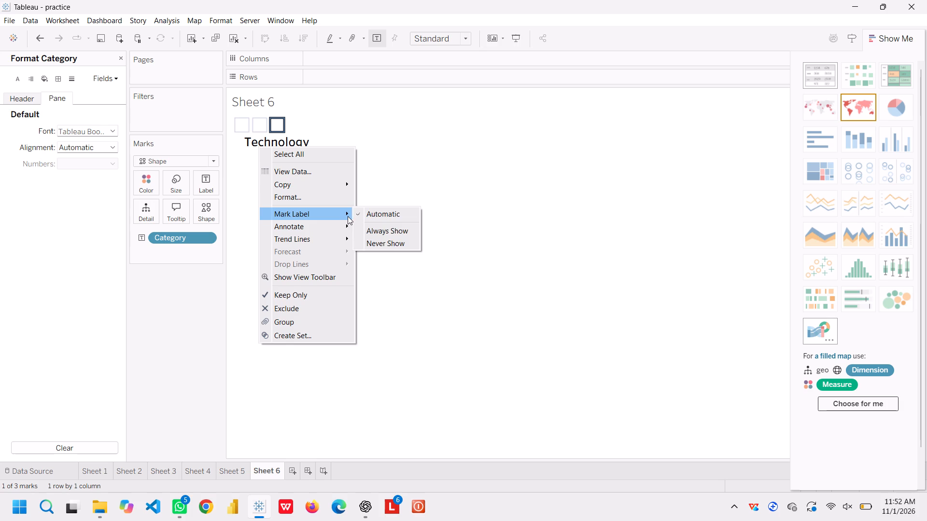
left_click(348, 216)
left_click(389, 244)
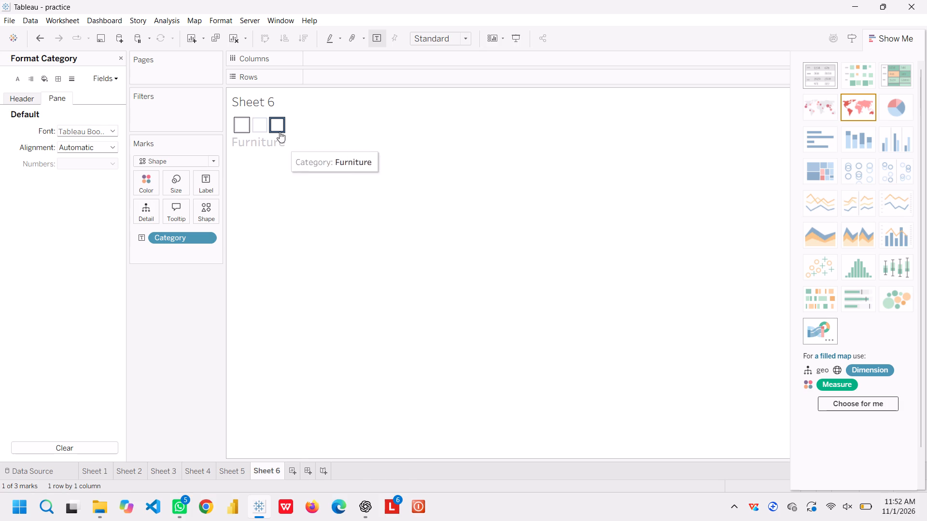
left_click(277, 138)
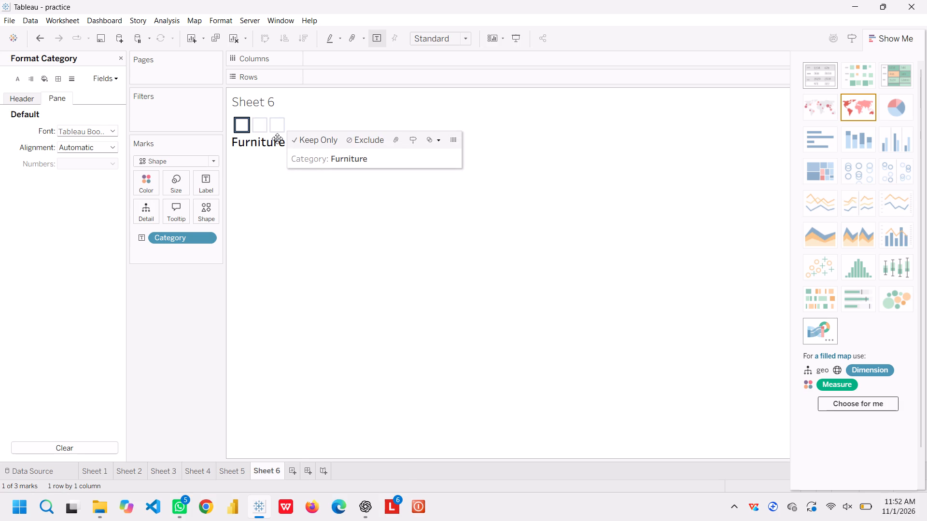
right_click(277, 138)
left_click(362, 204)
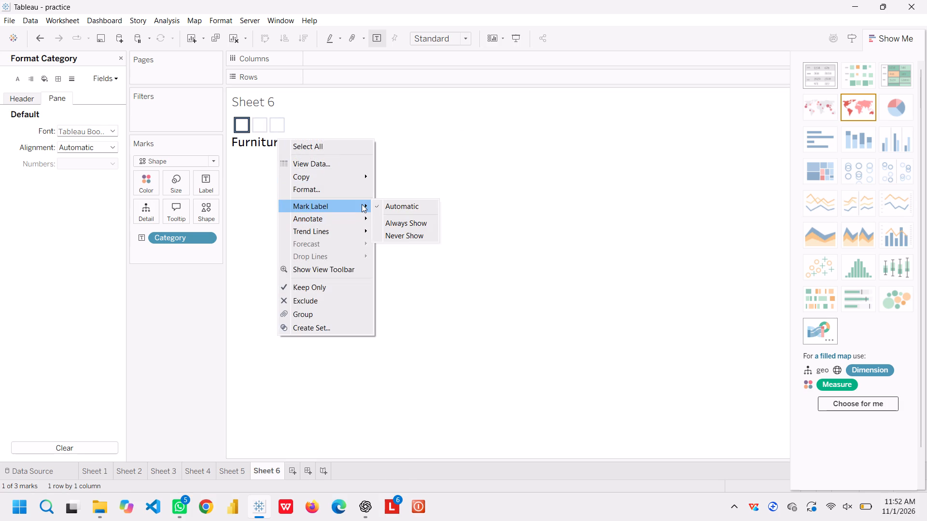
left_click(413, 240)
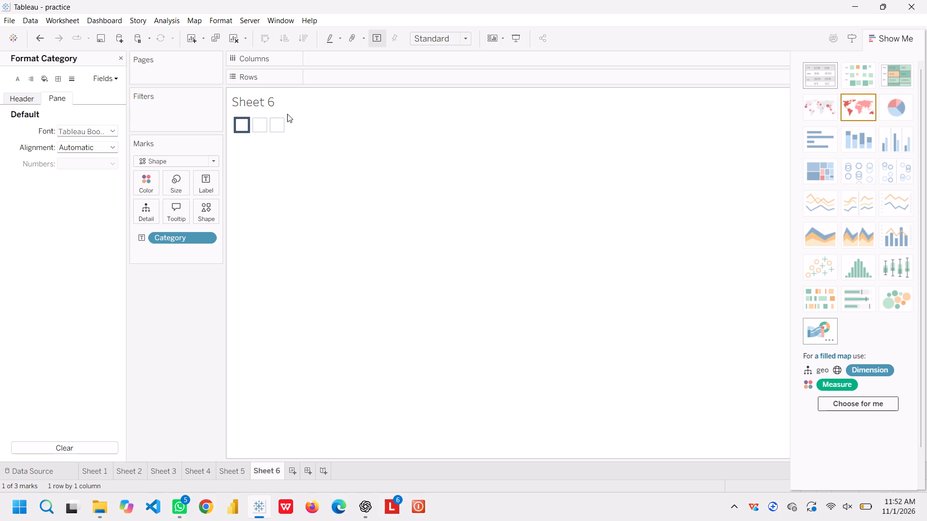
left_click(276, 124)
left_click(252, 124)
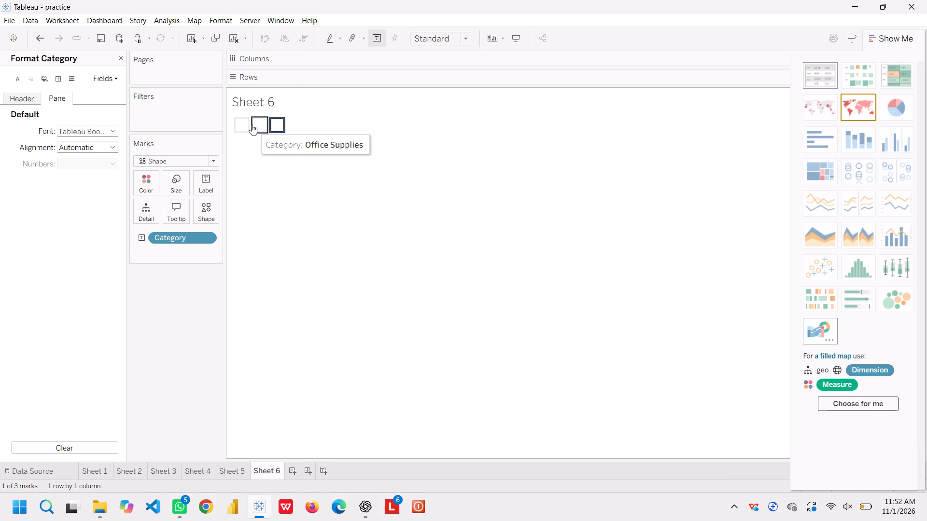
left_click(244, 125)
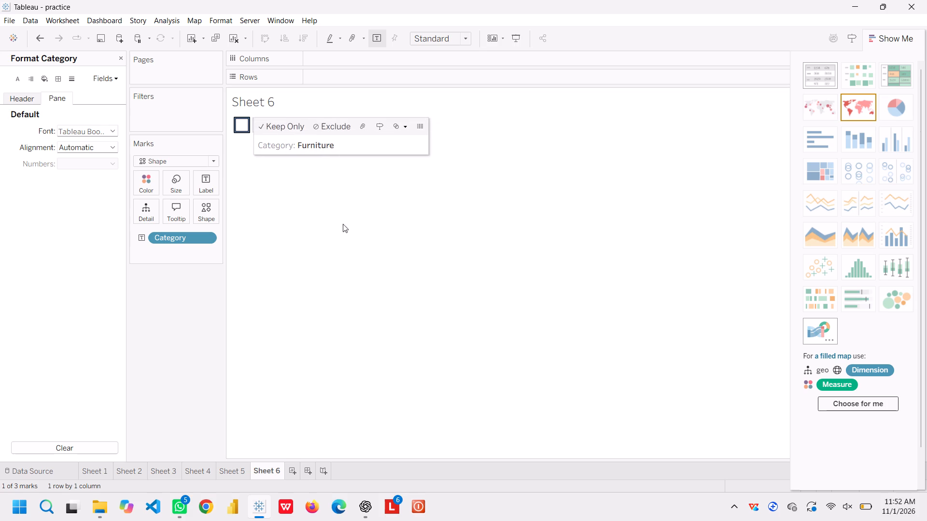
left_click(363, 244)
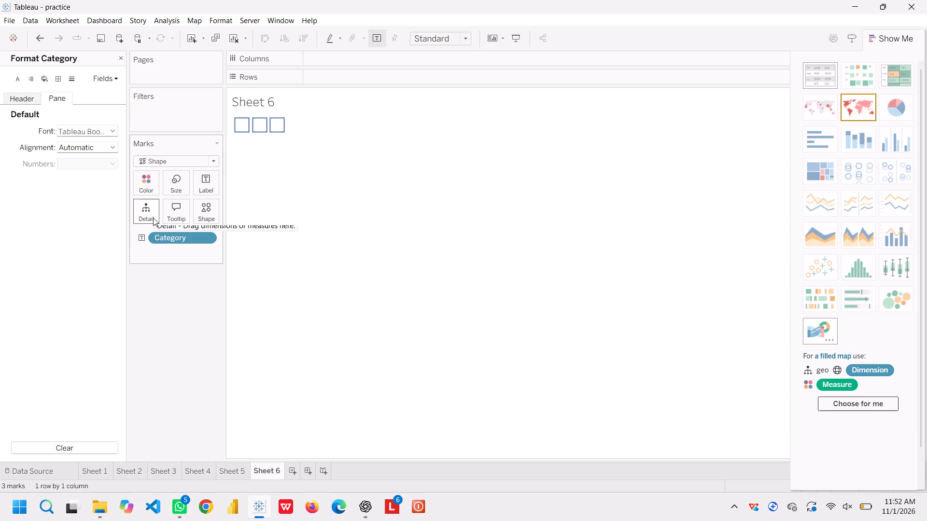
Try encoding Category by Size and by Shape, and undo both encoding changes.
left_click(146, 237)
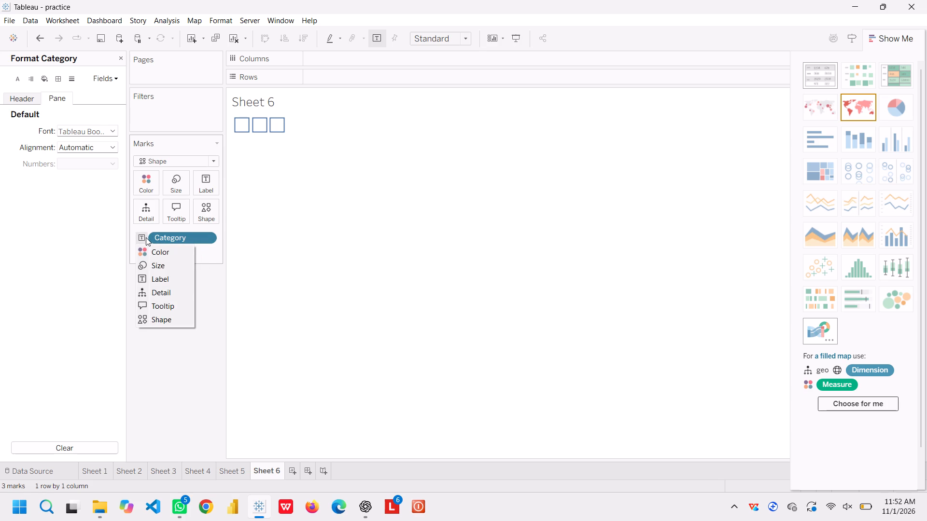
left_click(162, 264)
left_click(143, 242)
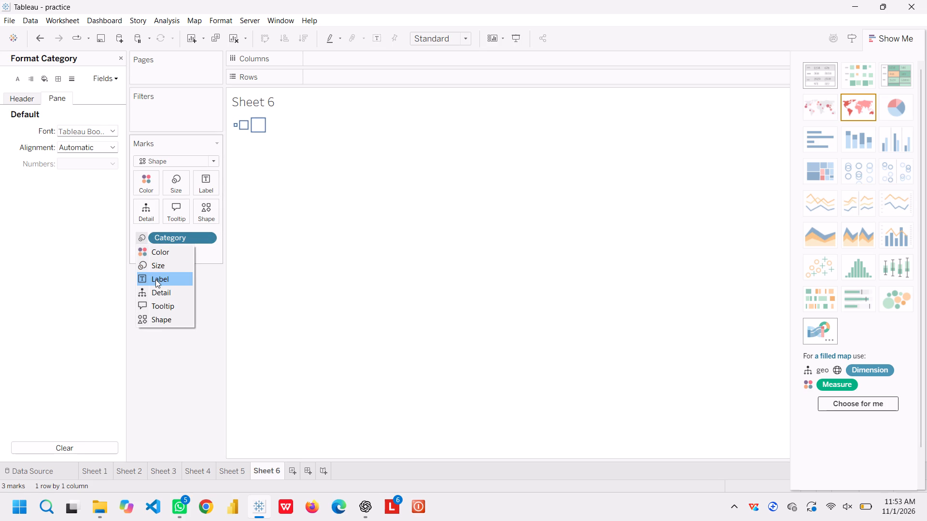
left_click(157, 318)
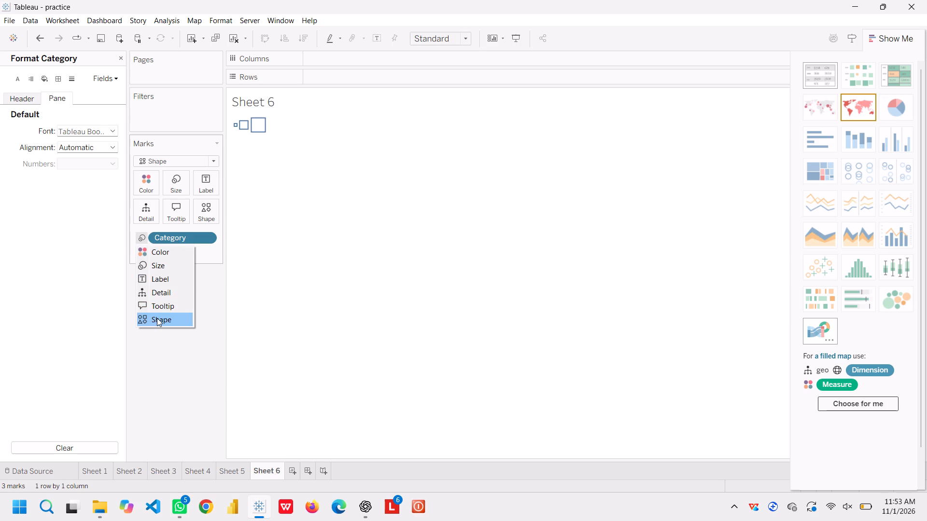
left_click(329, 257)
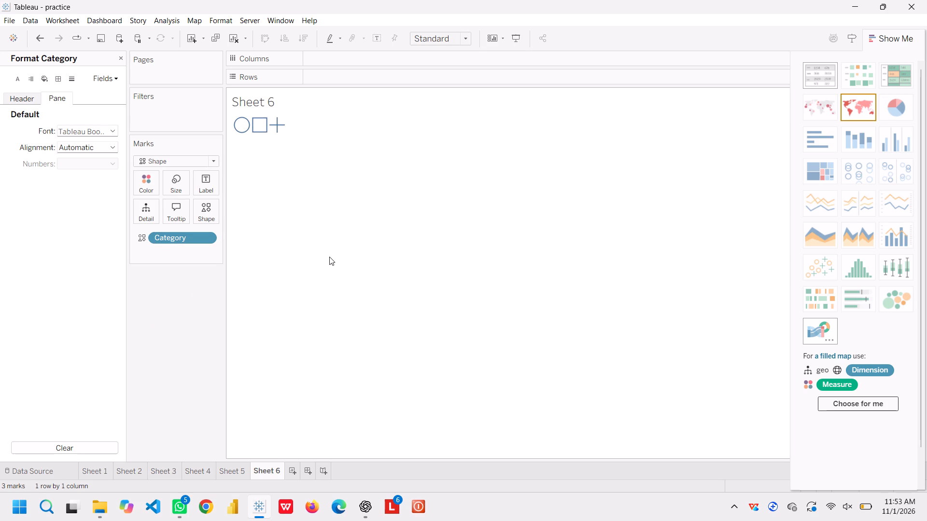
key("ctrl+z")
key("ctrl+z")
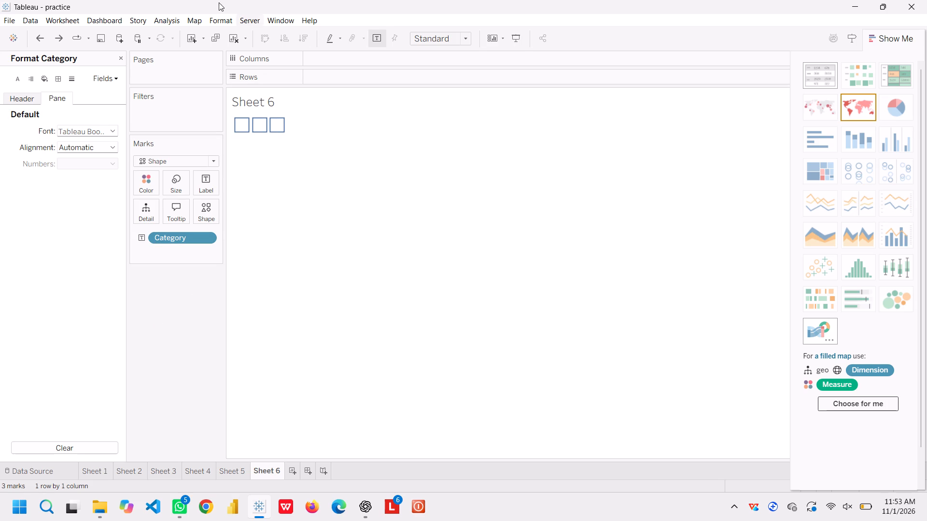
Change the mark type of the Category marks from Shape to Text.
left_click(213, 161)
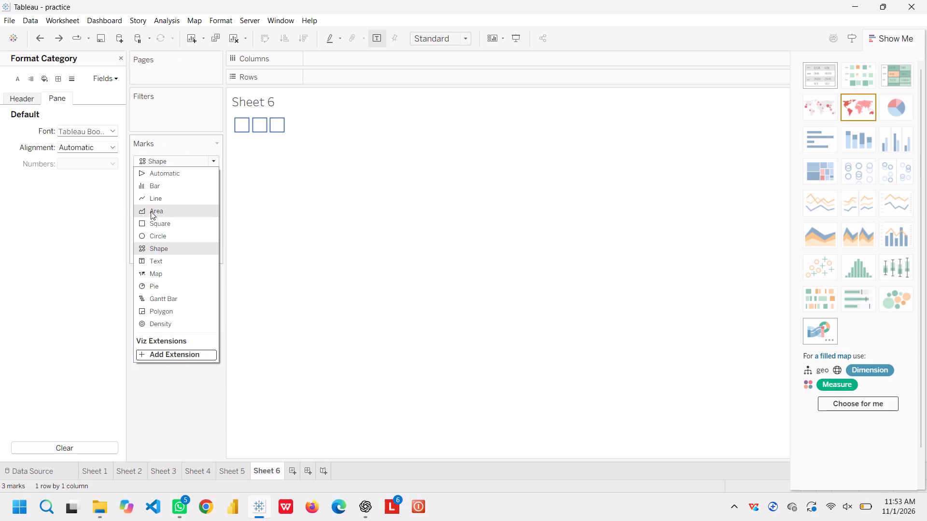
left_click(145, 262)
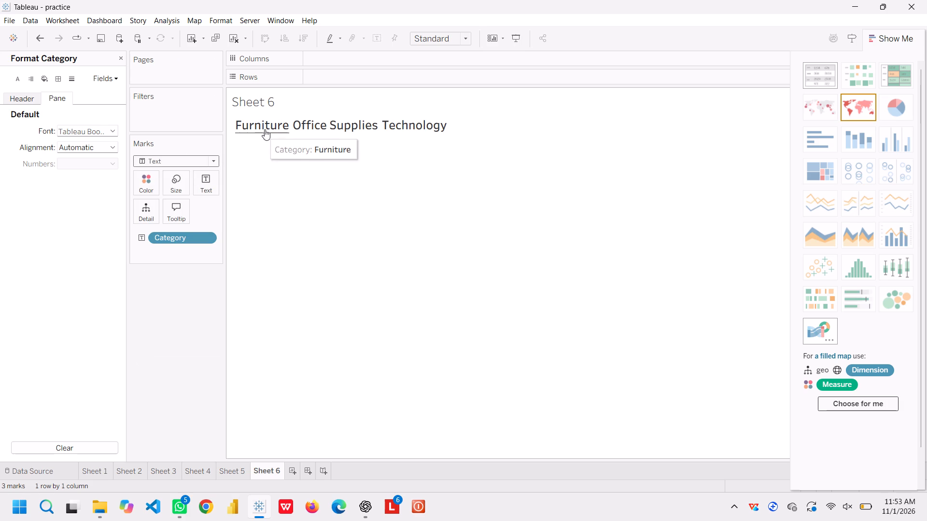
left_click(253, 126)
left_click(330, 207)
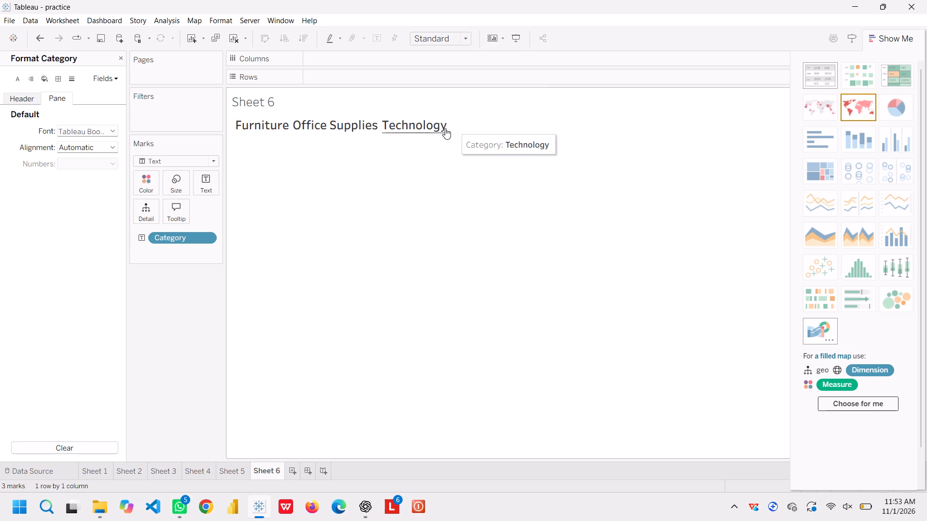
left_click(213, 161)
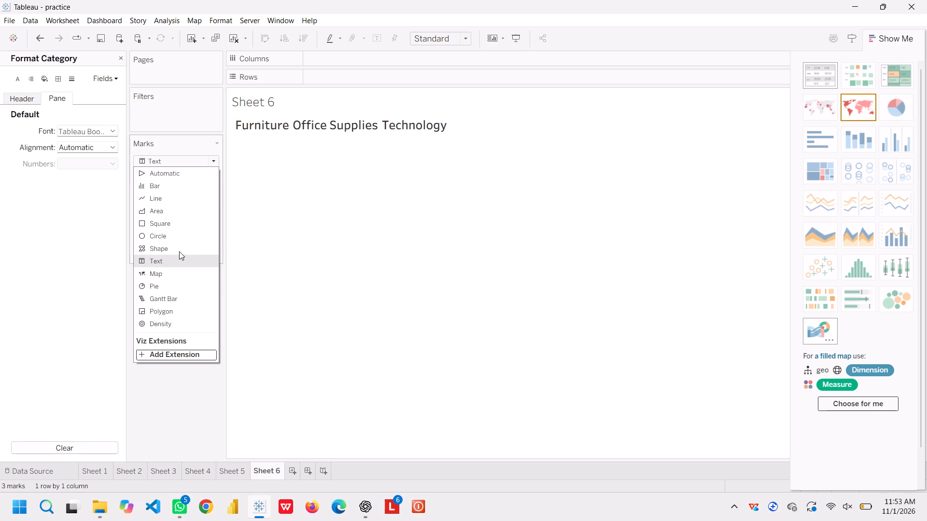
left_click(306, 311)
Turn text wrapping on in the Category text's alignment options, and check the three category names.
left_click(211, 189)
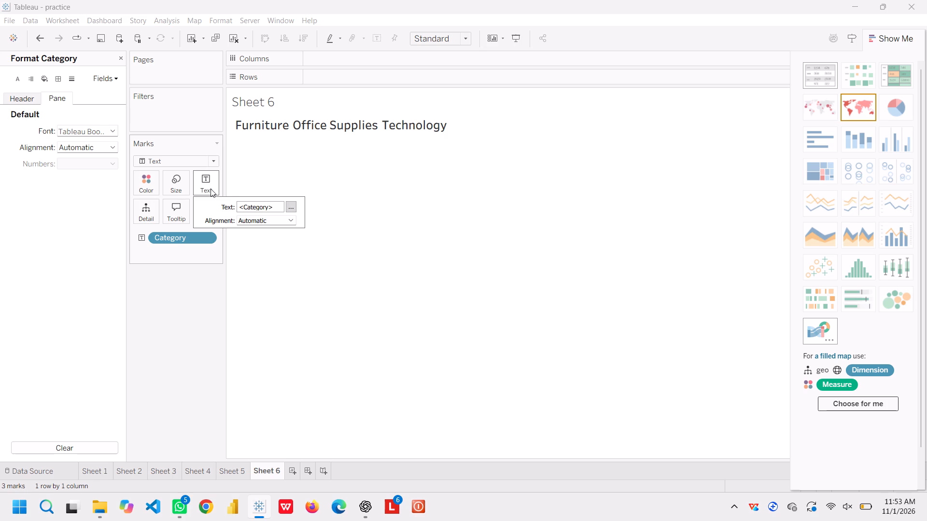
left_click(293, 214)
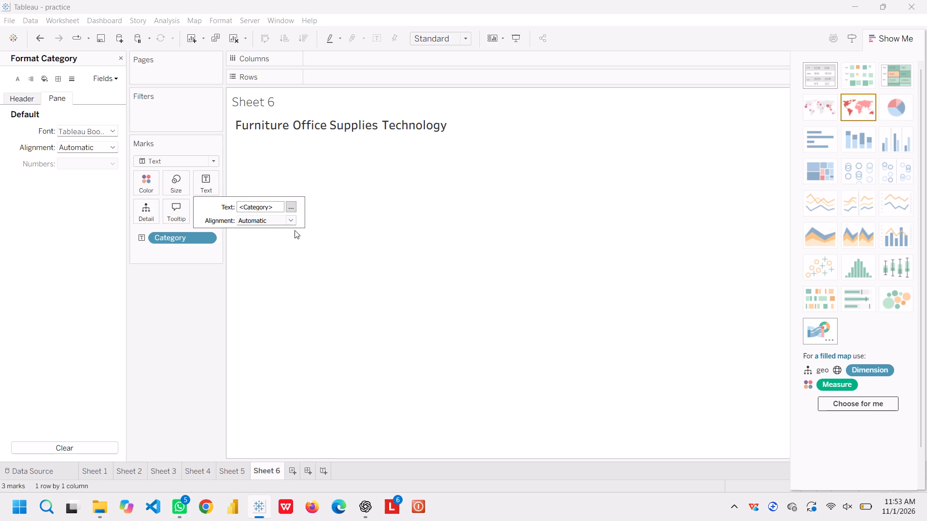
left_click(293, 221)
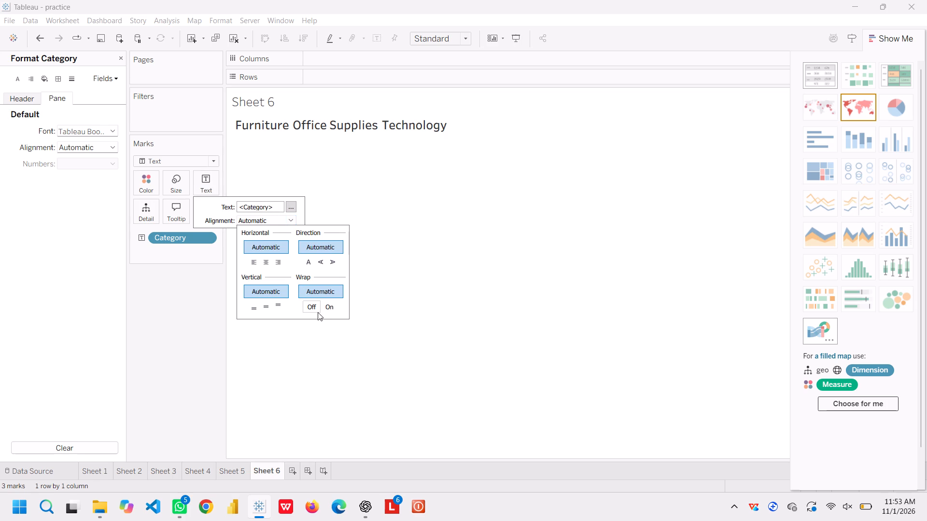
left_click(324, 311)
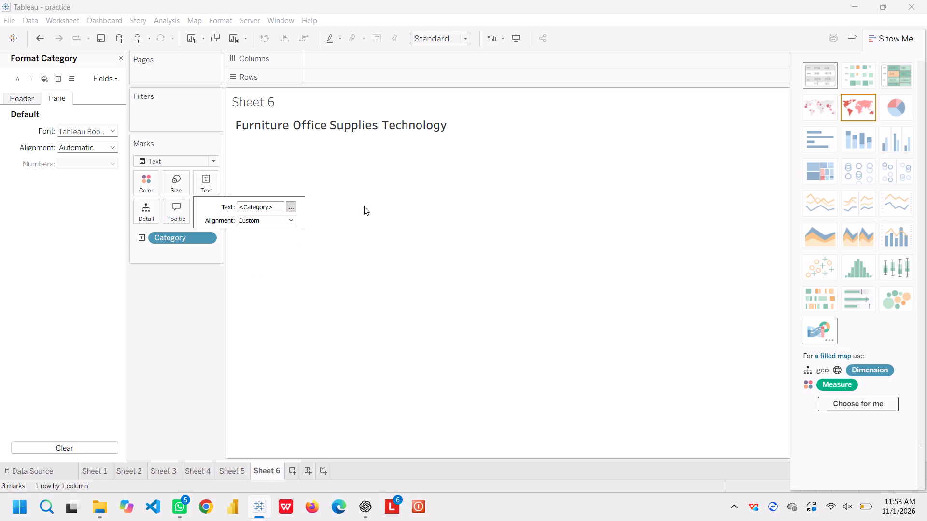
left_click(425, 130)
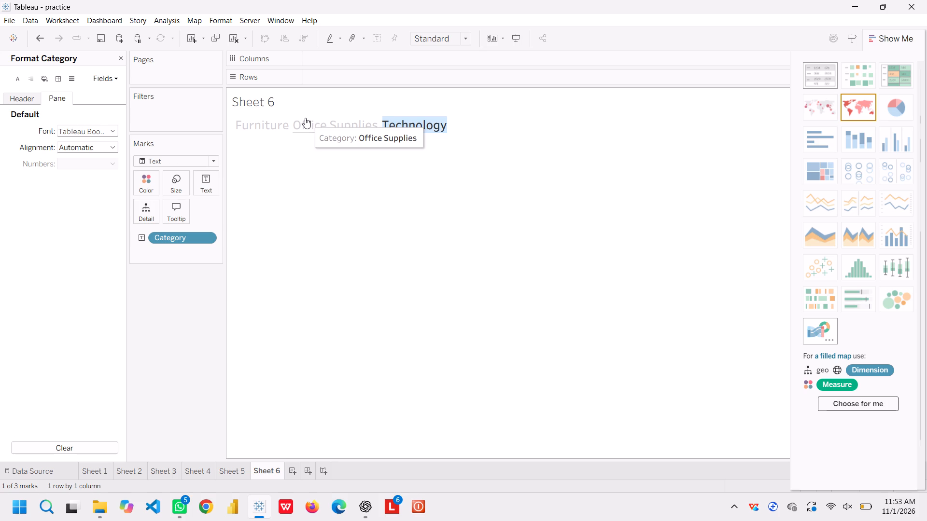
left_click(305, 118)
left_click(250, 116)
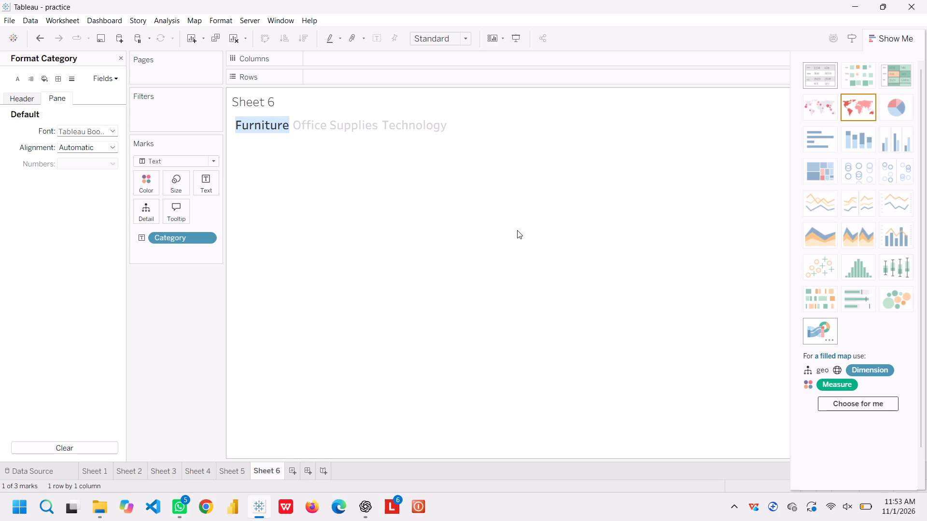
left_click(451, 210)
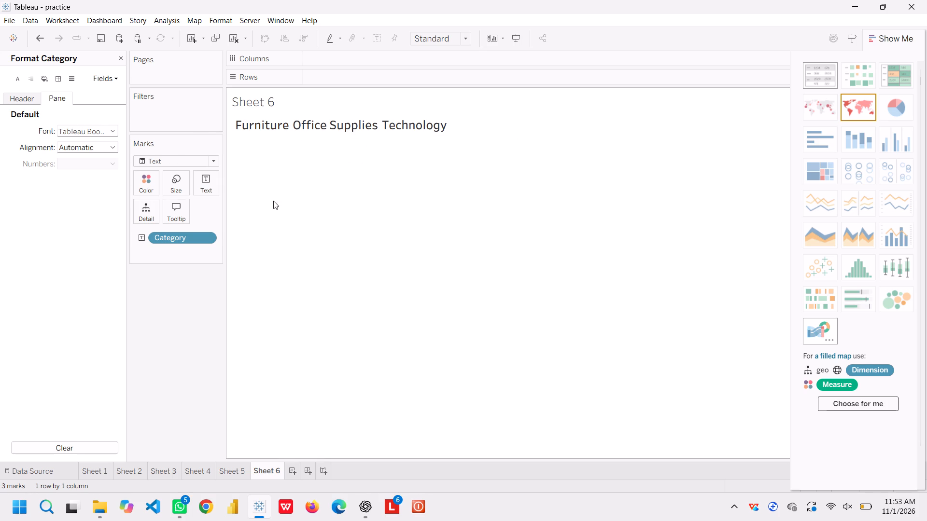
Set the default header shading for columns to blue, and review the sheet and row shading settings.
left_click(31, 79)
left_click_drag(86, 95, 106, 85)
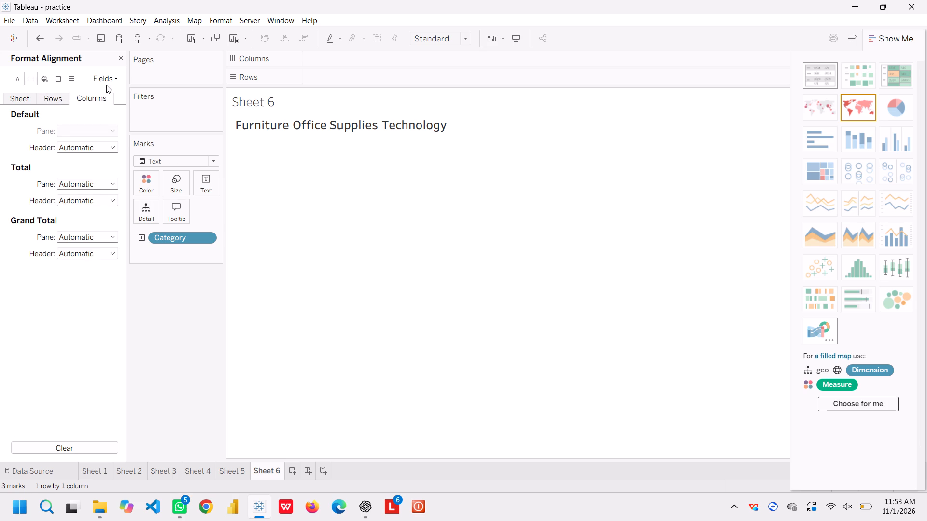
left_click_drag(106, 85, 38, 80)
left_click(38, 80)
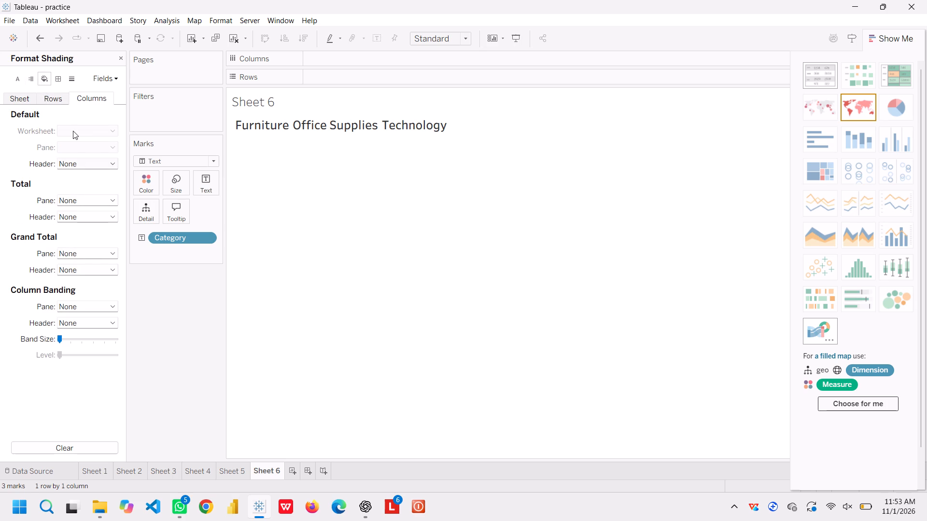
left_click(115, 163)
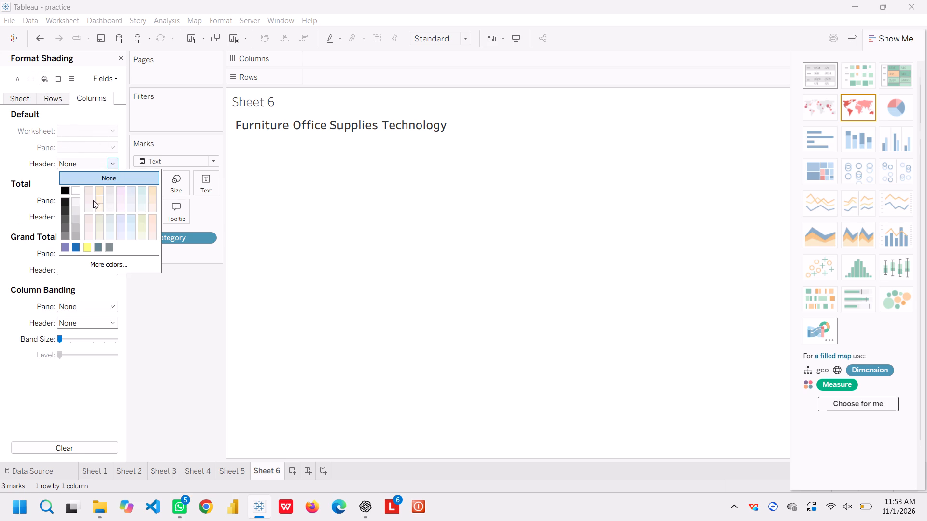
left_click(72, 247)
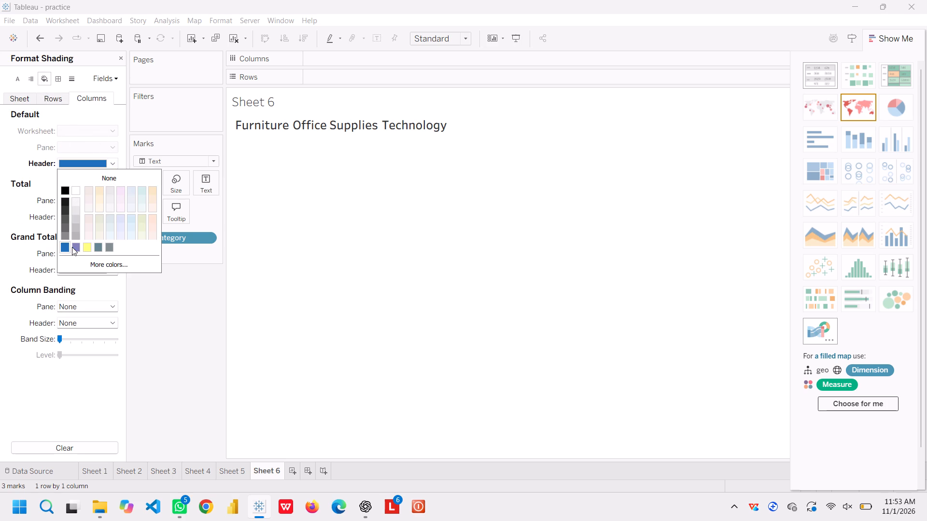
left_click(196, 315)
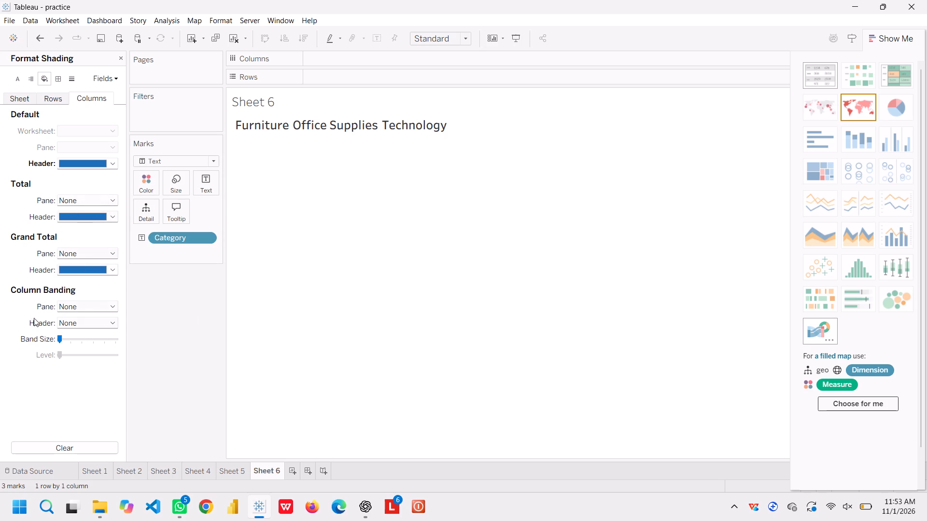
left_click(23, 101)
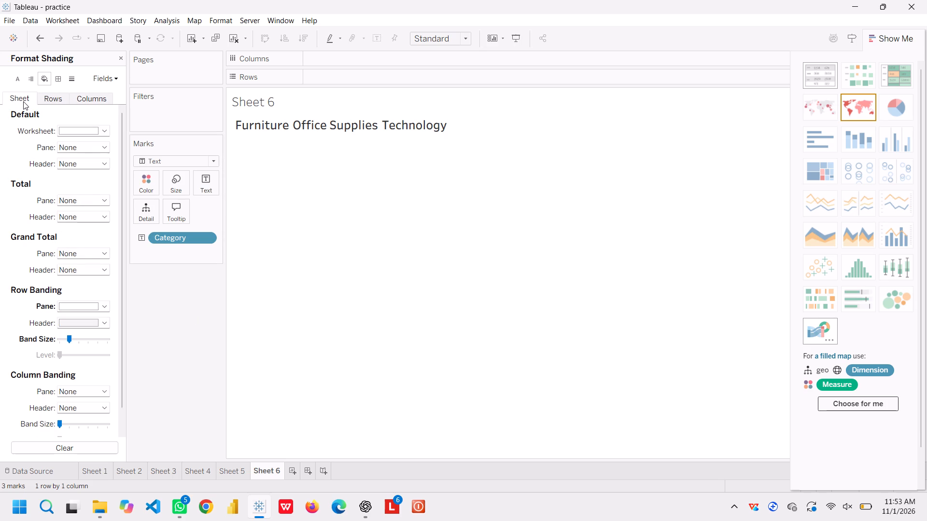
left_click(48, 102)
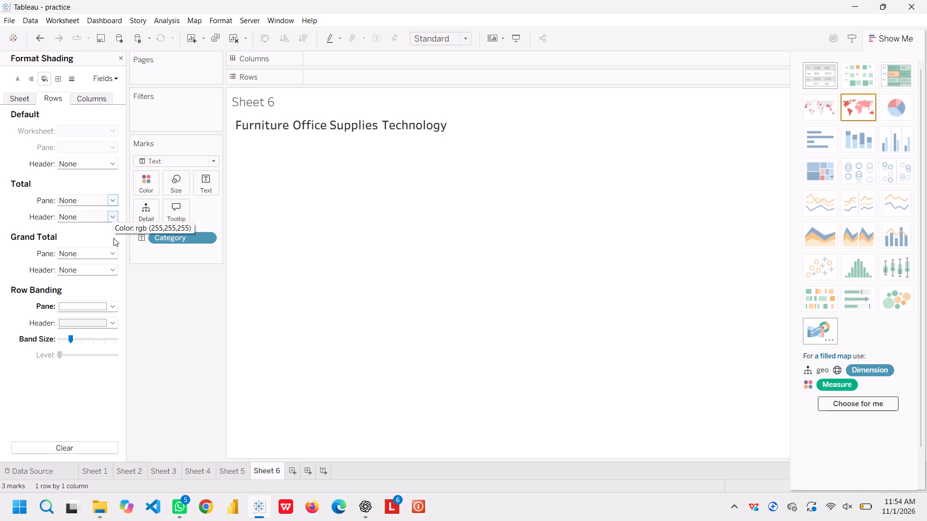
left_click(437, 192)
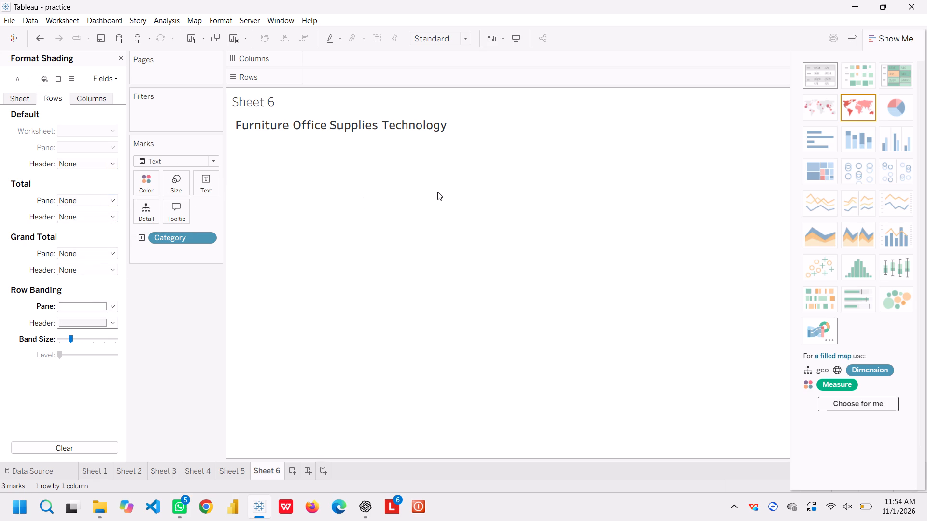
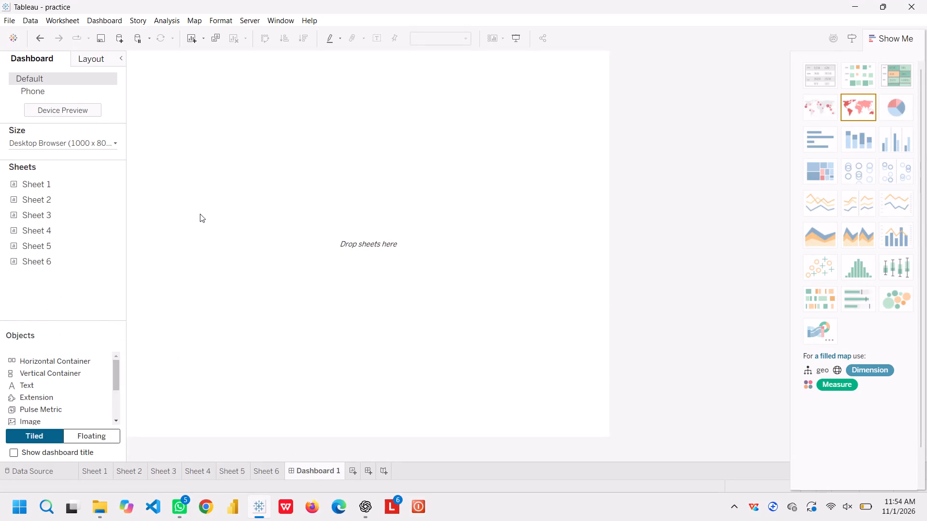
Switch dashboard objects to floating and place Sheet 1, Category By Sales, in the dashboard's upper-left area.
left_click(104, 434)
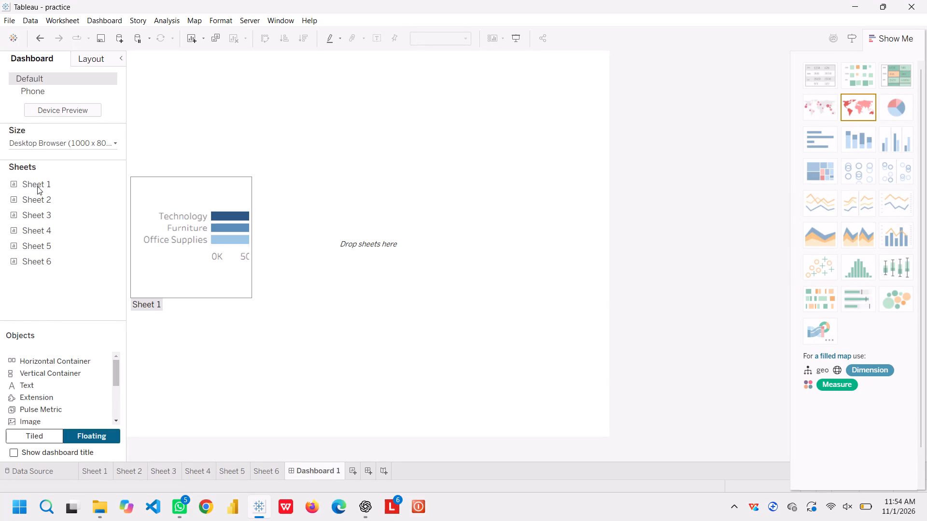
left_click_drag(37, 186, 140, 125)
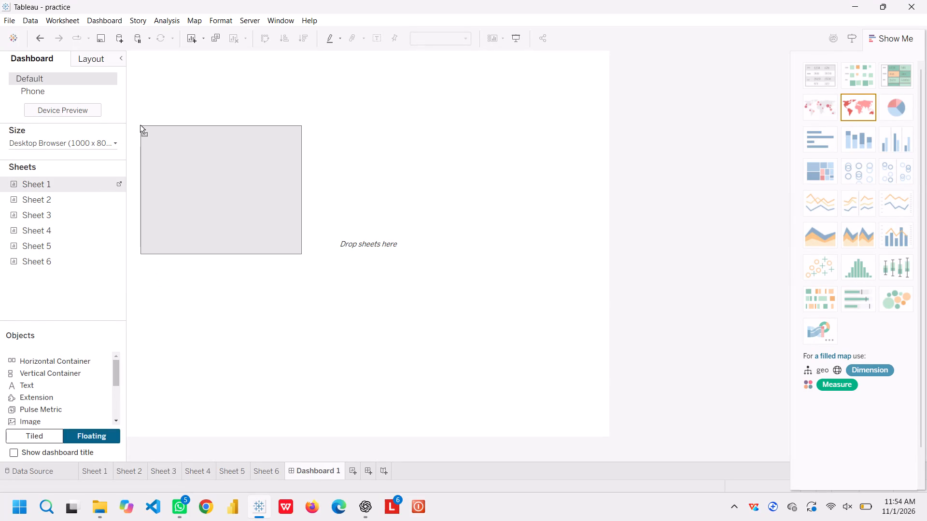
left_click_drag(140, 125, 139, 122)
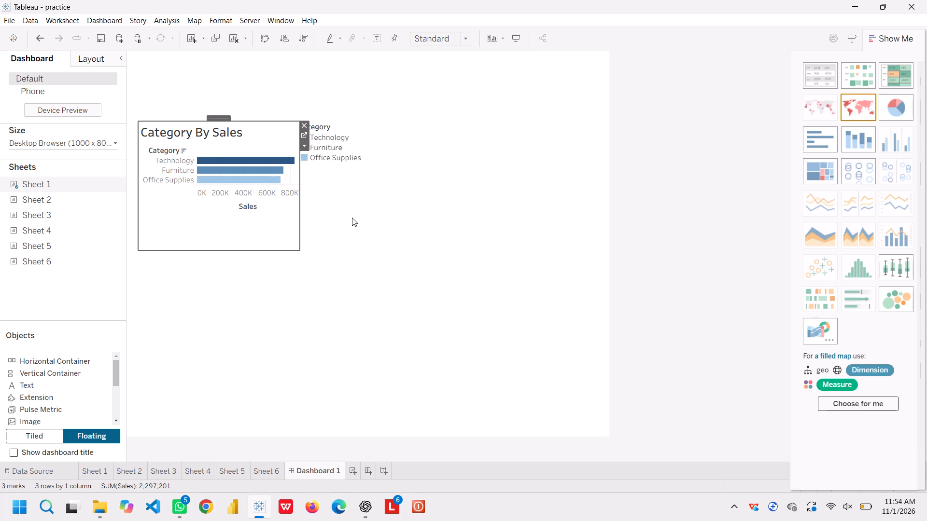
left_click(352, 218)
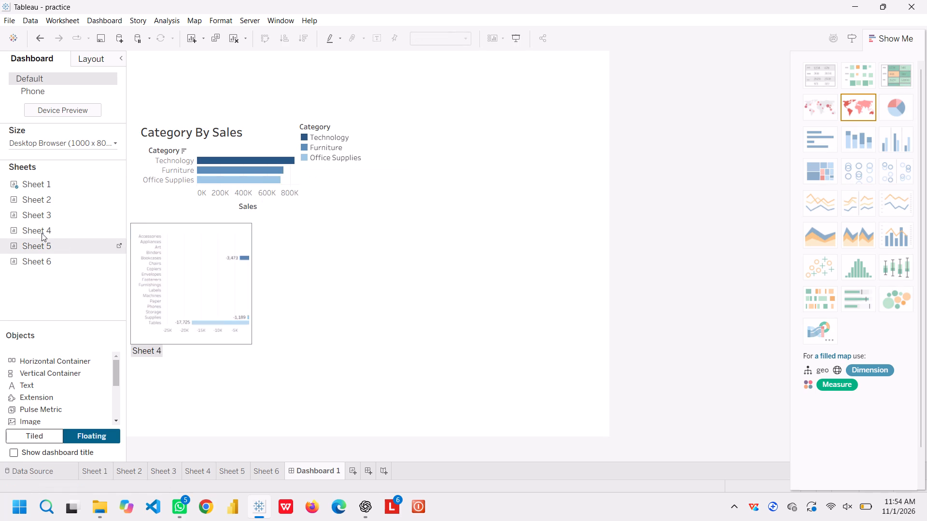
Add Sheet 2, Region By Sales, as a floating chart and position it in the dashboard's lower-left corner.
left_click_drag(61, 203, 400, 99)
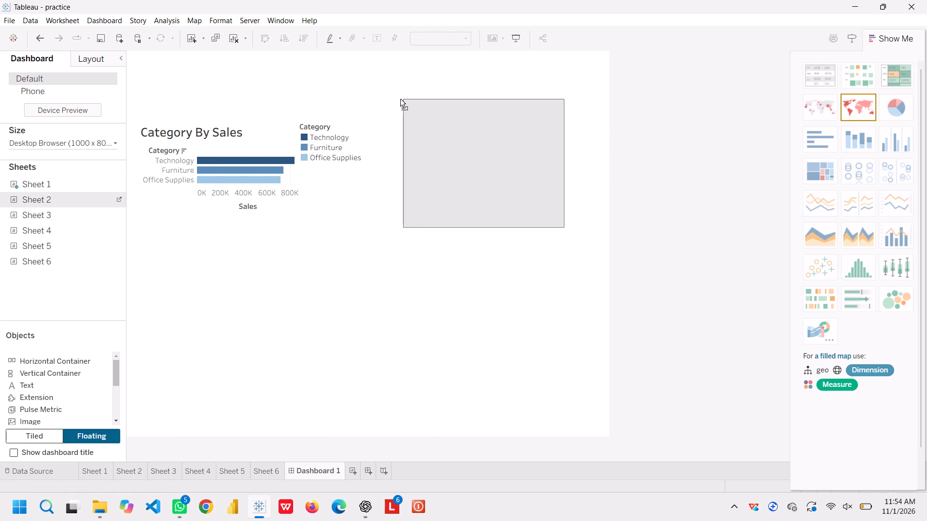
left_click_drag(400, 99, 380, 117)
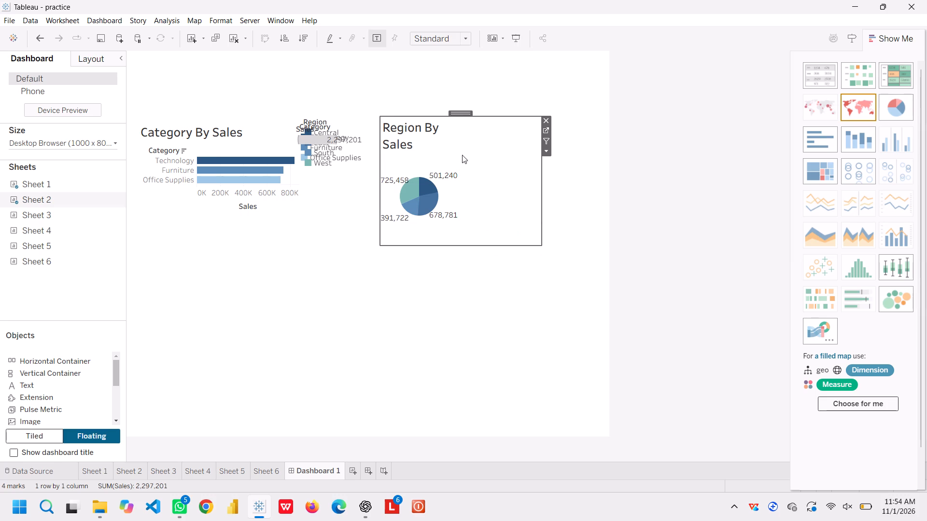
left_click_drag(458, 112, 247, 253)
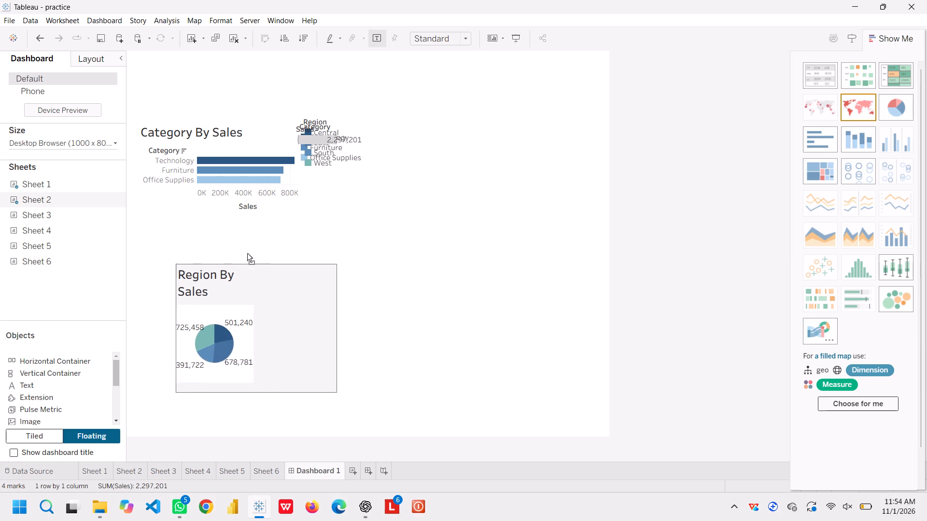
left_click_drag(247, 253, 207, 288)
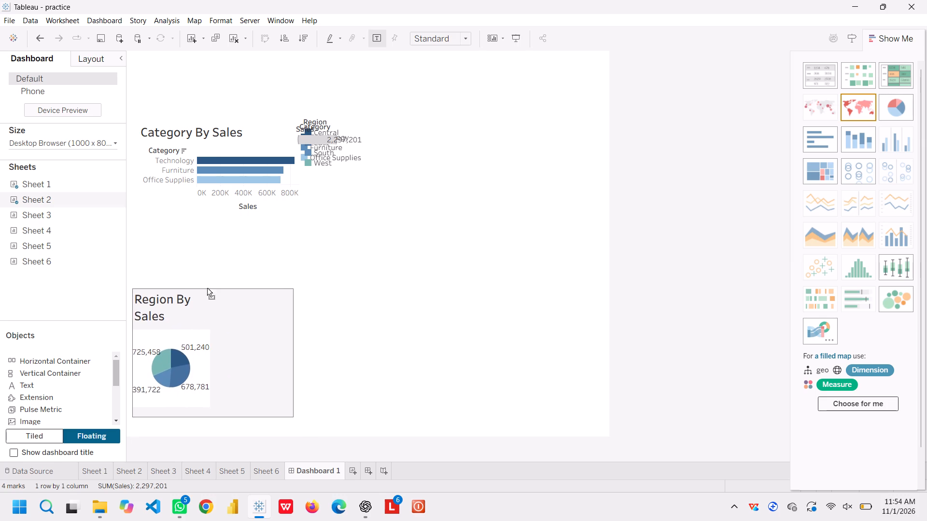
left_click_drag(207, 288, 209, 293)
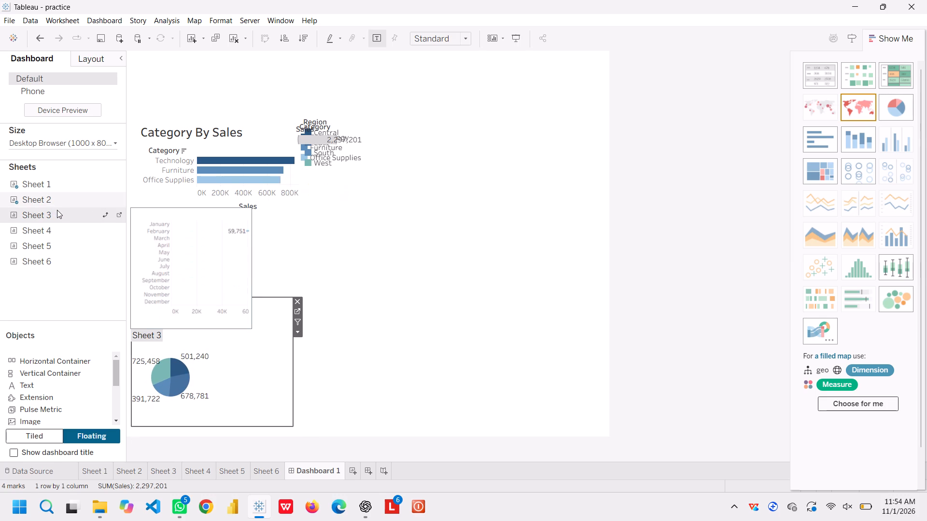
Add Sheet 3, Monthly Sales Rate, and Sheet 4, Profit By Subcategory, side by side to the right of the Region By Sales pie.
left_click_drag(57, 210, 247, 300)
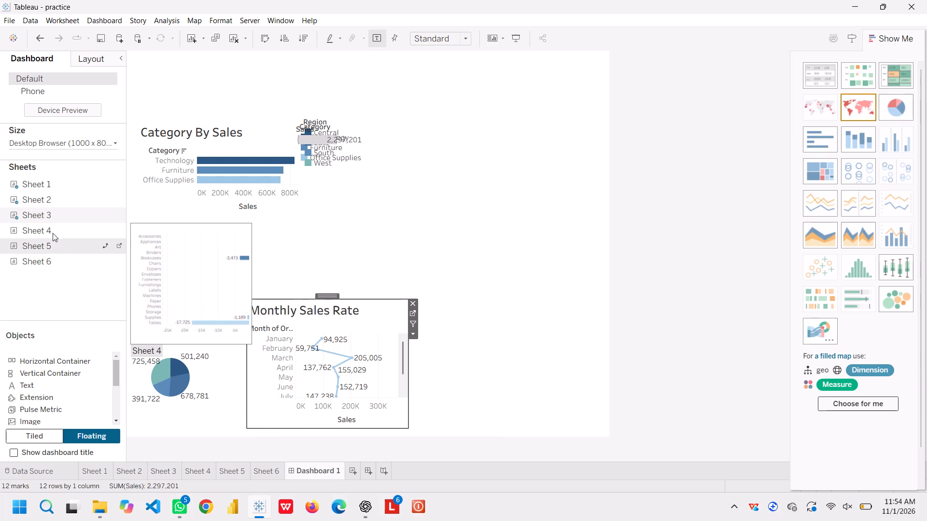
left_click_drag(50, 233, 434, 291)
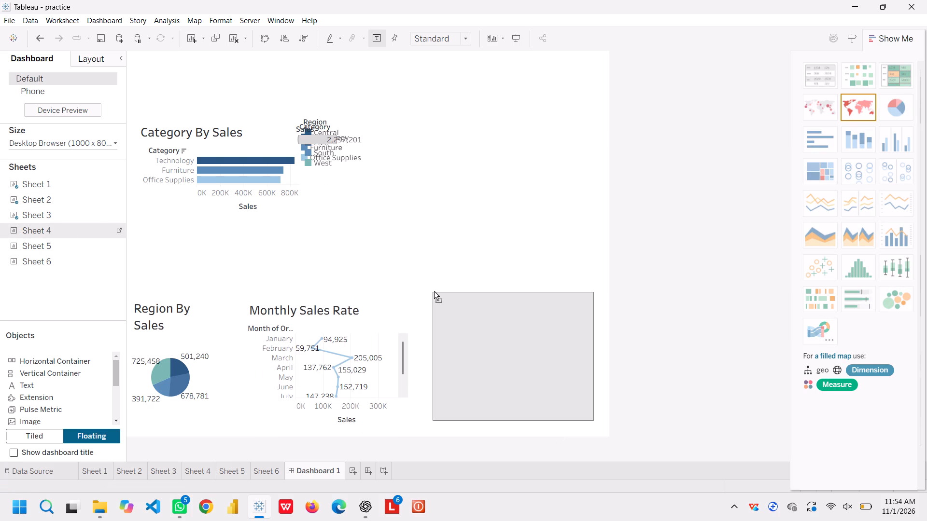
left_click_drag(434, 291, 424, 295)
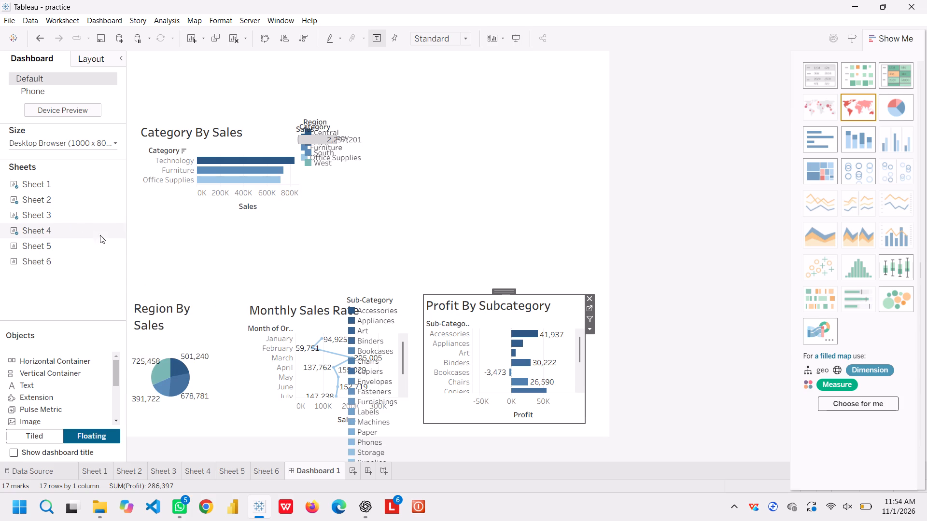
Add Sheet 5, Sales By State, at the dashboard's upper right and enlarge it to the right edge, down to the Profit By Subcategory chart.
left_click_drag(41, 245, 383, 114)
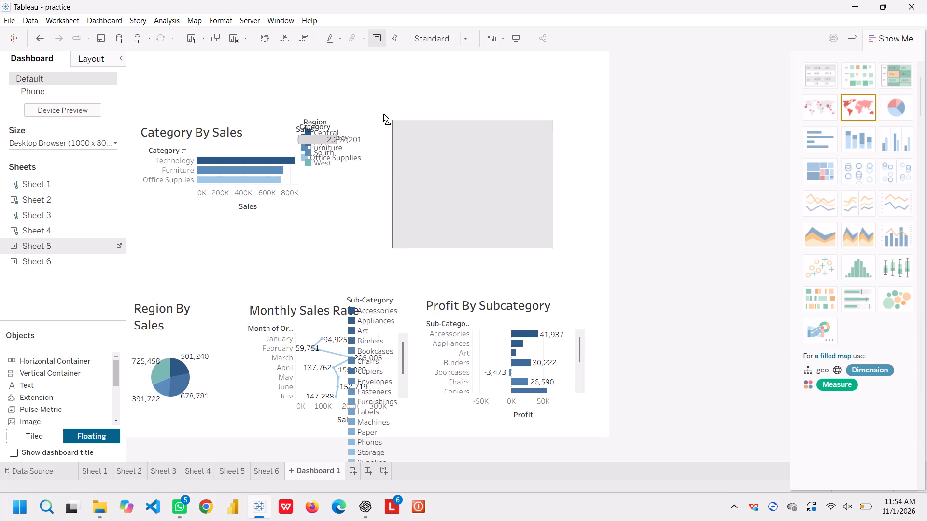
left_click_drag(383, 114, 381, 113)
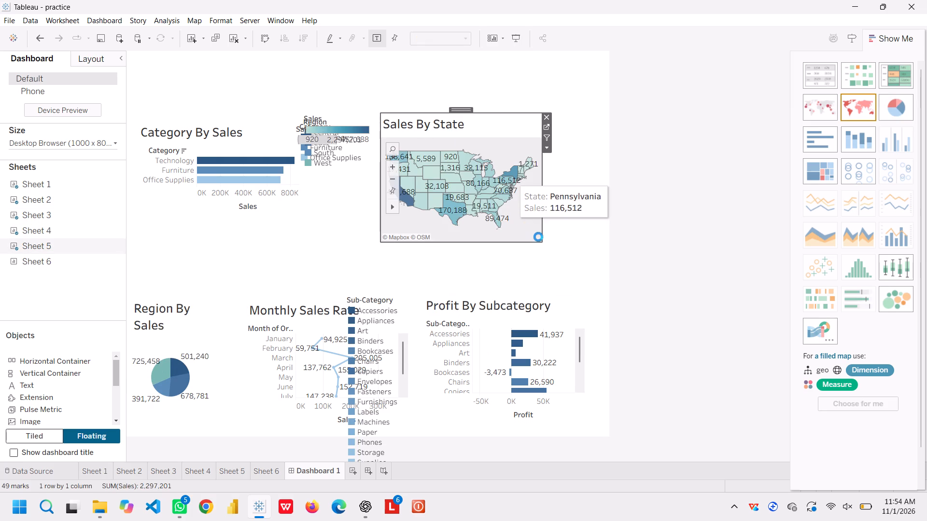
left_click_drag(539, 241, 550, 247)
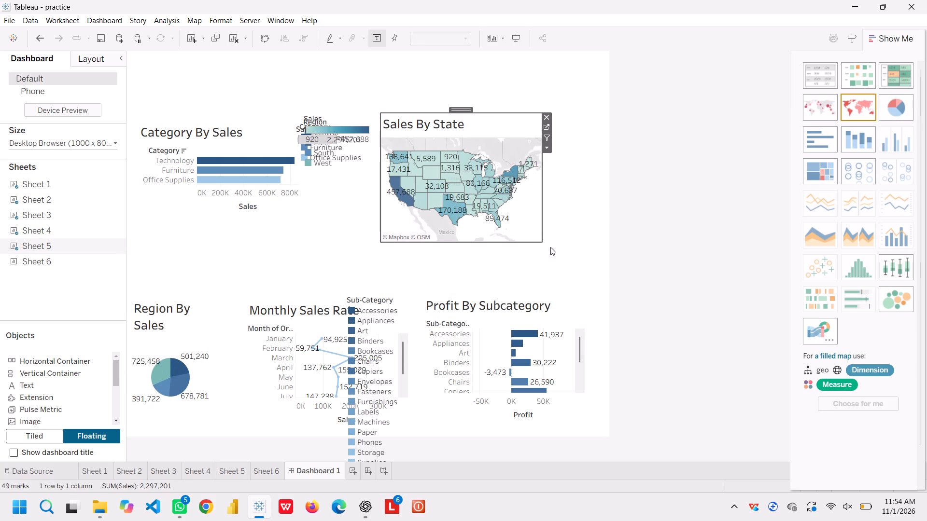
left_click_drag(550, 247, 609, 282)
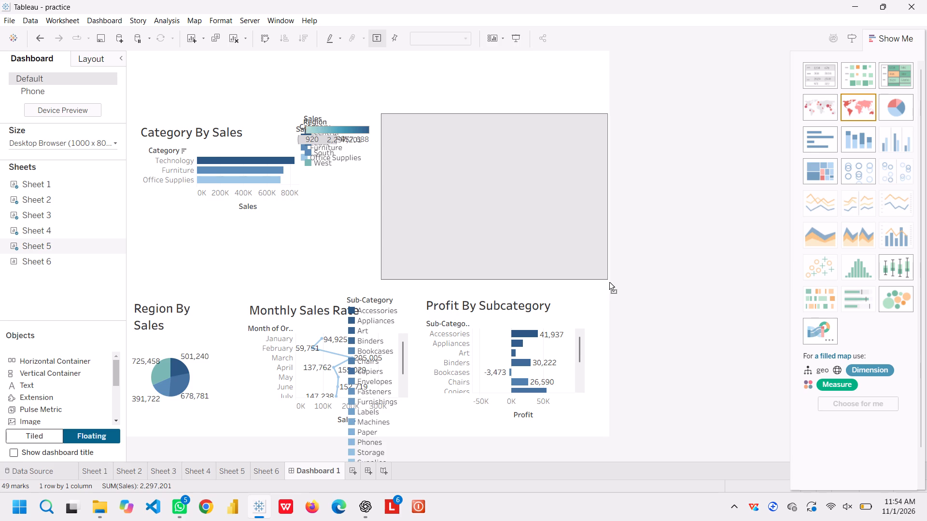
left_click_drag(609, 282, 609, 292)
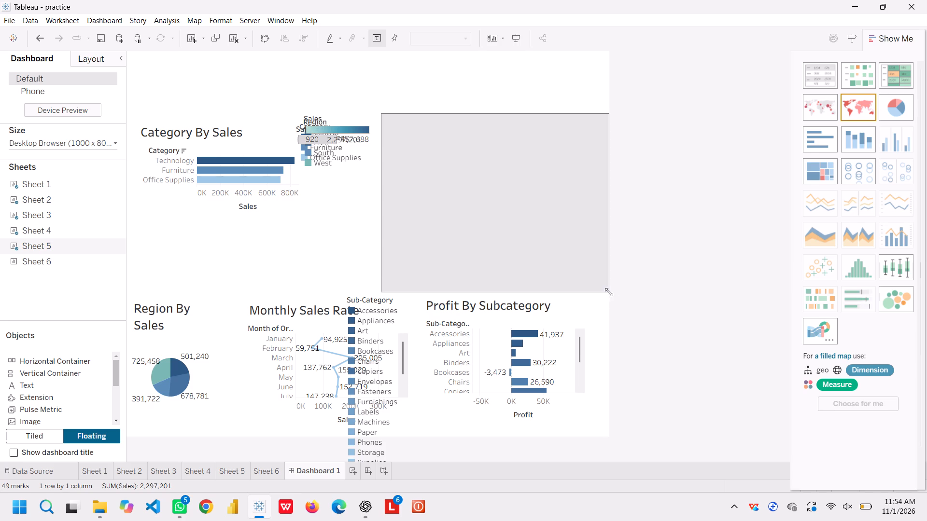
left_click(316, 204)
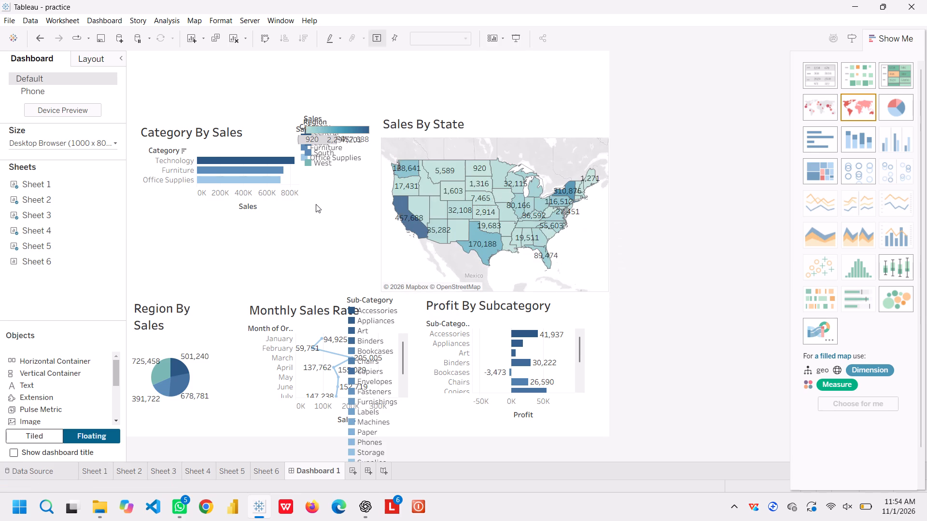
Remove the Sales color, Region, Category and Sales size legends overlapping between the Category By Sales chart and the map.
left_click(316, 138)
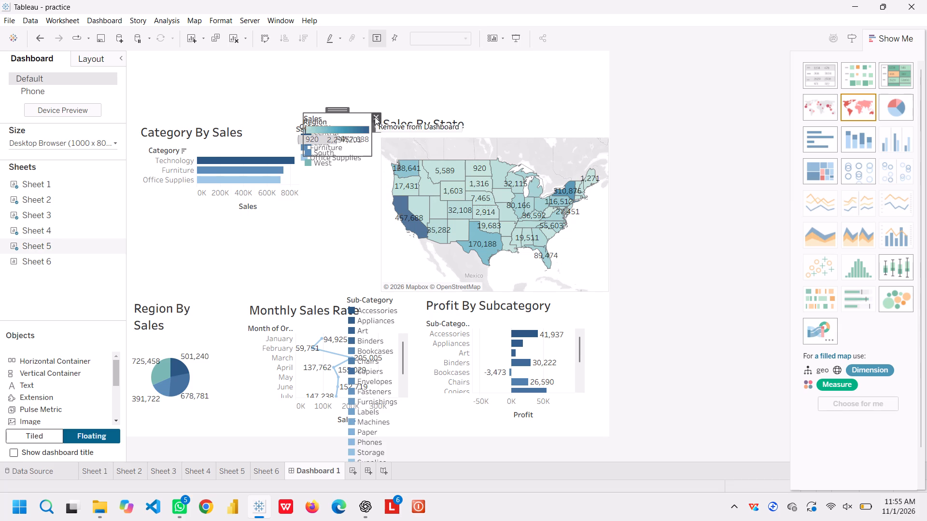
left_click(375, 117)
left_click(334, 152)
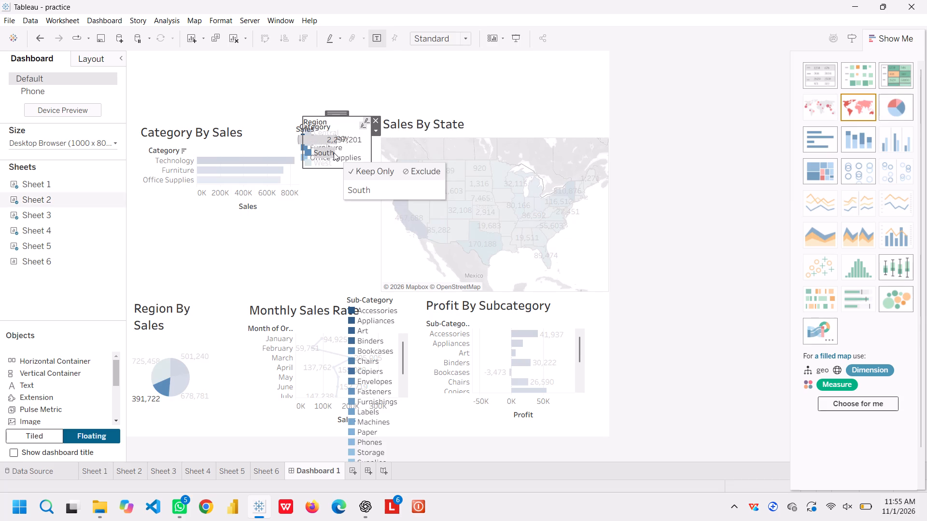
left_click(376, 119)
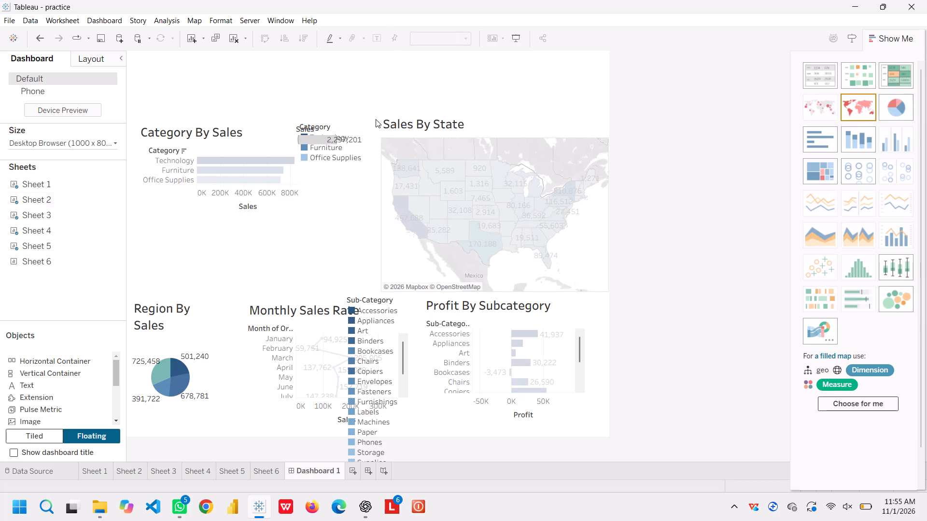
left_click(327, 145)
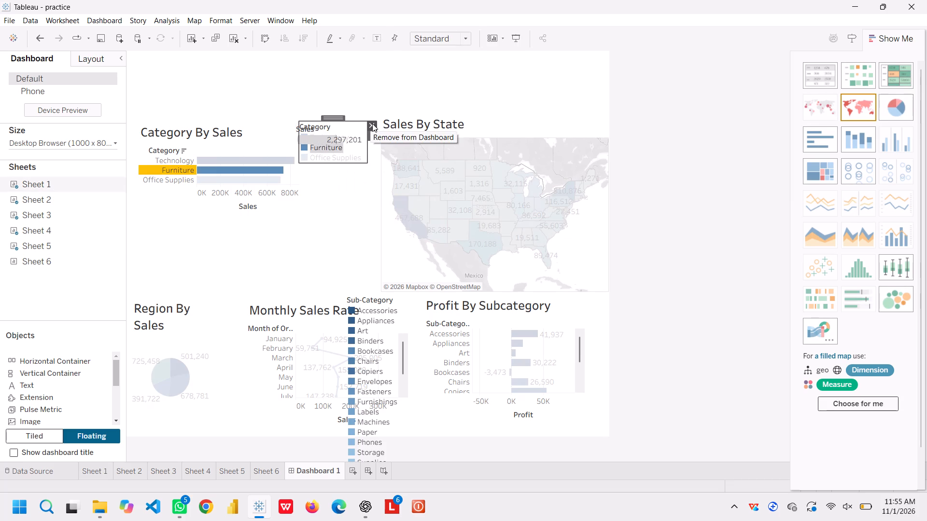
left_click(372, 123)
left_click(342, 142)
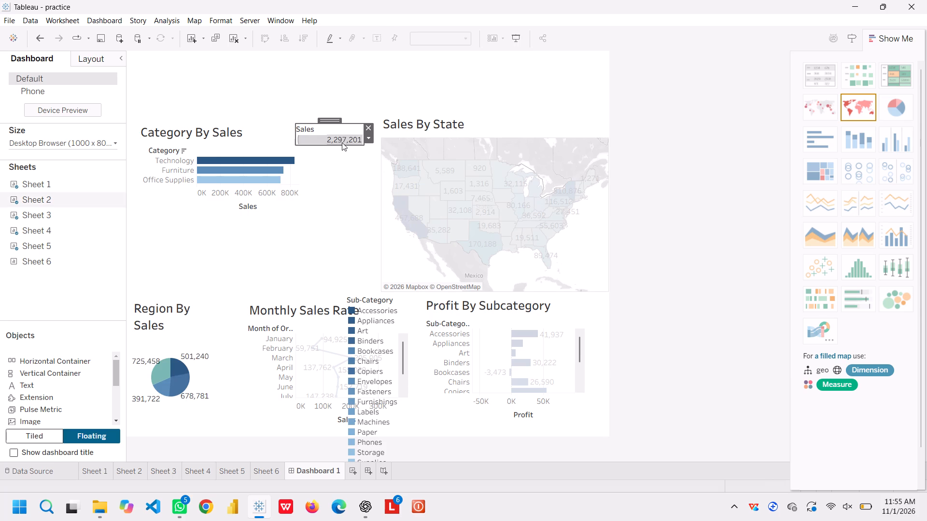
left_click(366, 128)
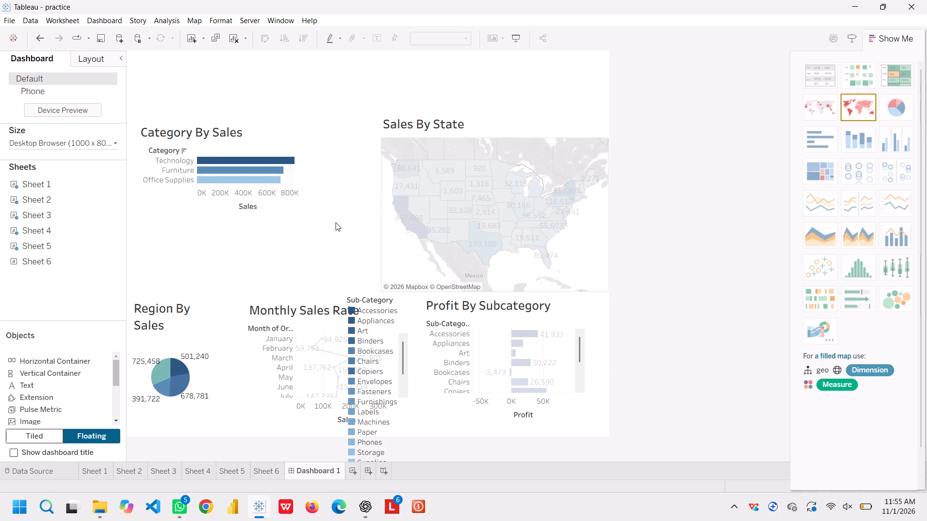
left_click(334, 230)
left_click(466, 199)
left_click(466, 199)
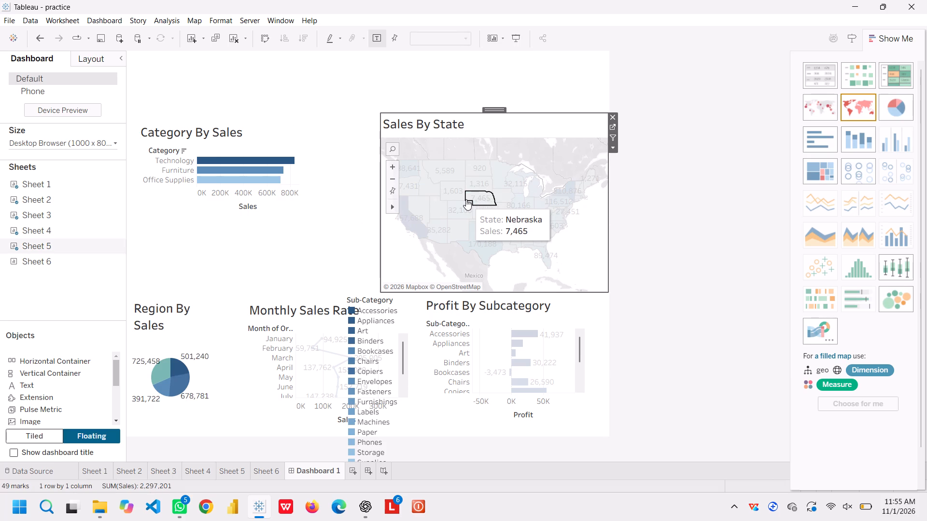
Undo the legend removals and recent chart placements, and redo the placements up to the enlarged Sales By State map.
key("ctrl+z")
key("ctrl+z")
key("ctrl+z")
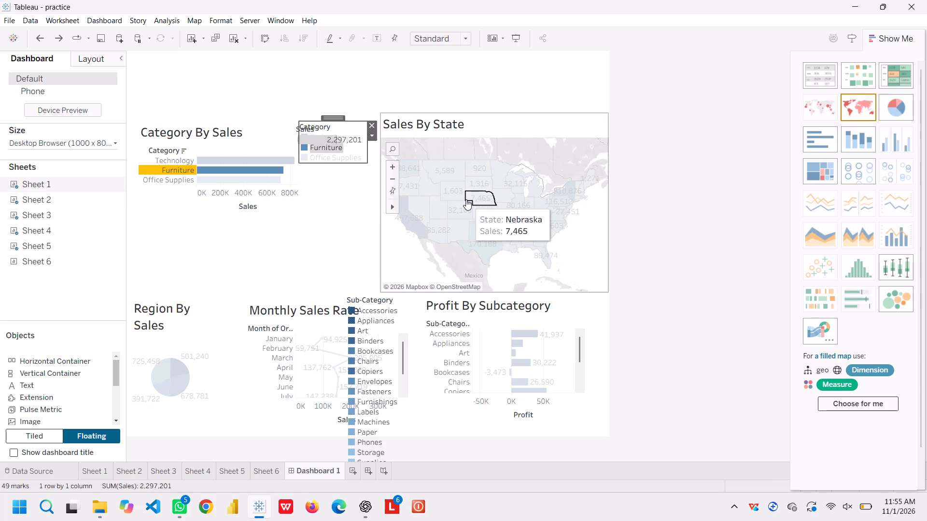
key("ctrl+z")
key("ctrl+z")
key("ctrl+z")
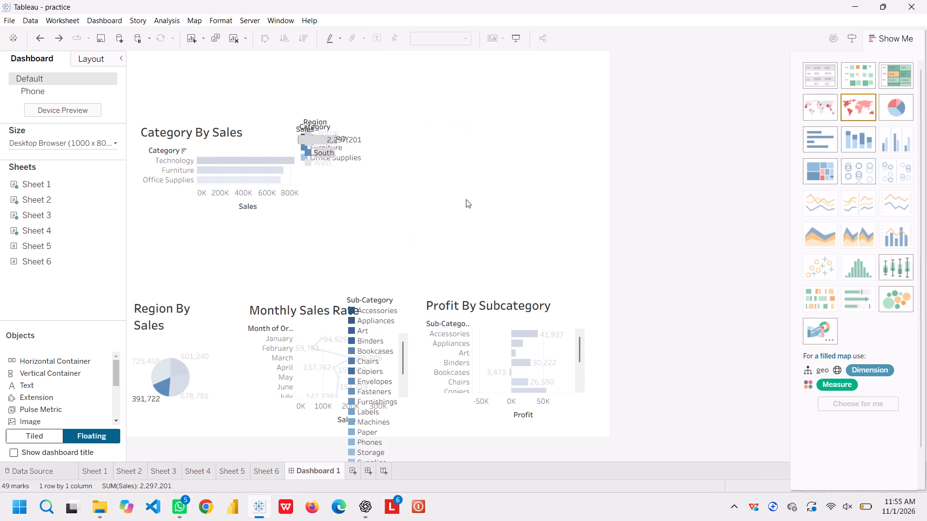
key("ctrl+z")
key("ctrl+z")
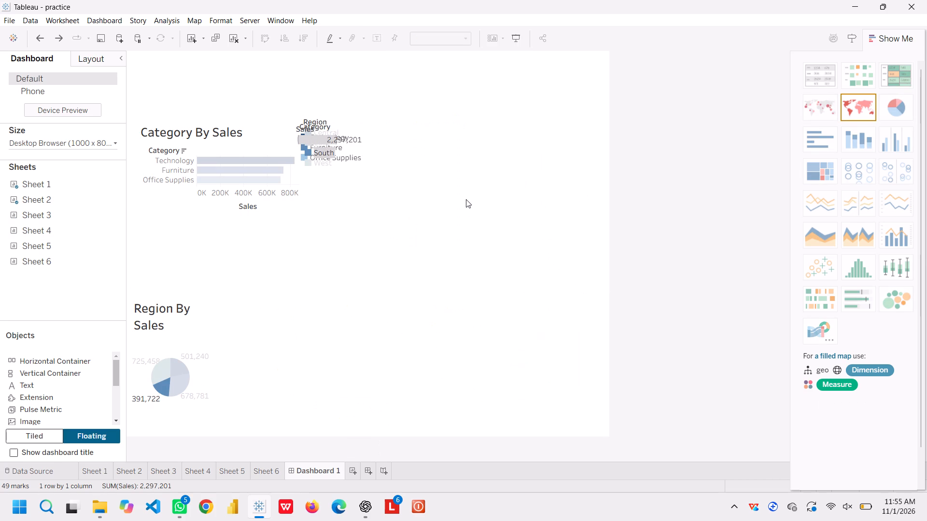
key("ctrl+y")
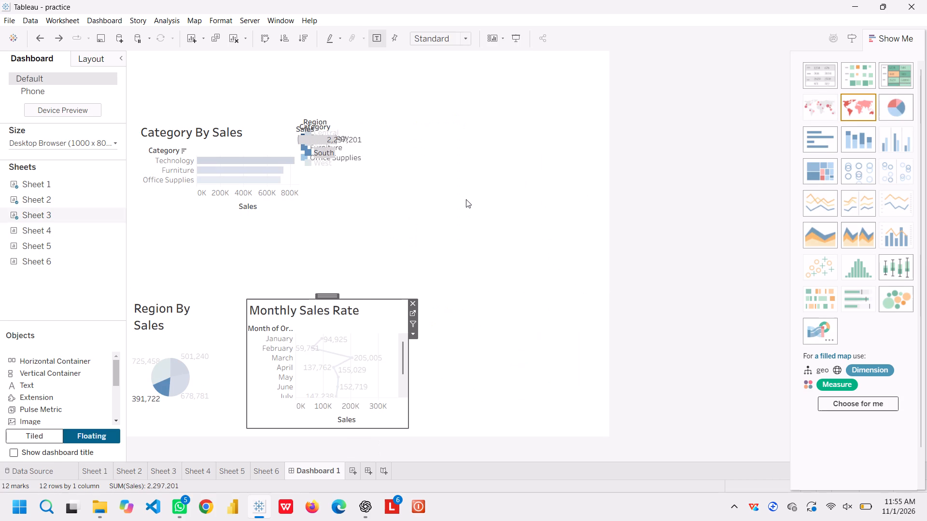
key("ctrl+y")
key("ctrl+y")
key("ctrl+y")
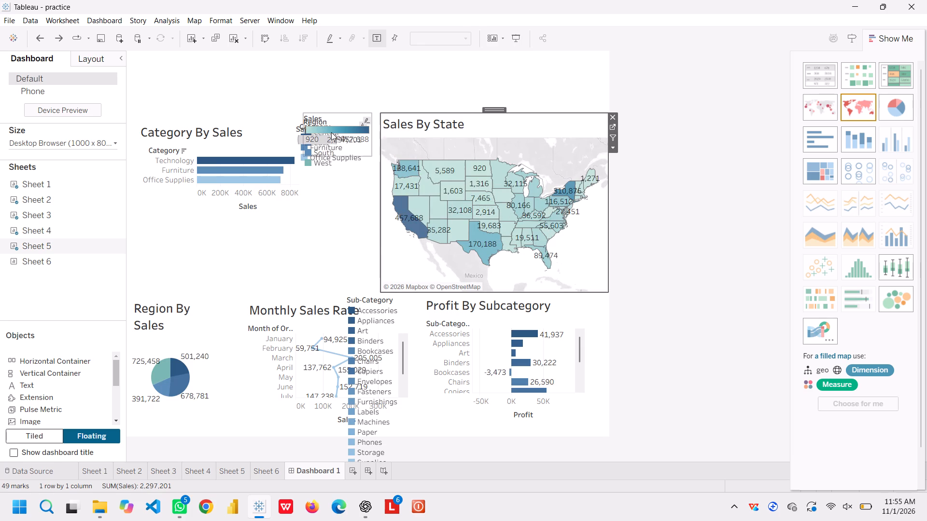
Remove the Sales color, Region and Category legends from the area between the Category By Sales chart and the map.
left_click(347, 119)
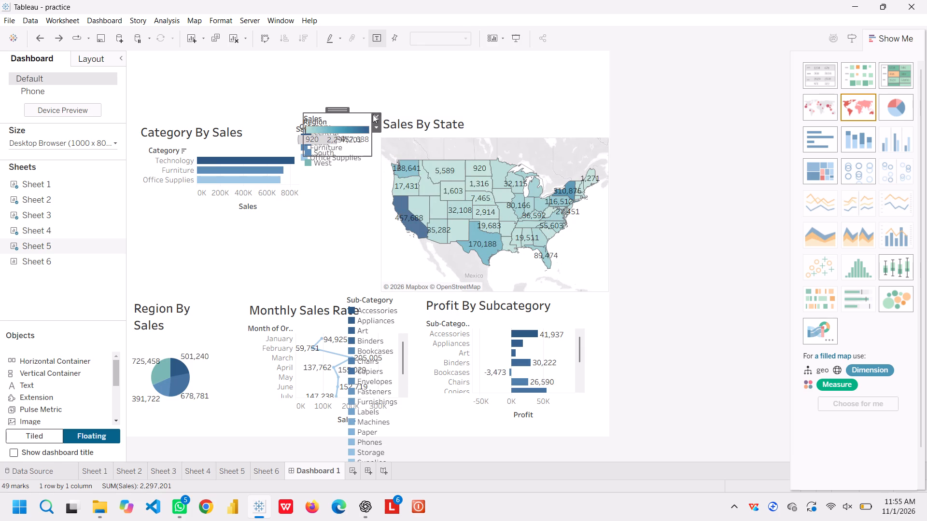
left_click(375, 115)
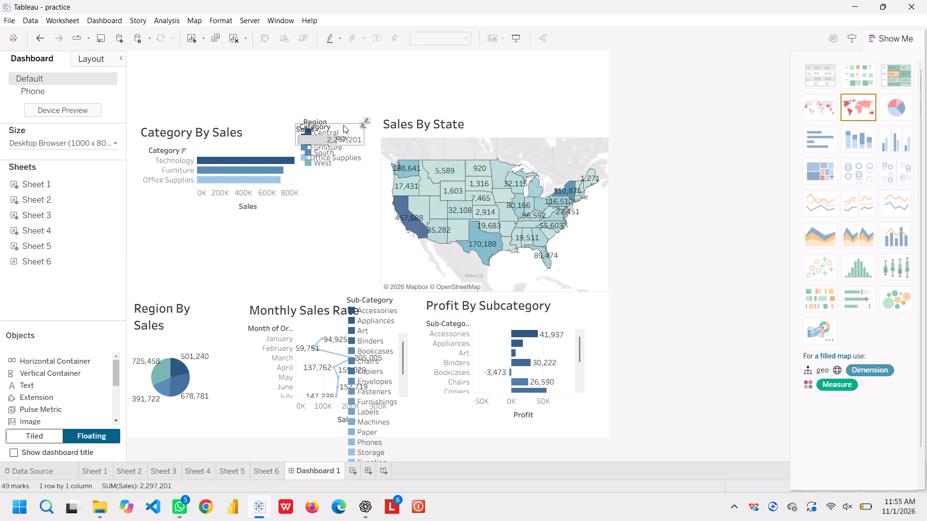
left_click(347, 119)
left_click(377, 118)
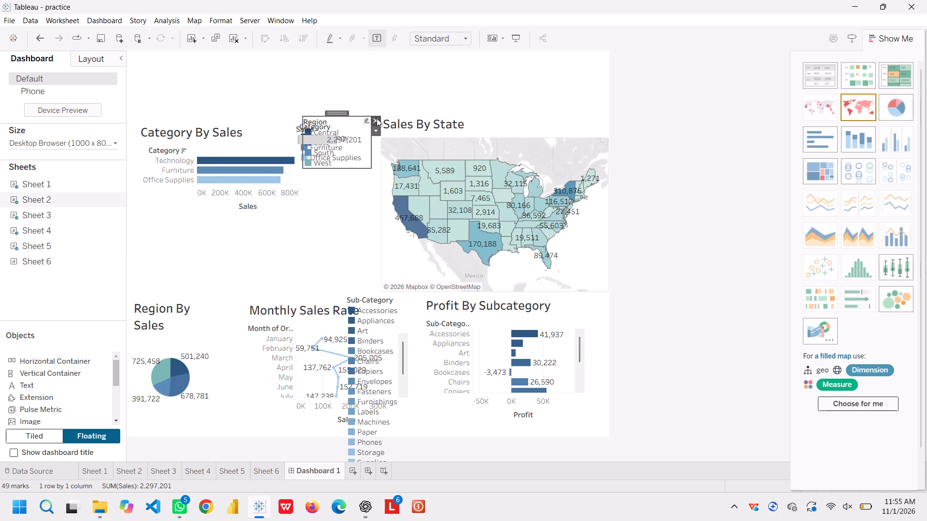
left_click(347, 123)
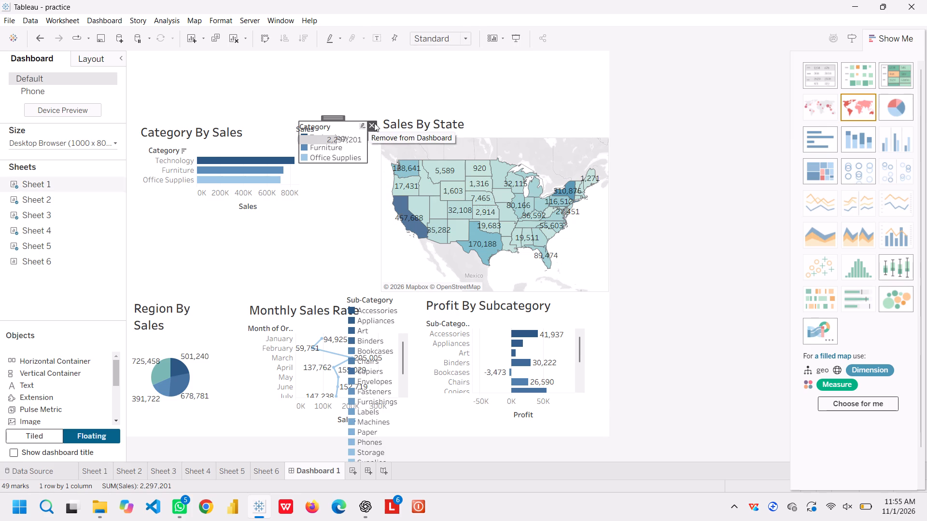
left_click(374, 123)
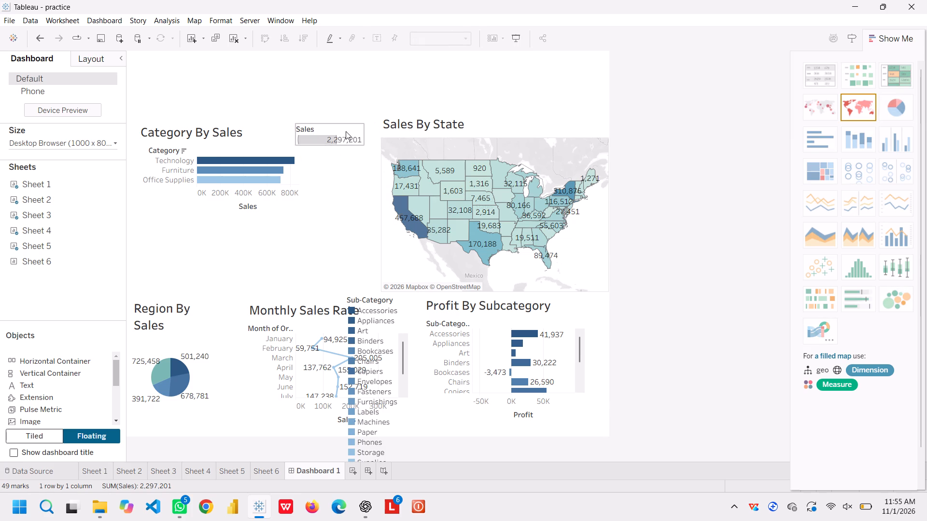
Remove the Sales size legend beside the Category By Sales chart and the Sub-Category legend covering the Monthly Sales Rate chart.
left_click(346, 131)
left_click(369, 128)
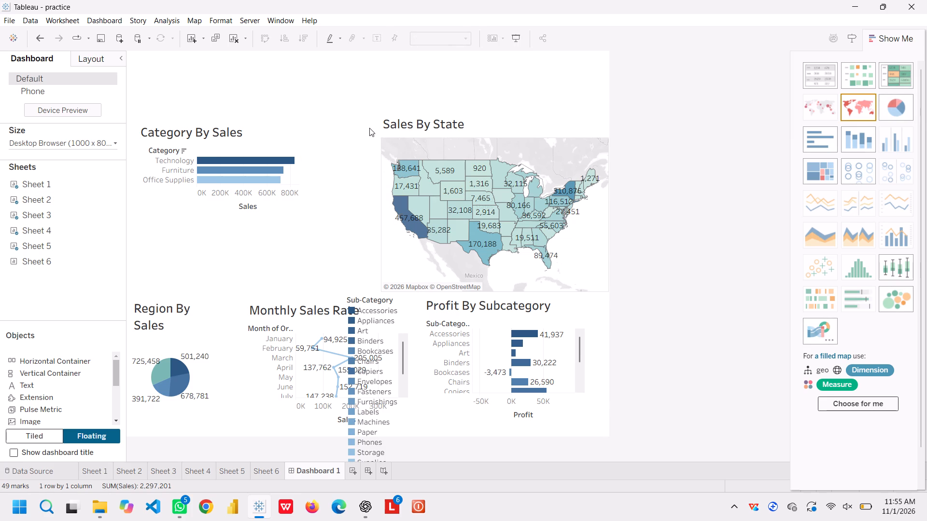
left_click(403, 309)
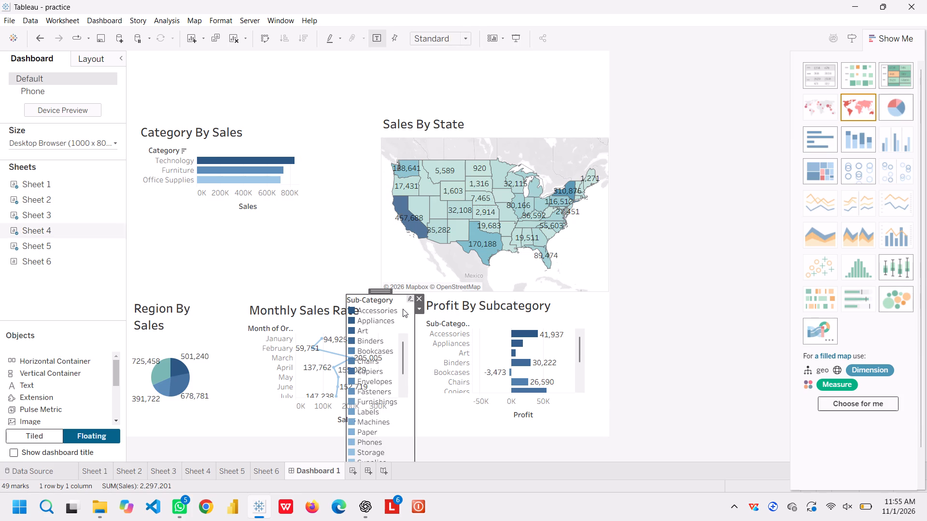
left_click(420, 299)
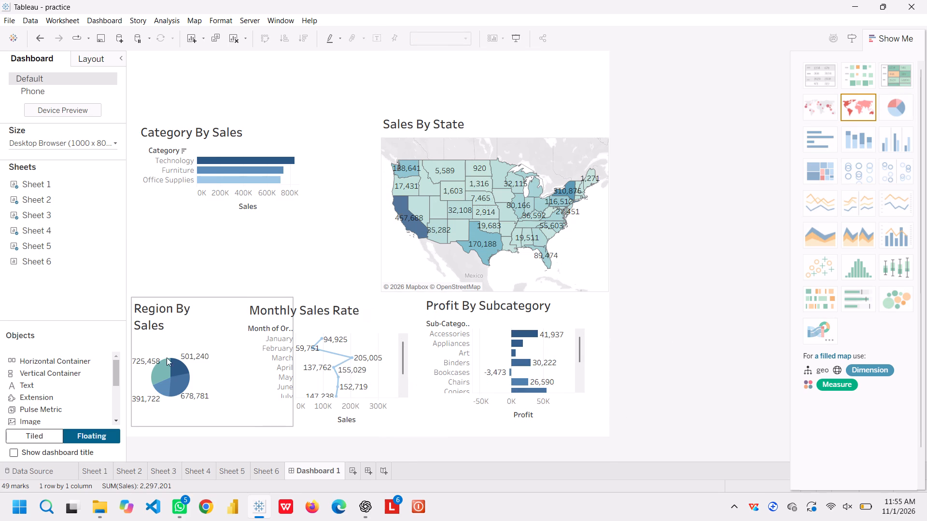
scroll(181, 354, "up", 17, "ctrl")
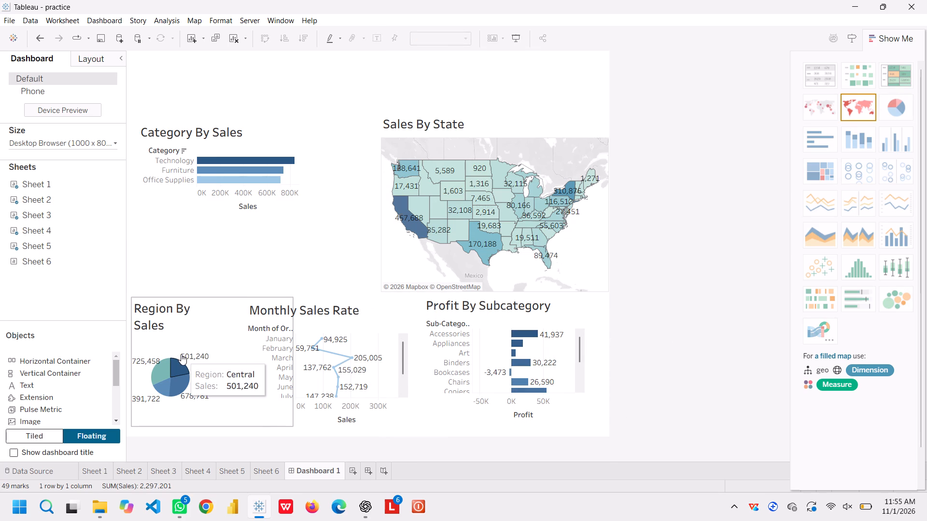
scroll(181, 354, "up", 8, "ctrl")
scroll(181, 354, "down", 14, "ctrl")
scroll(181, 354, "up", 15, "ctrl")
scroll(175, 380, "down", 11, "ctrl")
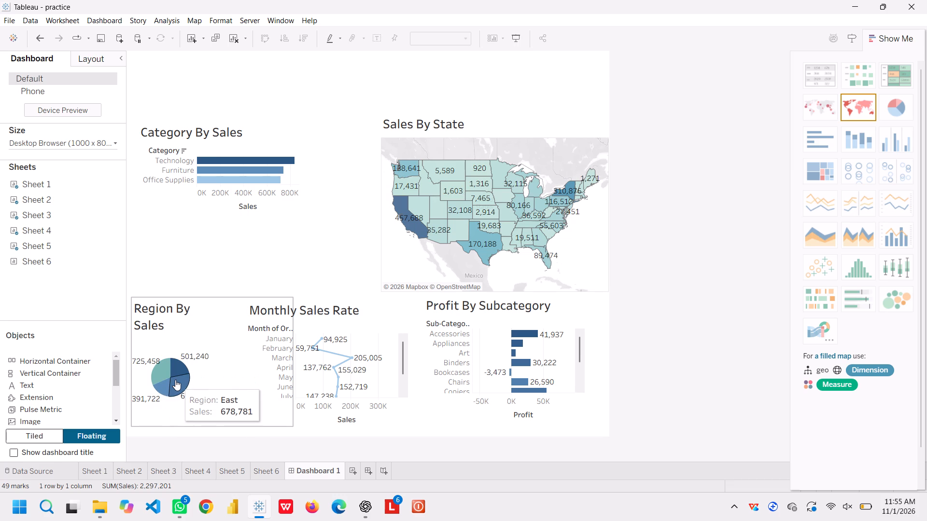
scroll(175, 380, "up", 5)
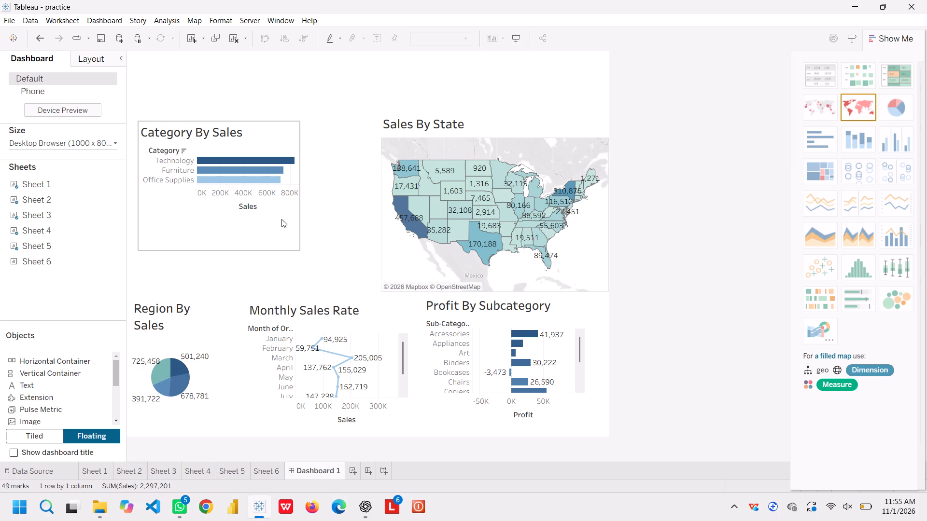
Enlarge the Category By Sales chart to the Sales By State map's left edge and down to the lower row of charts.
left_click(277, 198)
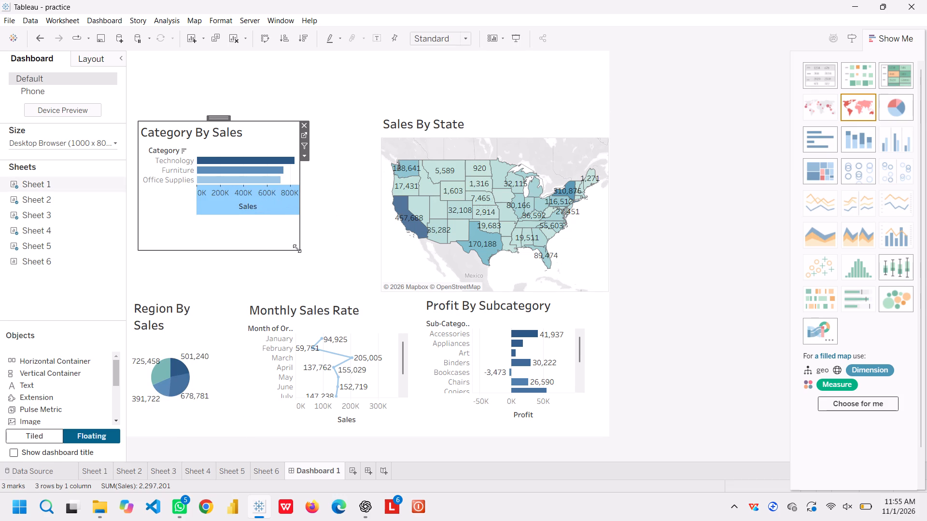
left_click_drag(297, 248, 378, 293)
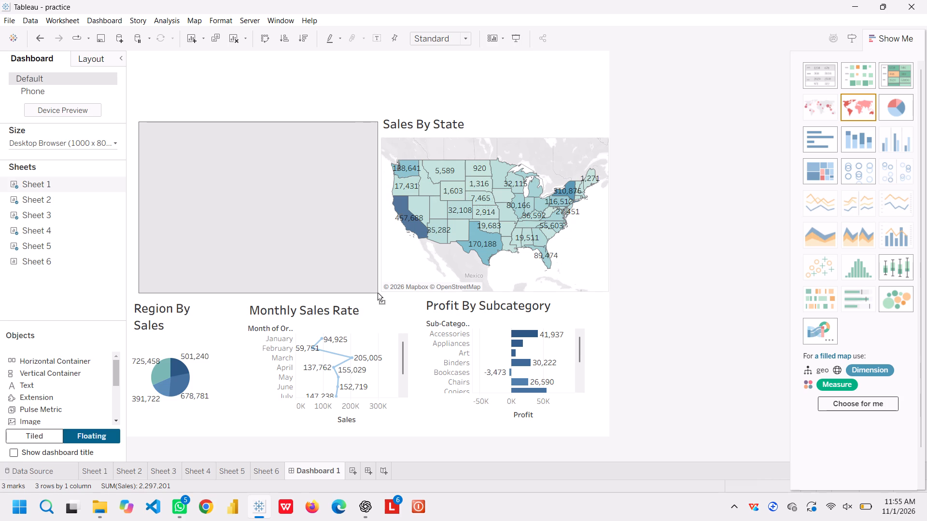
left_click_drag(378, 293, 379, 292)
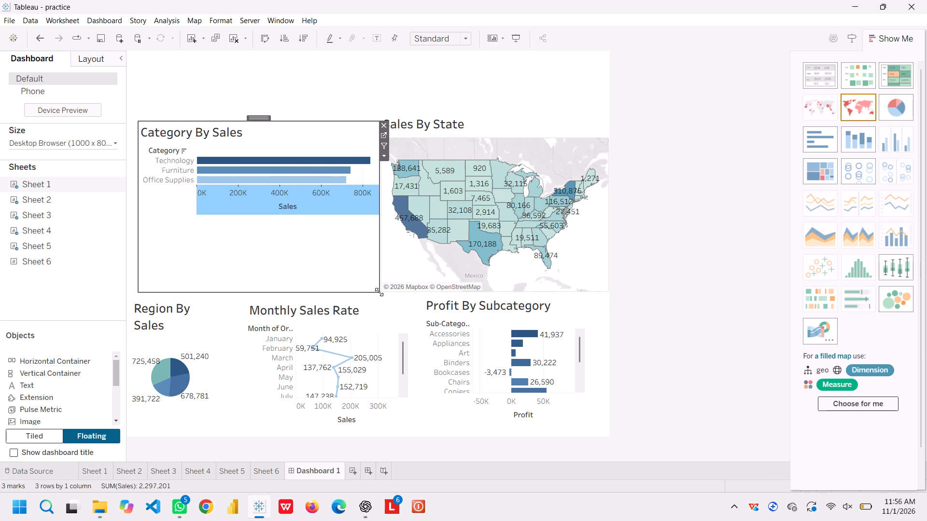
left_click(269, 200)
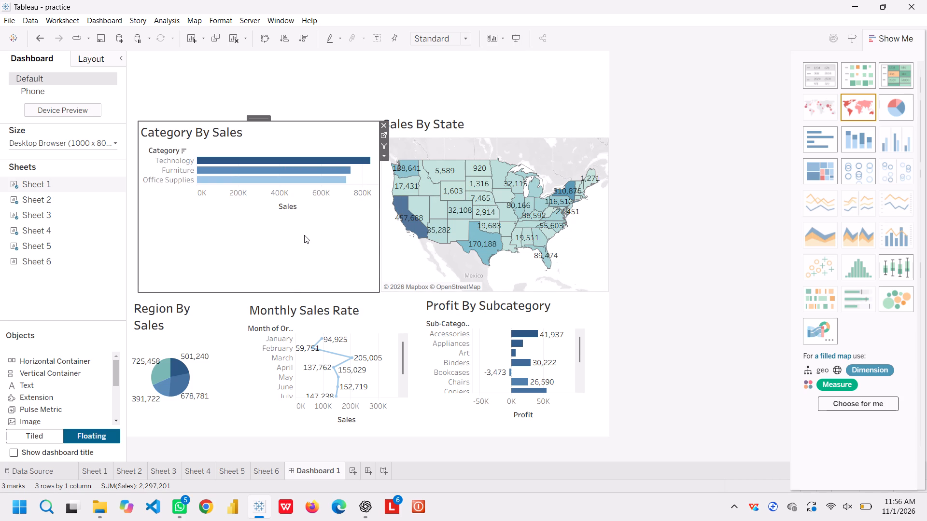
Shorten the Category By Sales chart so its lower edge sits just below the Sales axis with all three bars fitting.
left_click_drag(264, 291, 280, 209)
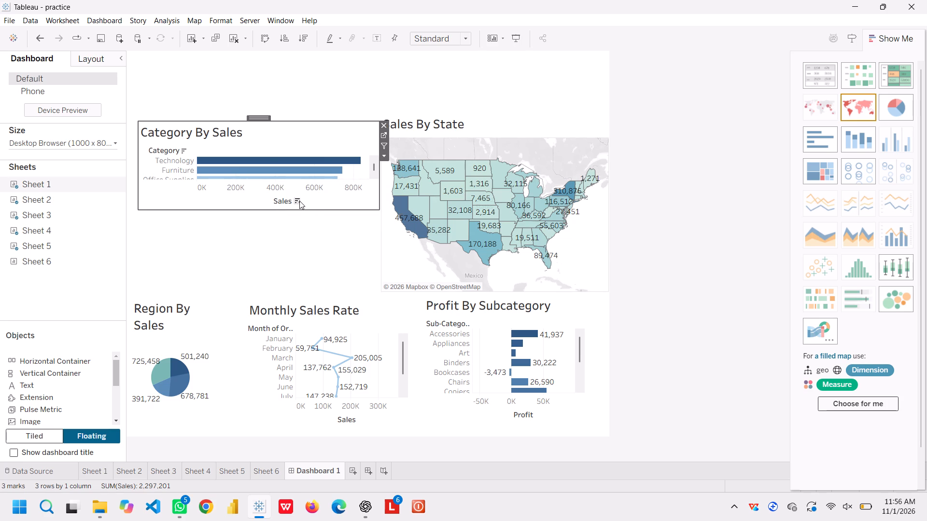
left_click(299, 201)
scroll(289, 162, "down", 1)
scroll(289, 162, "up", 1)
left_click_drag(274, 208, 272, 221)
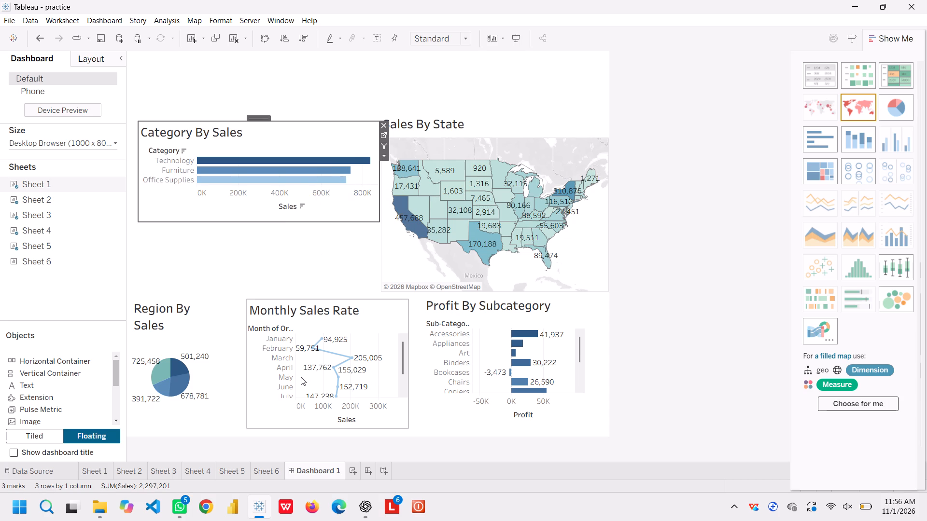
Move the Category By Sales chart down to the lower row, between Region By Sales and Profit By Subcategory.
left_click_drag(301, 377, 203, 213)
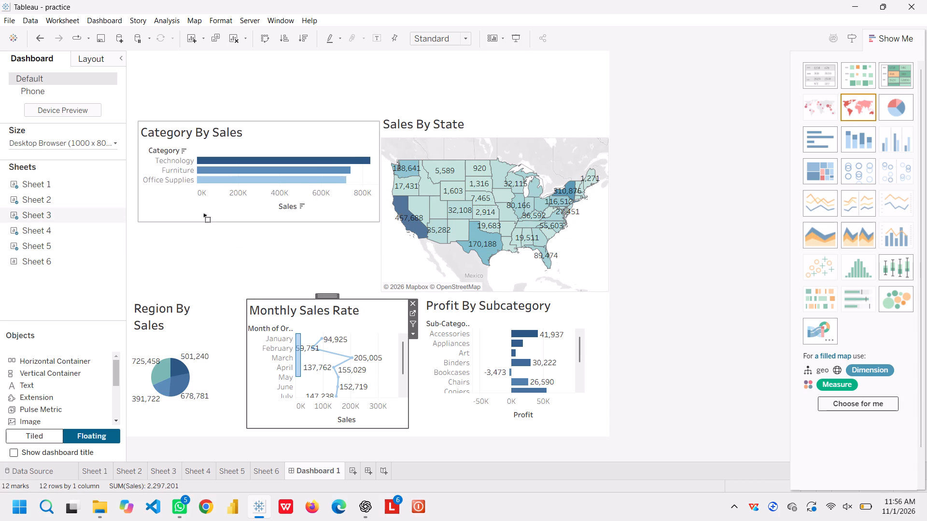
left_click_drag(203, 213, 203, 213)
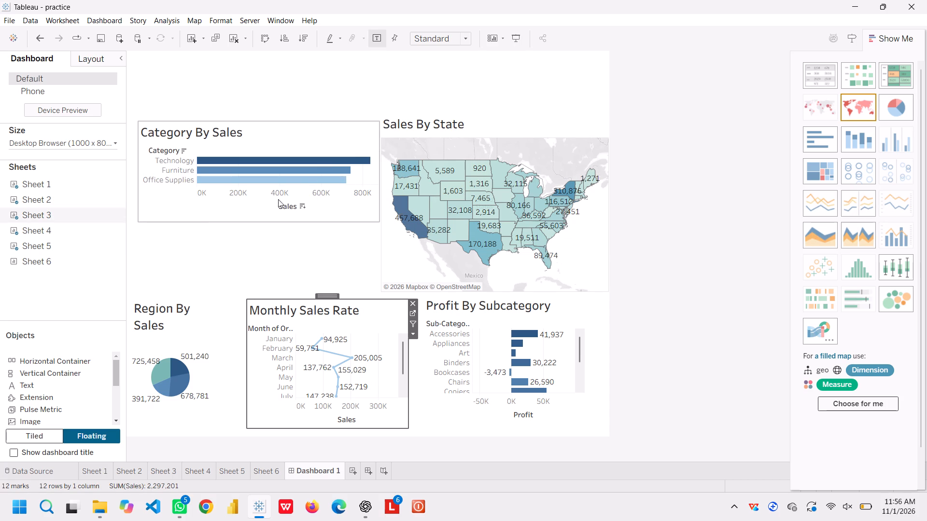
left_click_drag(251, 206, 254, 149)
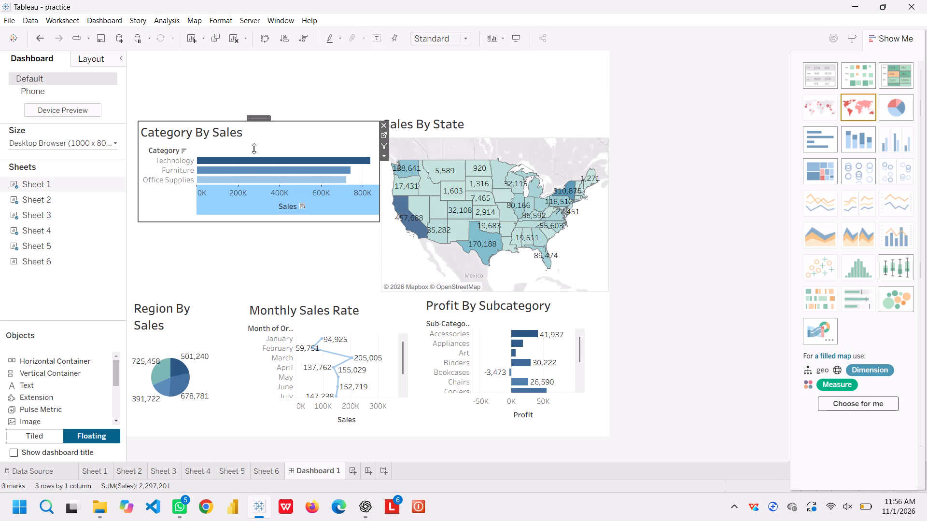
left_click_drag(259, 114, 259, 121)
left_click(259, 121)
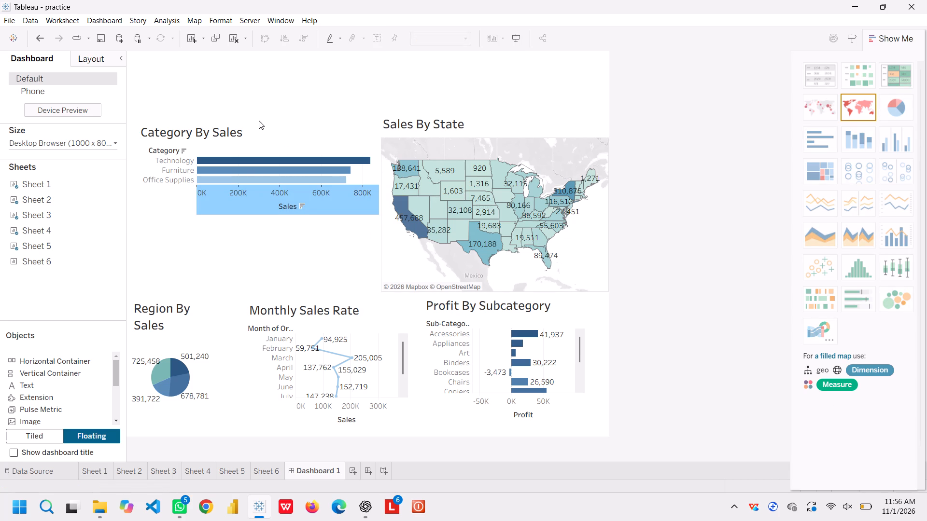
left_click(260, 140)
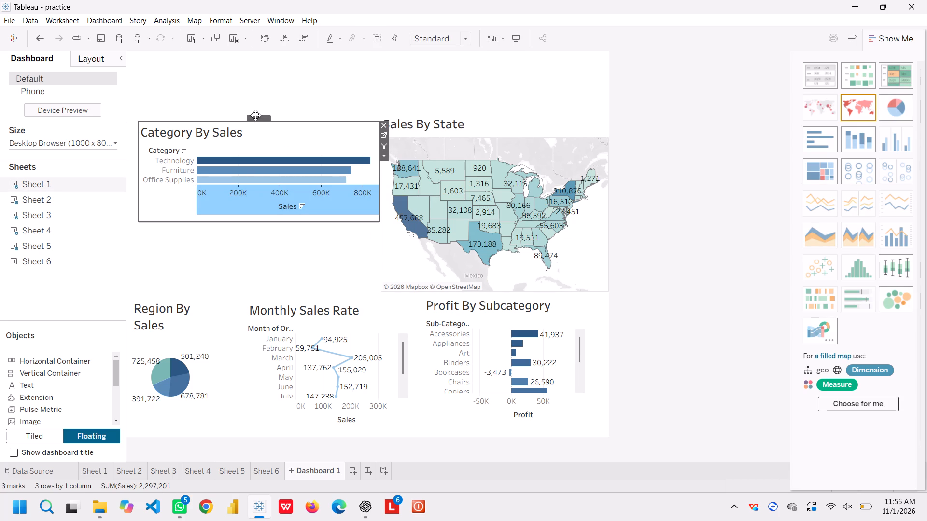
left_click_drag(257, 116, 338, 302)
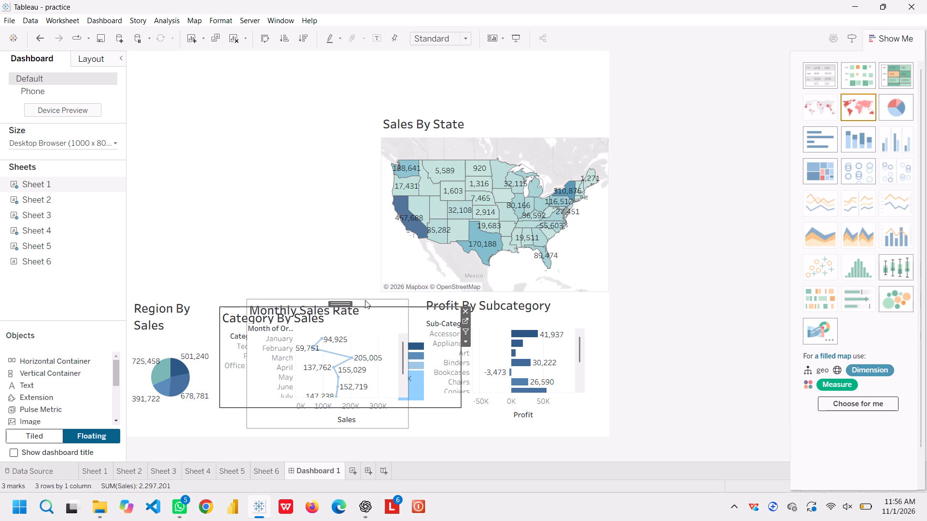
Move the Monthly Sales Rate chart to the dashboard's upper left and enlarge it to fill the space beside the Sales By State map.
left_click(365, 300)
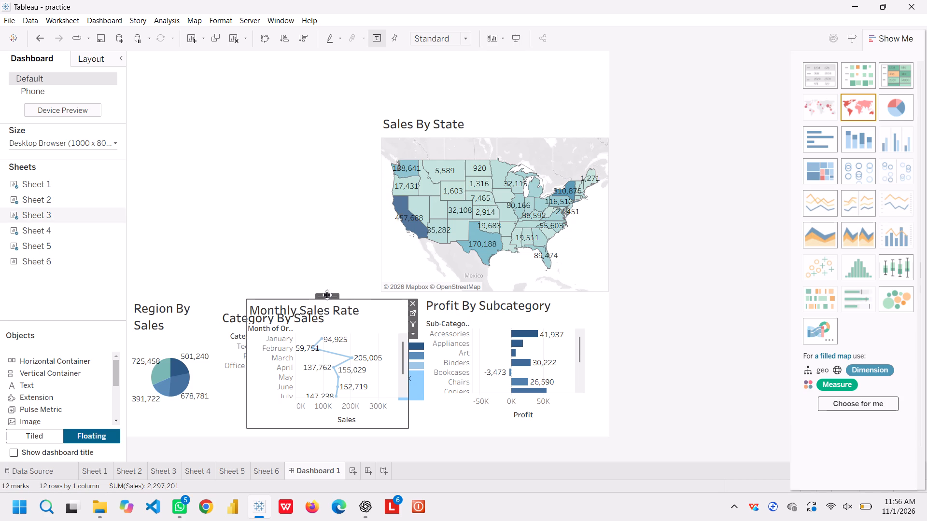
left_click_drag(327, 295, 222, 107)
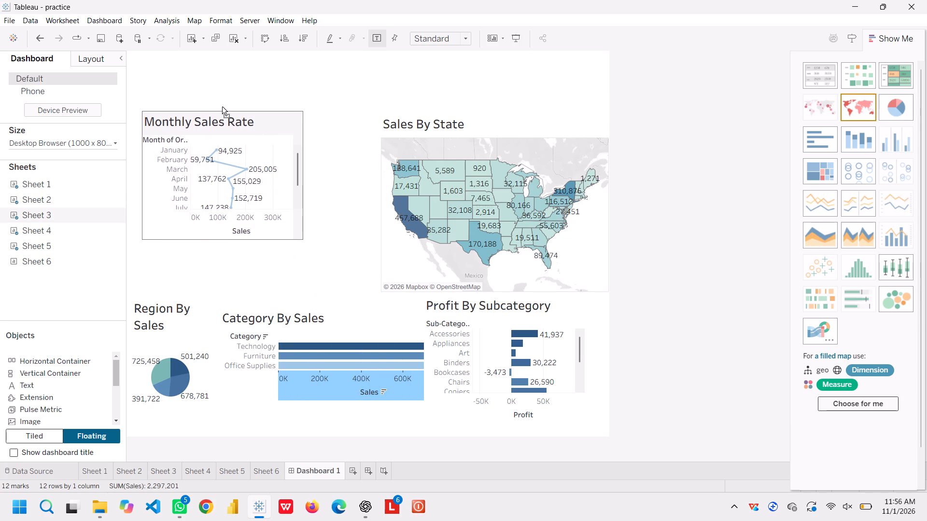
left_click_drag(222, 107, 223, 113)
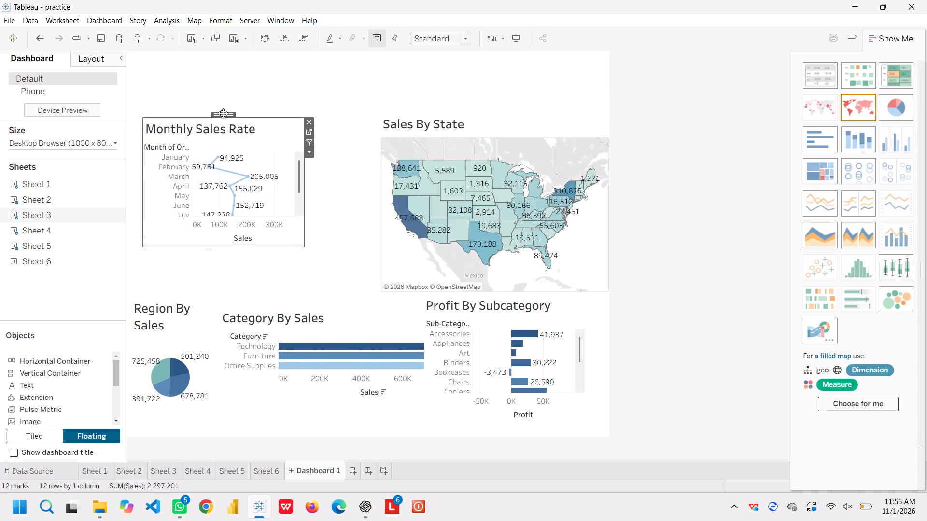
left_click_drag(305, 244, 399, 290)
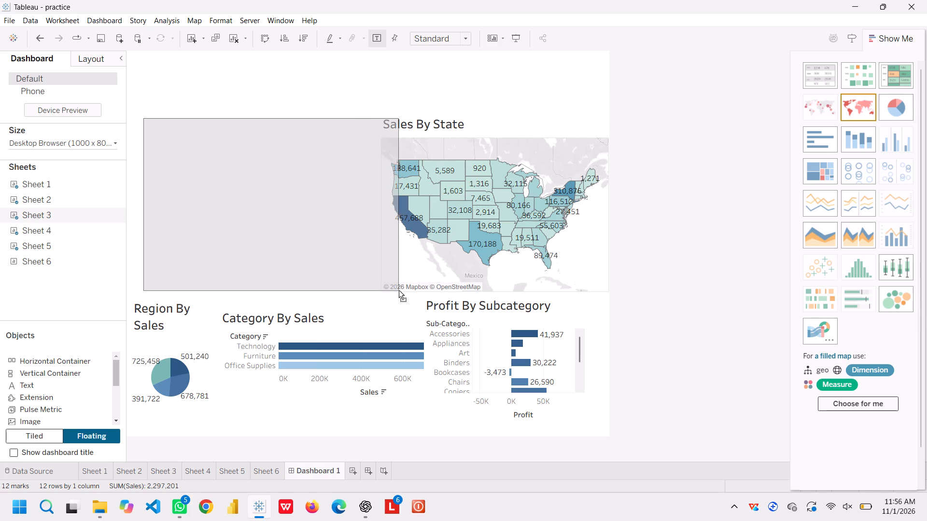
left_click_drag(399, 290, 376, 293)
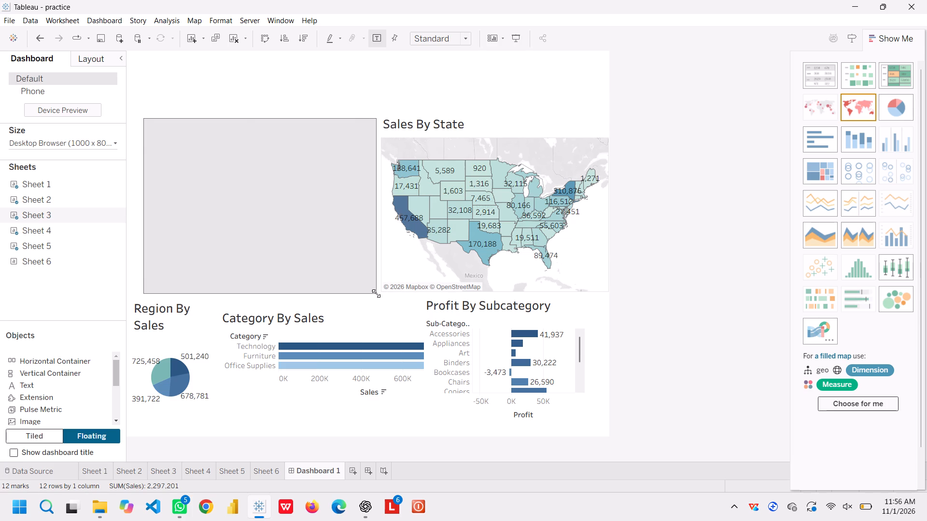
left_click(450, 86)
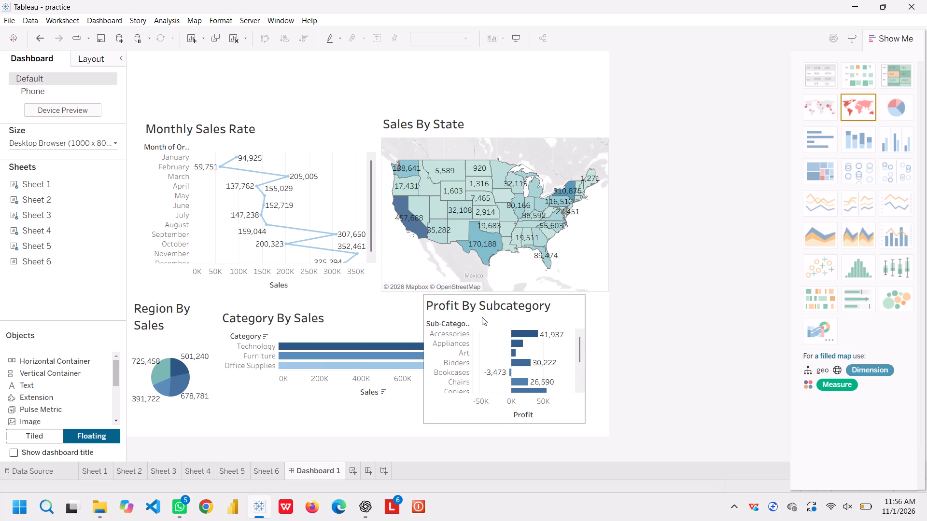
Shift the Profit By Subcategory chart right to the dashboard's right edge, below the map.
left_click(507, 295)
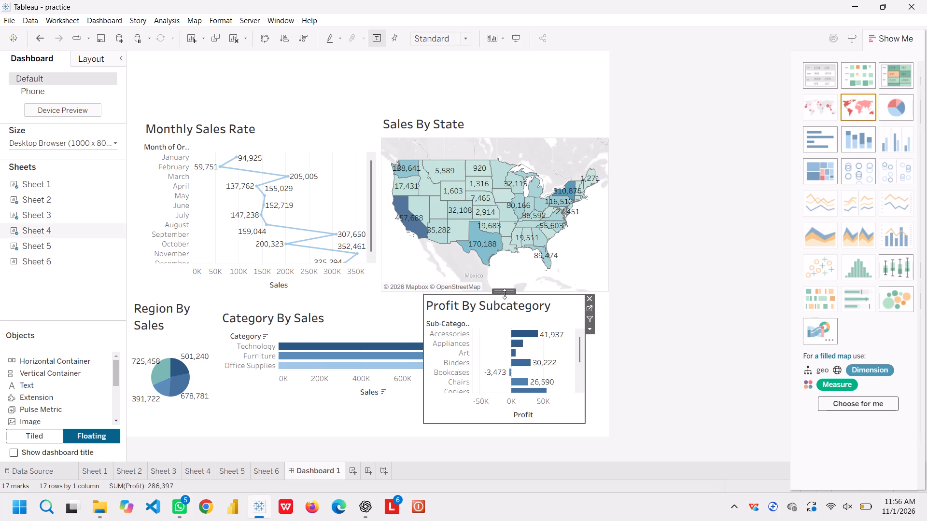
left_click_drag(502, 293, 524, 293)
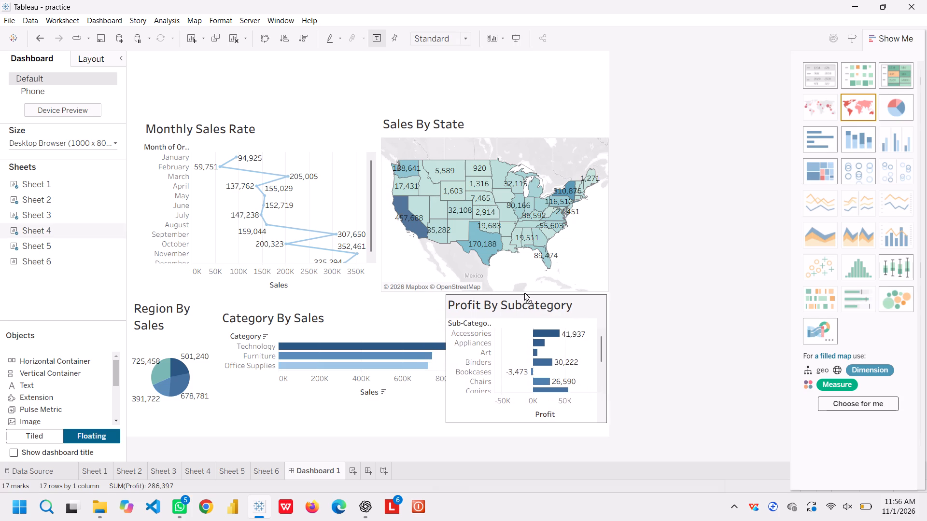
left_click_drag(524, 293, 525, 293)
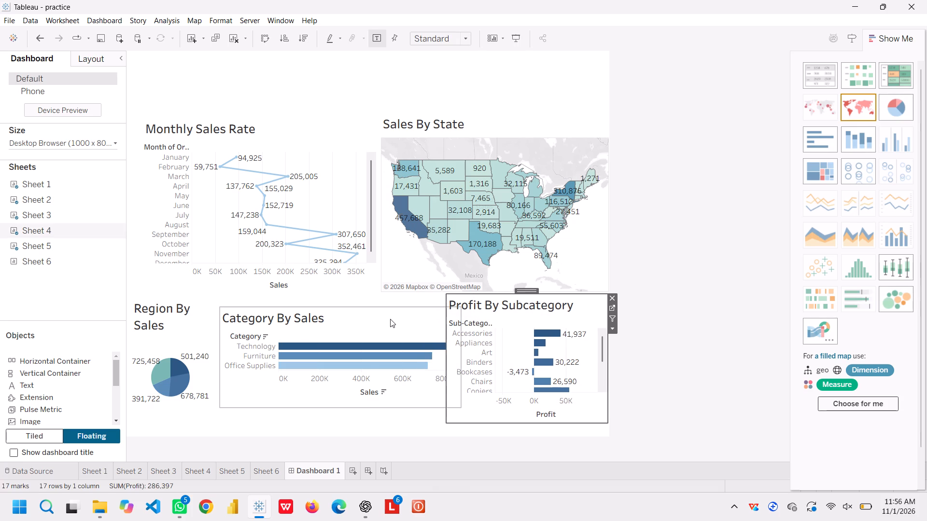
Zoom the Sales axis of the Category By Sales chart so its bars end before the Profit By Subcategory chart.
scroll(361, 369, "down", 5, "ctrl")
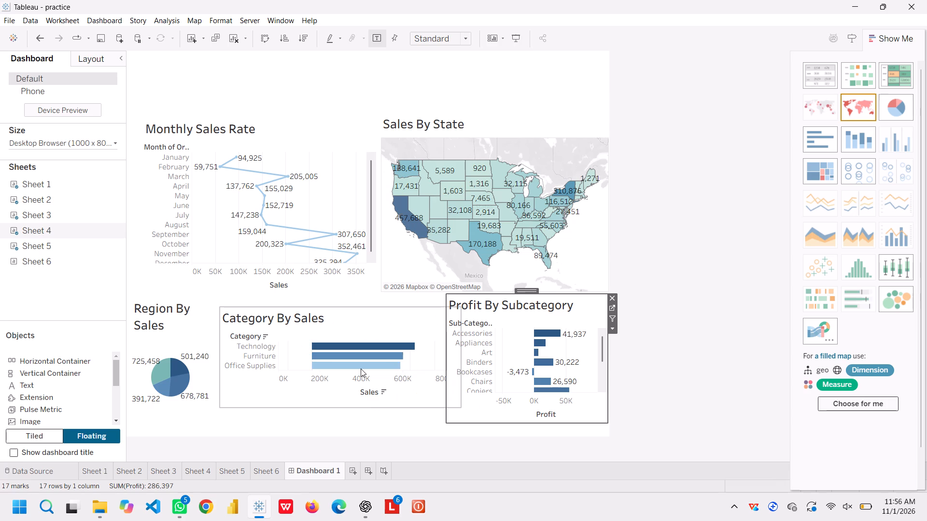
scroll(361, 369, "up", 3, "ctrl")
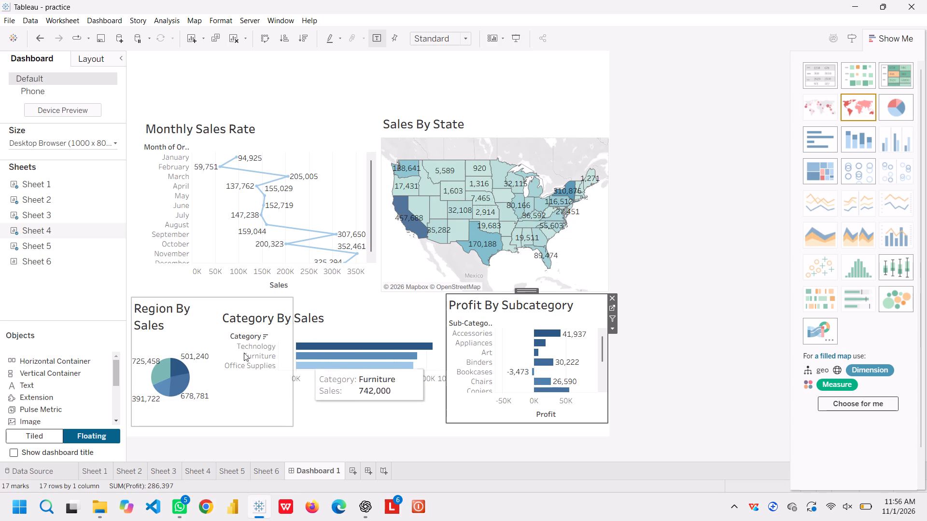
scroll(173, 385, "up", 9, "ctrl")
scroll(173, 385, "down", 12, "ctrl")
left_click(744, 180)
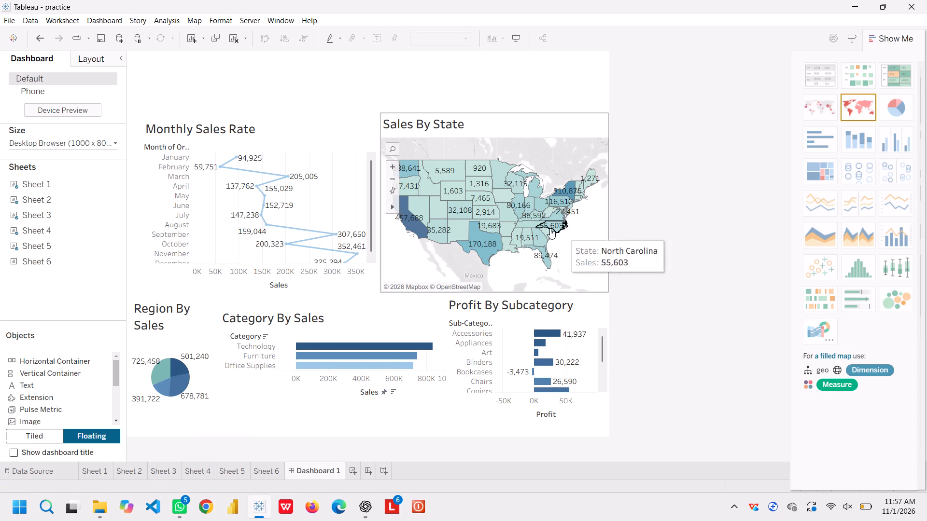
Extend the Category By Sales chart slightly upward so its heading lines up with the neighbouring lower-row charts.
left_click(331, 329)
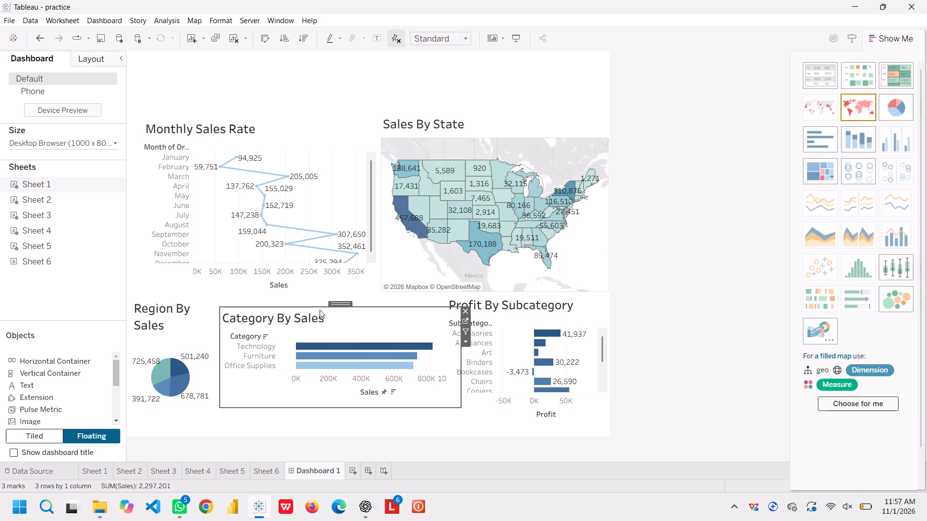
left_click_drag(320, 306, 320, 296)
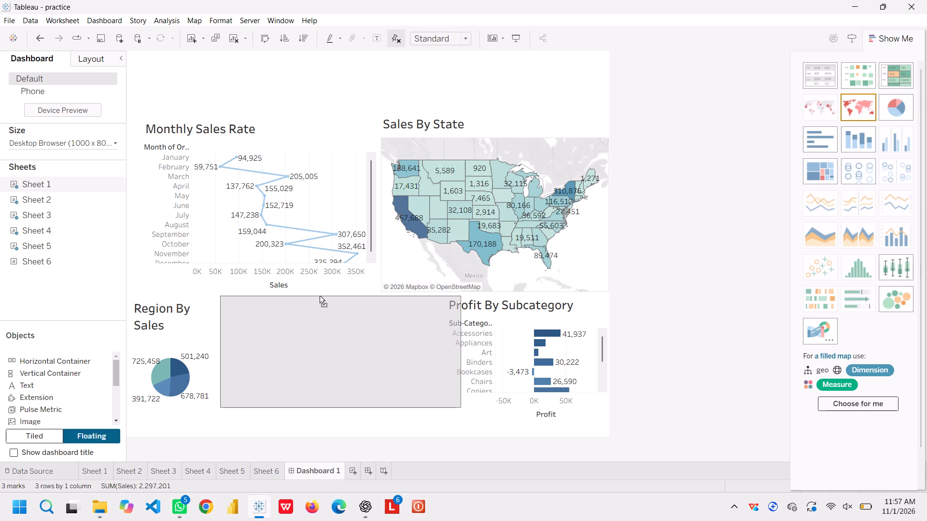
left_click_drag(320, 296, 319, 300)
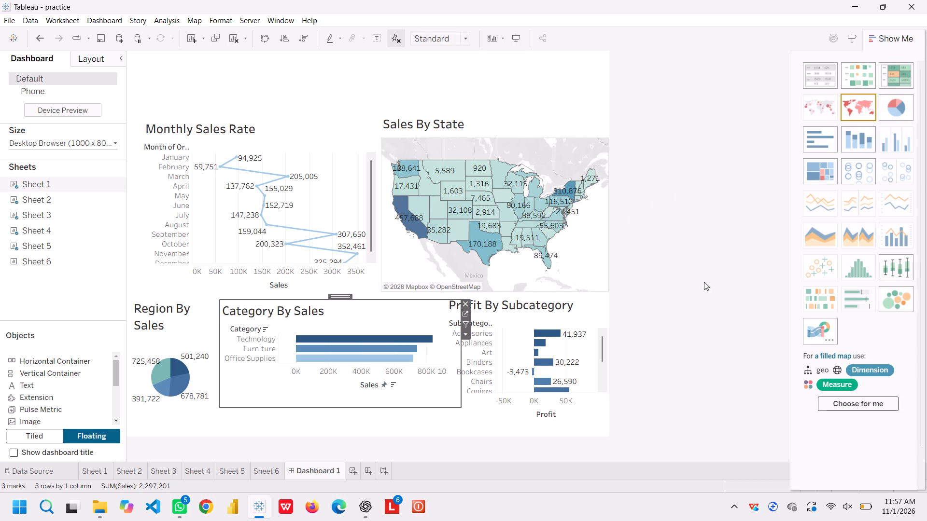
left_click(760, 269)
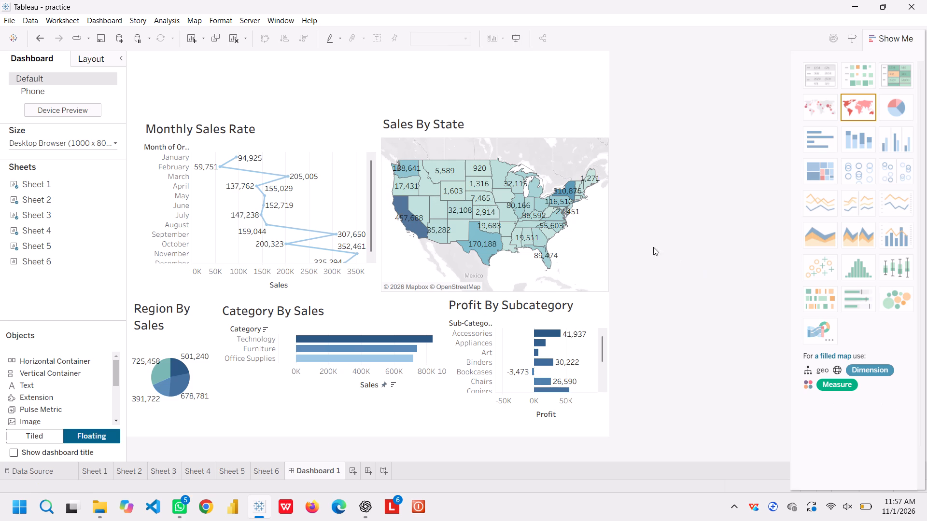
left_click(53, 385)
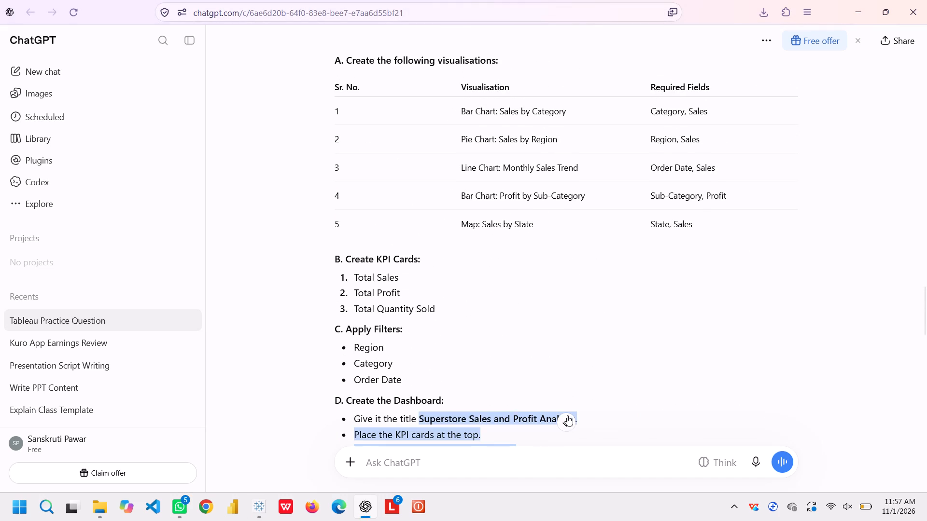
left_click_drag(567, 415, 559, 414)
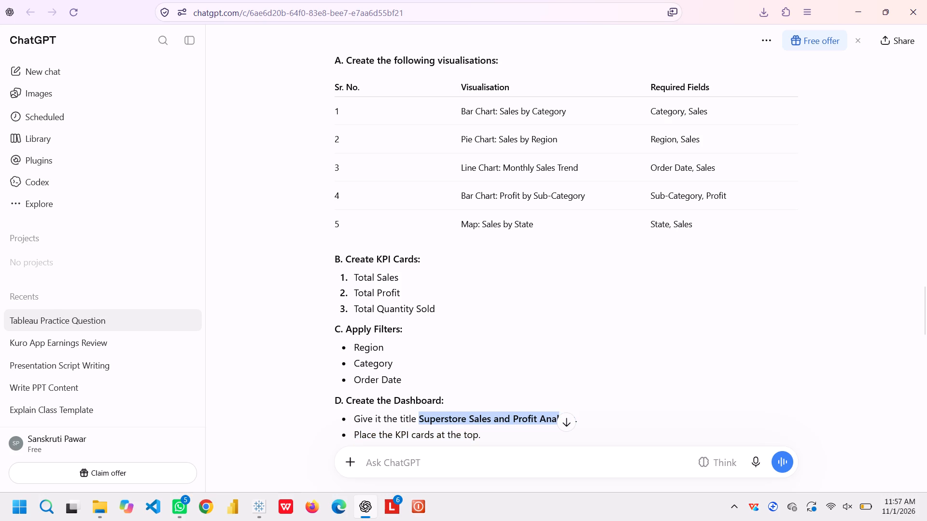
left_click_drag(559, 414, 575, 411)
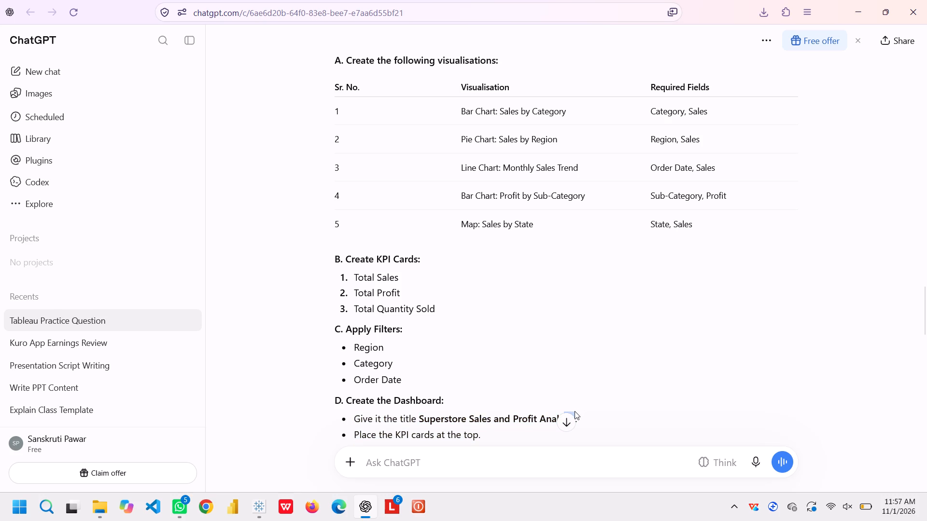
left_click_drag(575, 411, 418, 409)
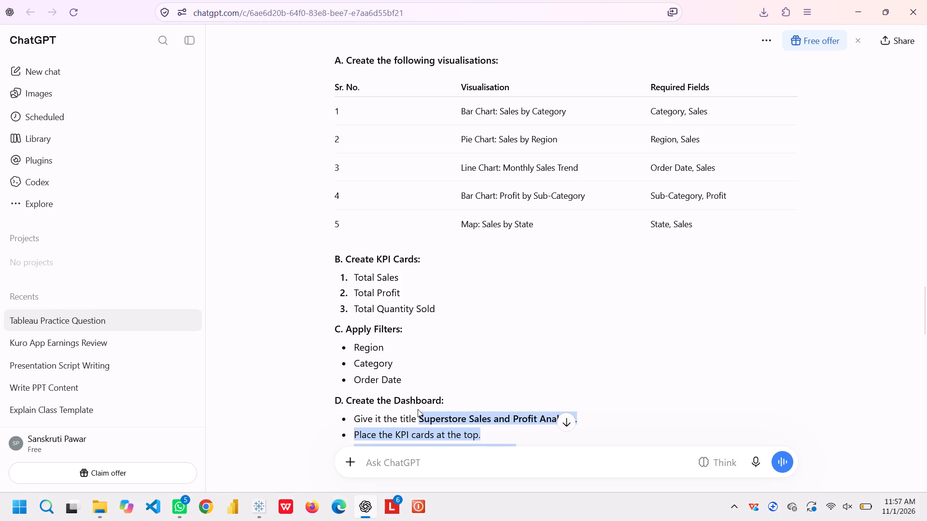
left_click(418, 409)
scroll(584, 332, "down", 1)
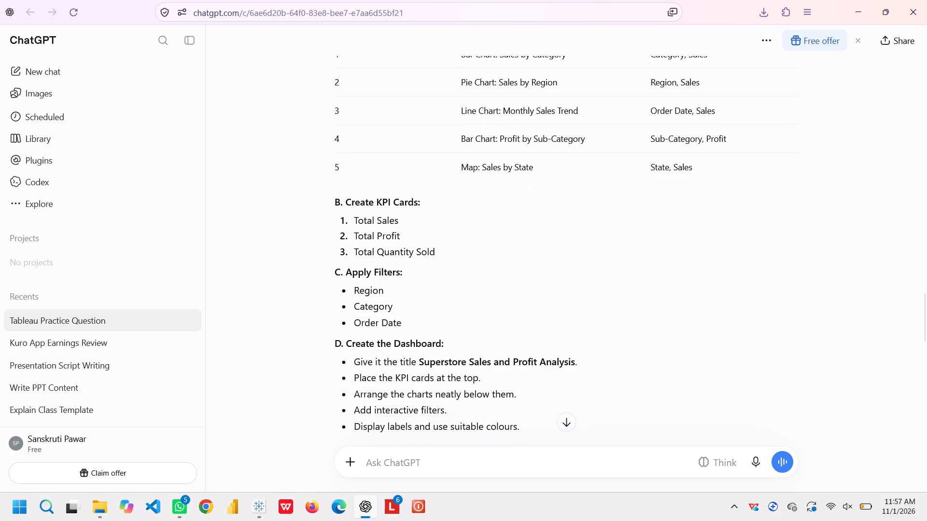
left_click_drag(421, 361, 571, 359)
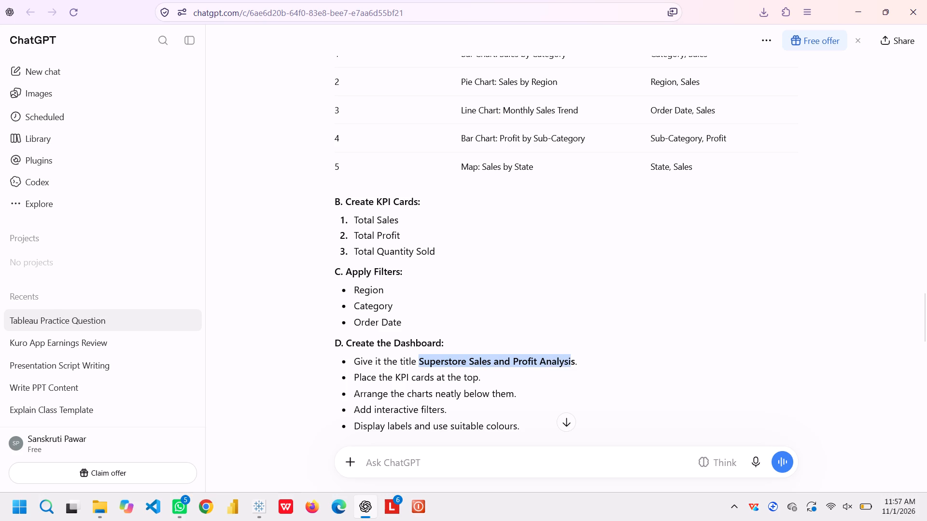
left_click_drag(571, 359, 576, 359)
key("ctrl+c")
Return to Tableau, paste the copied title into the text object, and format it at size 15 in blue.
left_click(258, 515)
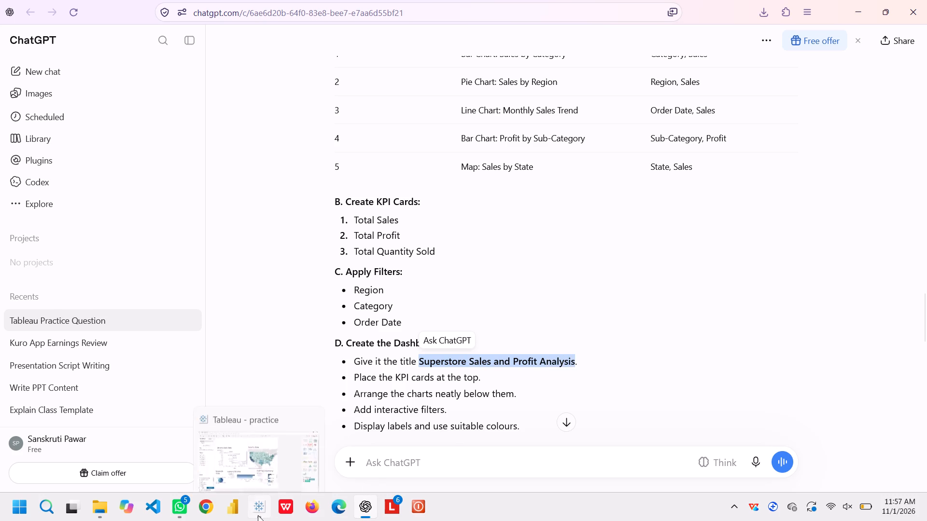
key("ctrl+v")
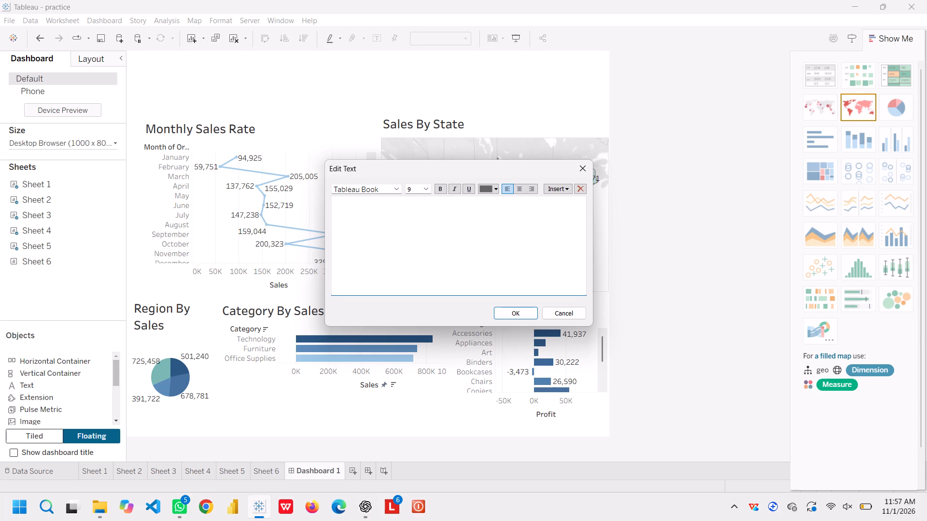
left_click_drag(455, 208, 333, 189)
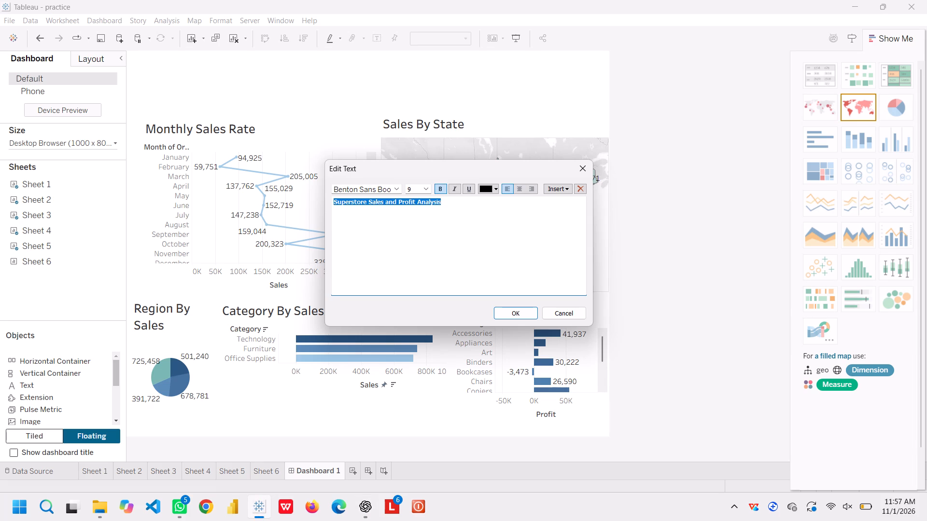
left_click_drag(333, 189, 333, 189)
left_click(422, 186)
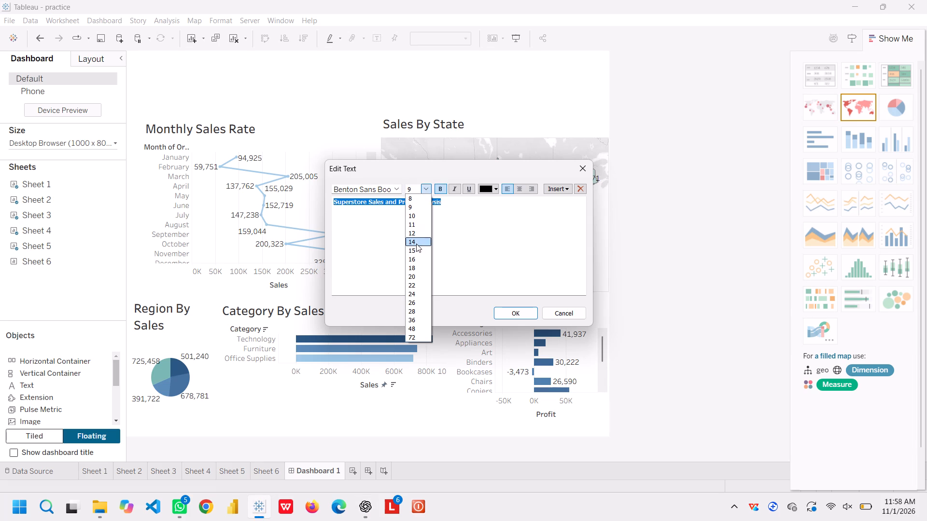
left_click(416, 247)
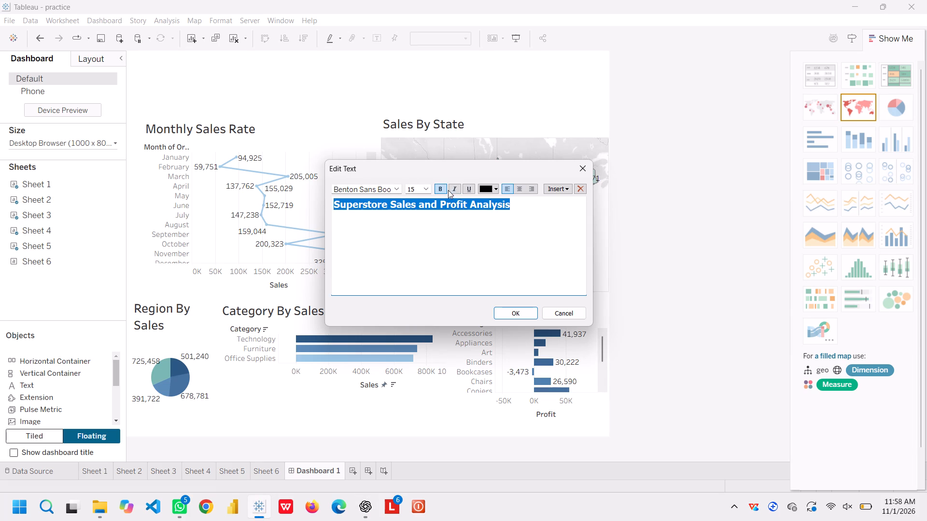
left_click(494, 189)
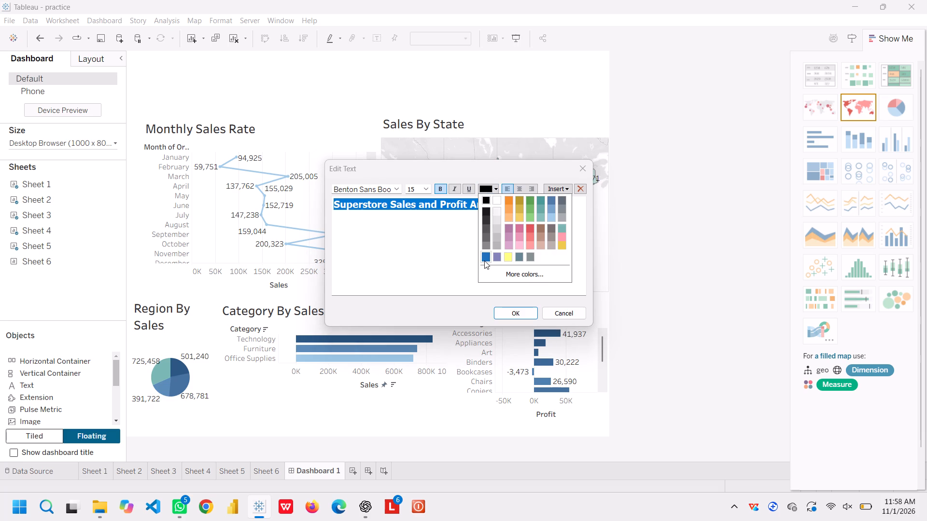
left_click(550, 201)
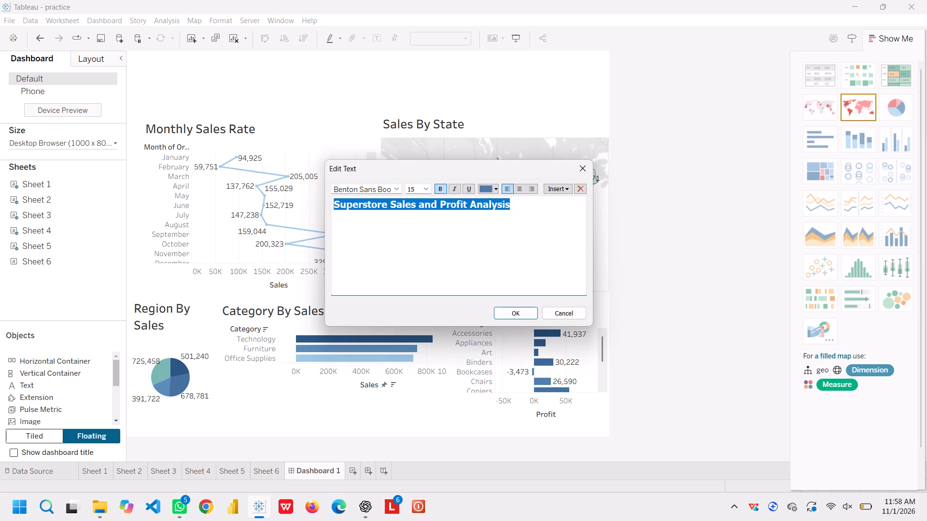
left_click(512, 314)
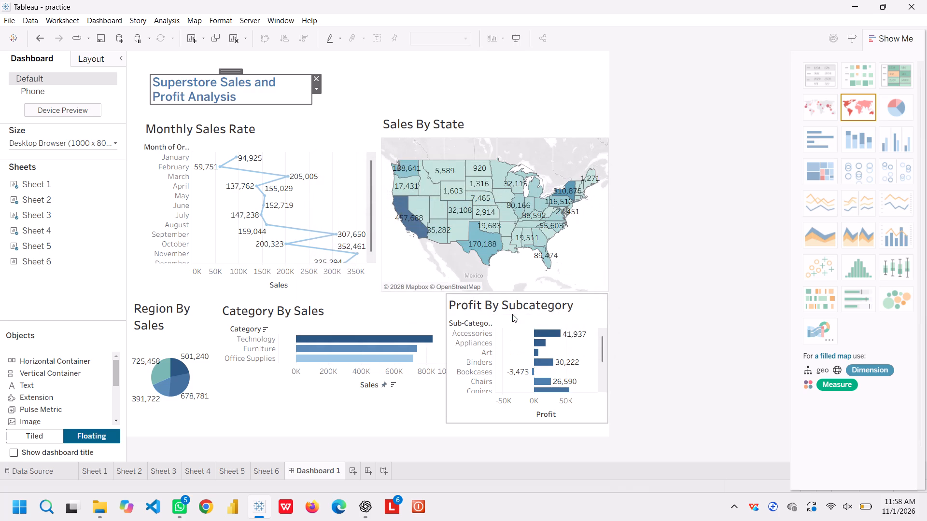
Enlarge the title text box, mainly in width, so the title fits on one line.
left_click_drag(312, 99, 481, 109)
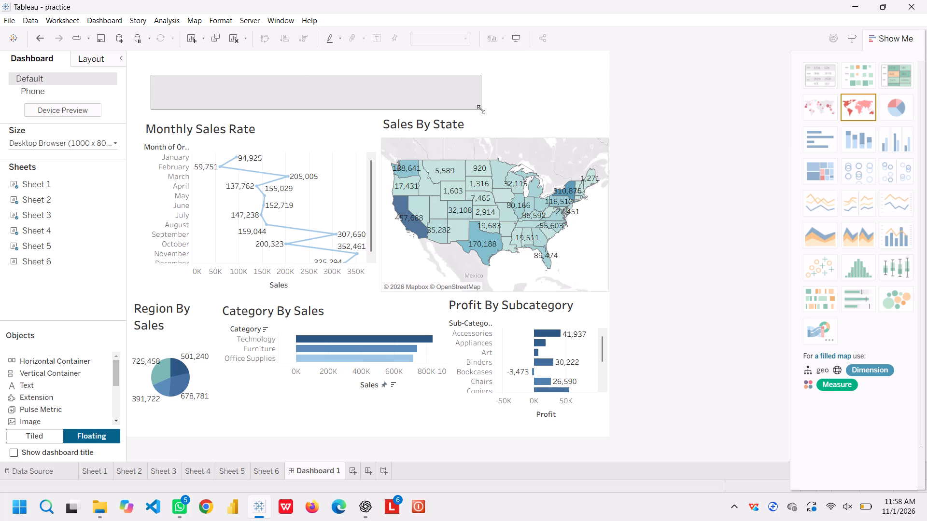
Set the font size of the "Superstore Sales and Profit Analysis" title to 24.
left_click(365, 94)
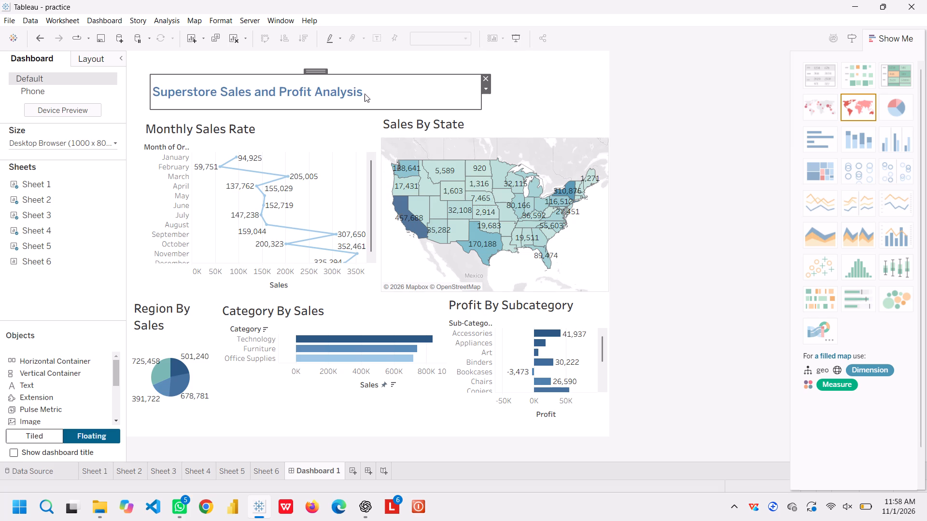
triple_click(365, 94)
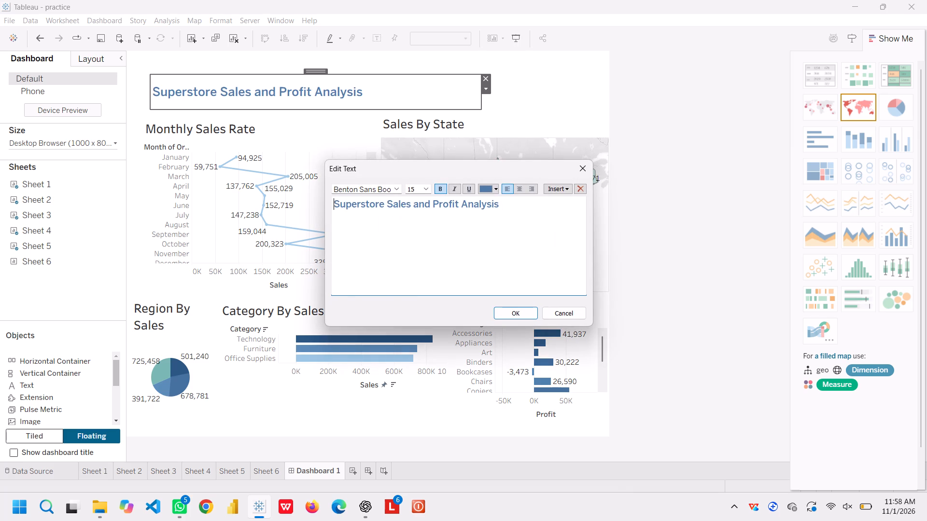
left_click_drag(510, 200, 338, 195)
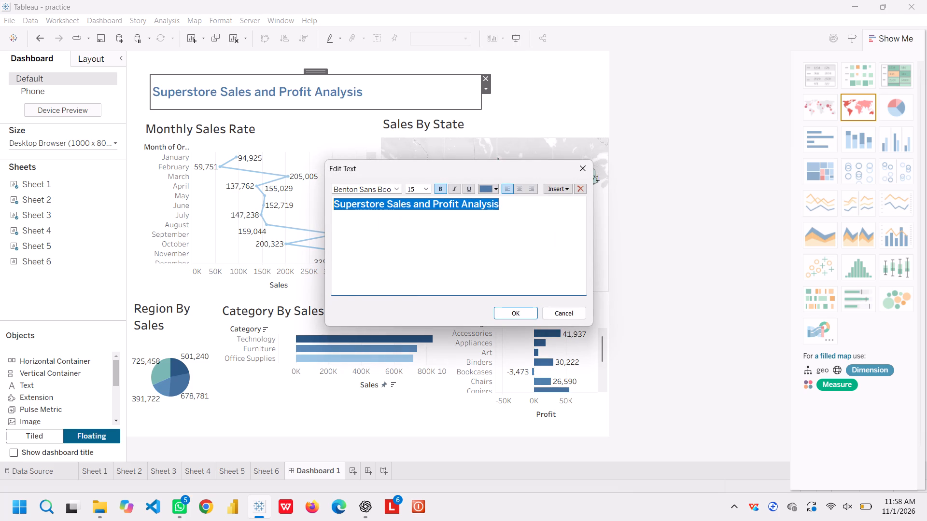
left_click(427, 189)
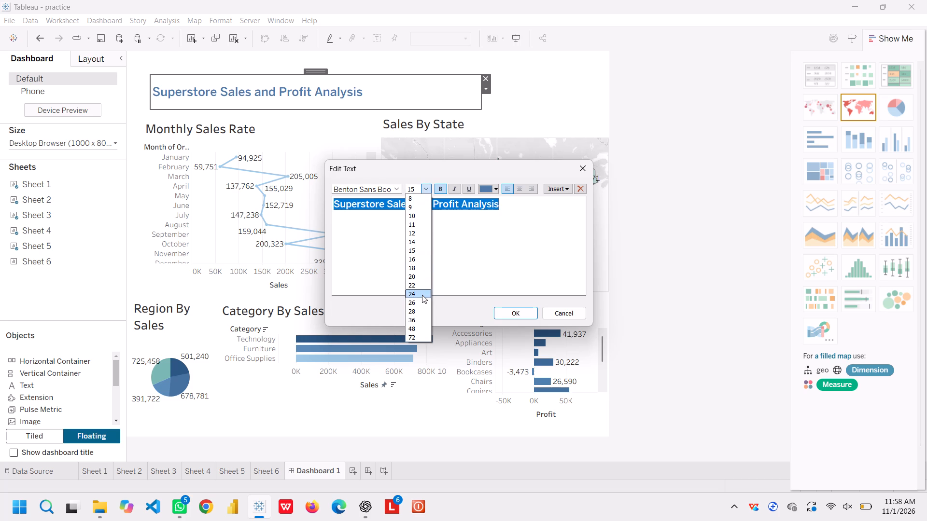
left_click(422, 294)
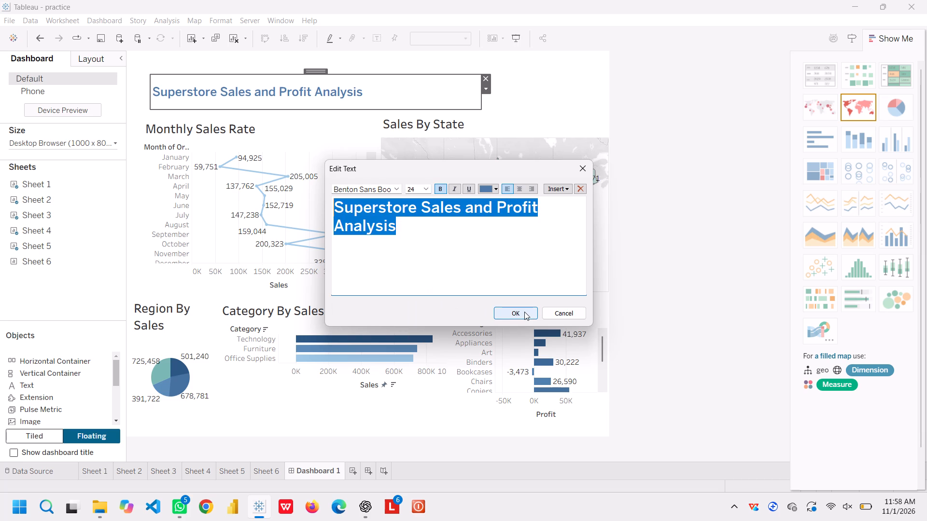
left_click(523, 312)
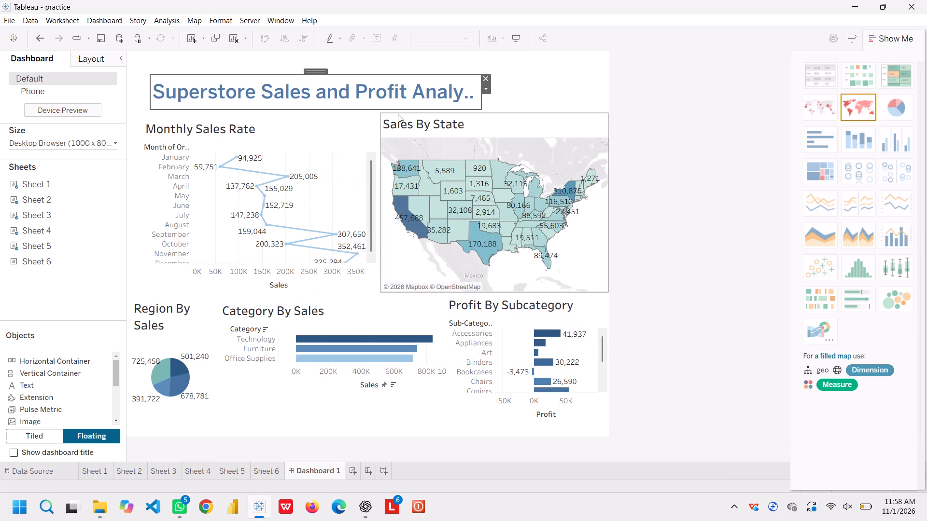
Enlarge the title box to fit the full title and move it to the dashboard's top-left corner.
left_click_drag(480, 98, 504, 97)
left_click_drag(333, 74, 325, 70)
left_click_drag(328, 68, 311, 63)
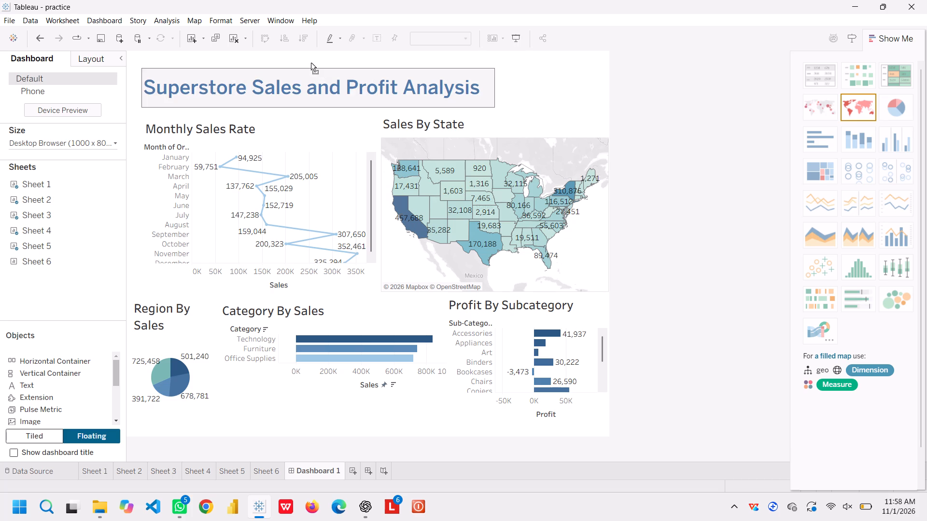
left_click_drag(311, 63, 308, 51)
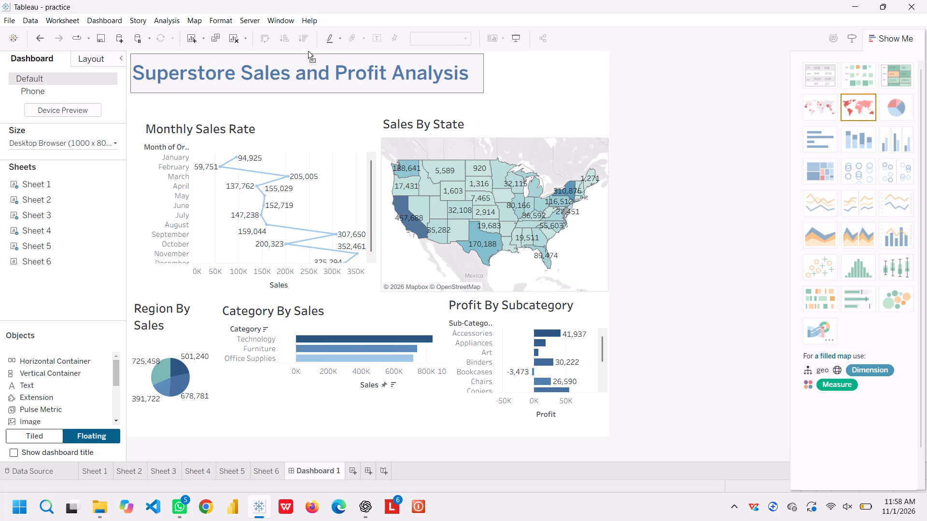
left_click_drag(308, 51, 307, 51)
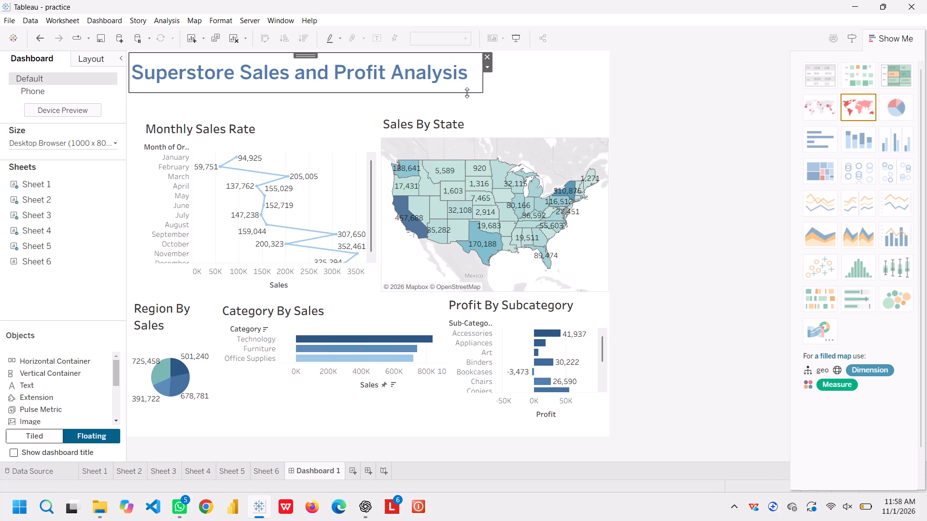
left_click(506, 109)
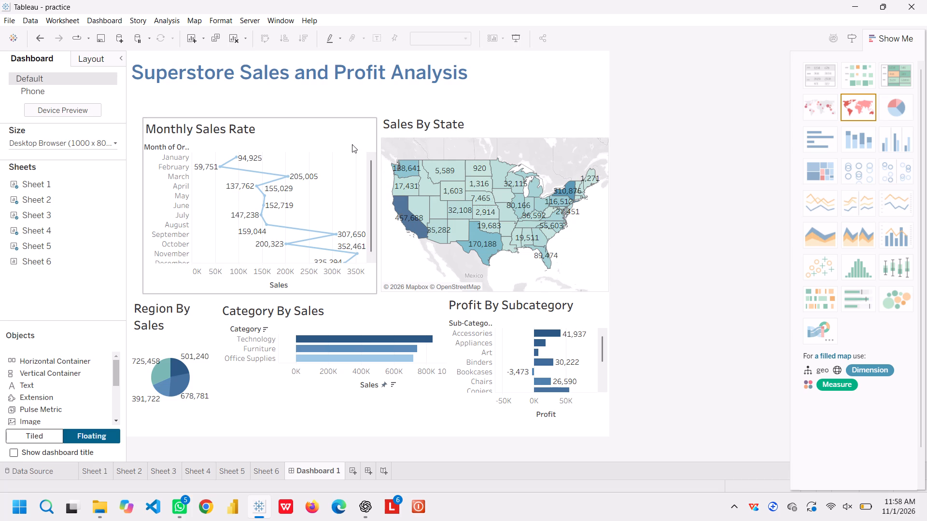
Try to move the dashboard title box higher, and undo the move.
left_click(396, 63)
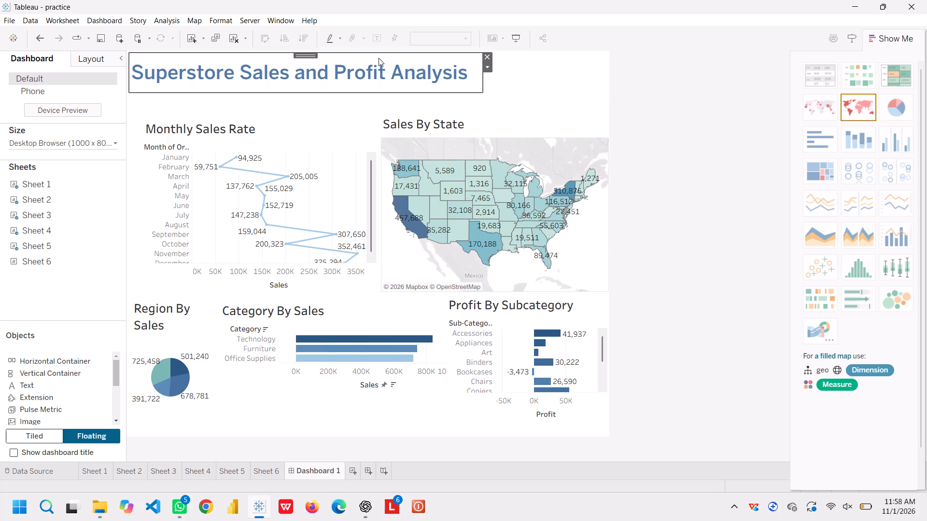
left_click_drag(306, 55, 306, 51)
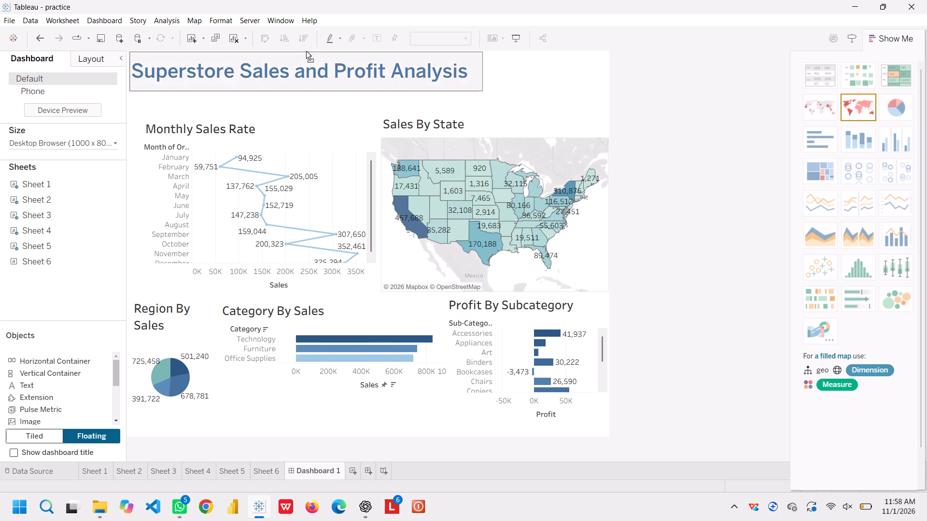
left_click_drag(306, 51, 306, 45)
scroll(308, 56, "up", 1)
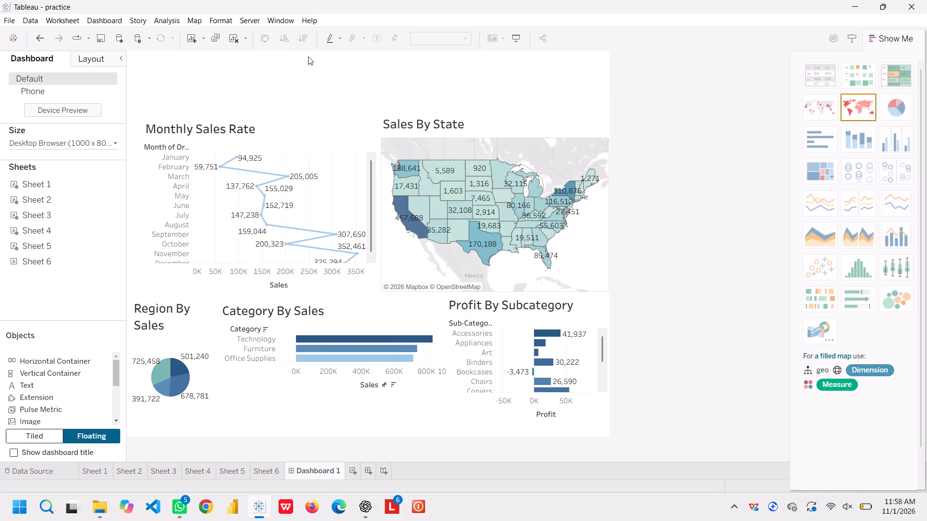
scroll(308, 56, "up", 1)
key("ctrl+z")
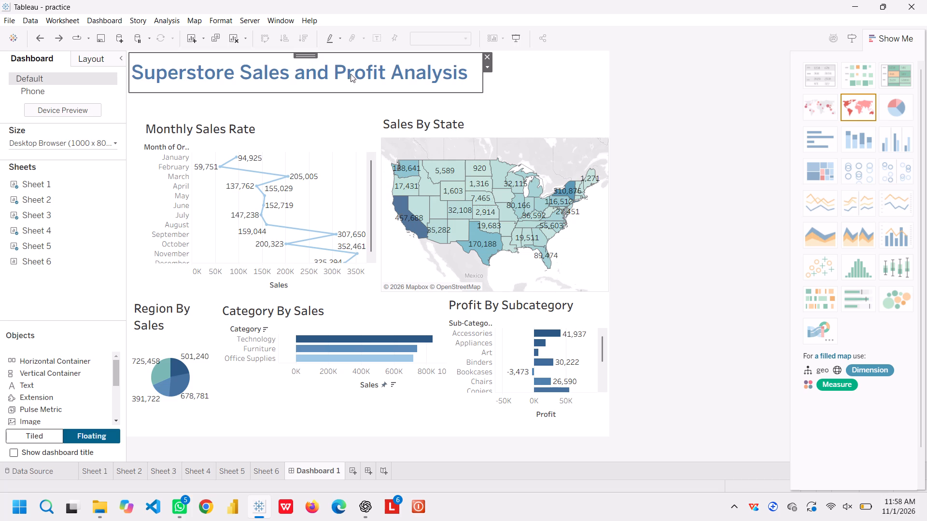
Reduce the title box's height slightly so it fits closely around the title text.
left_click_drag(311, 91, 311, 82)
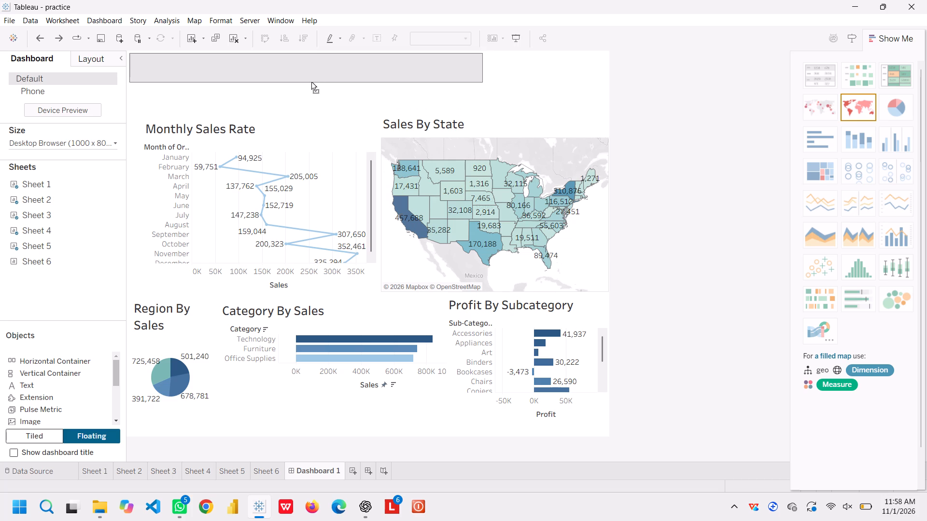
left_click_drag(311, 82, 310, 83)
left_click(549, 77)
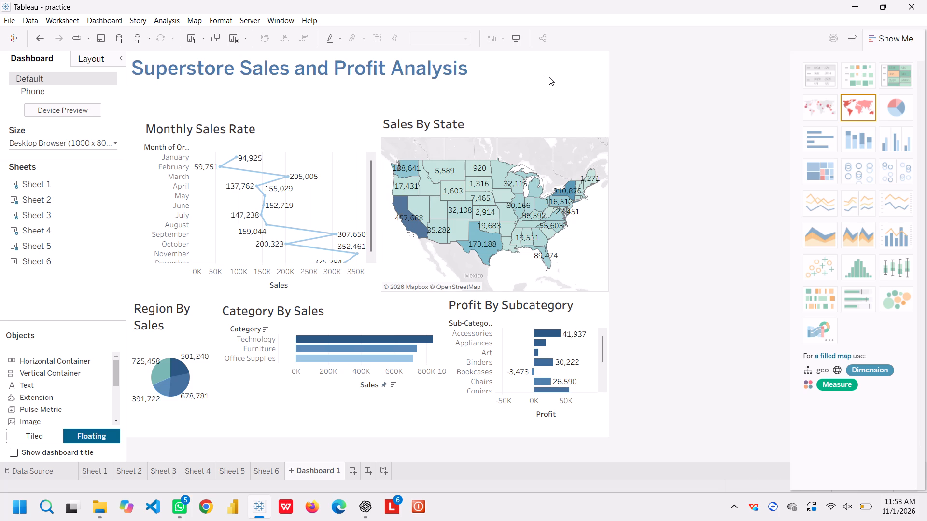
Hide the Show Me chart suggestions to free space around the dashboard.
scroll(549, 77, "right", 9)
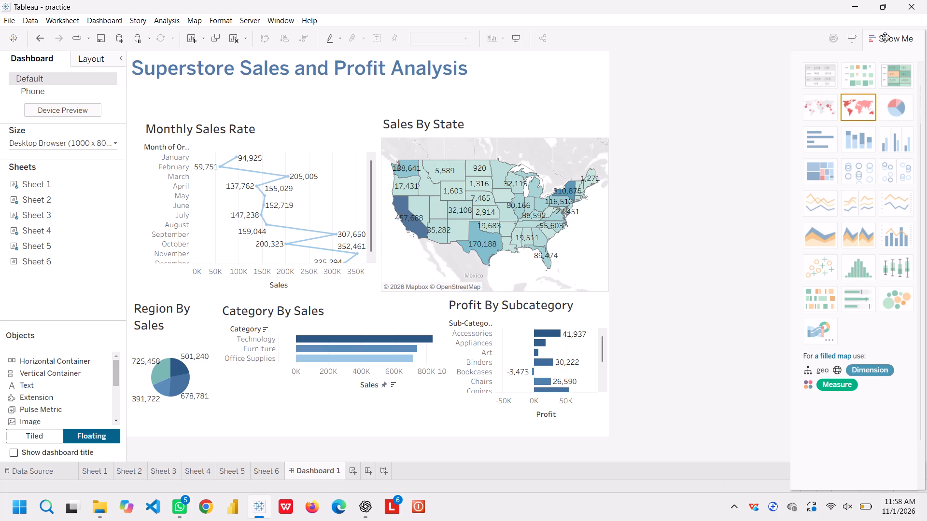
left_click(885, 37)
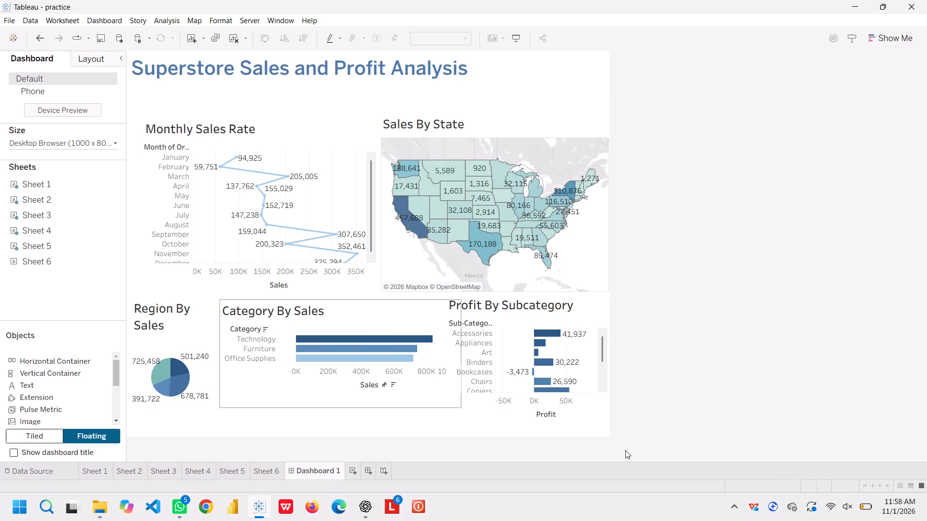
scroll(650, 449, "right", 6)
scroll(650, 449, "left", 9)
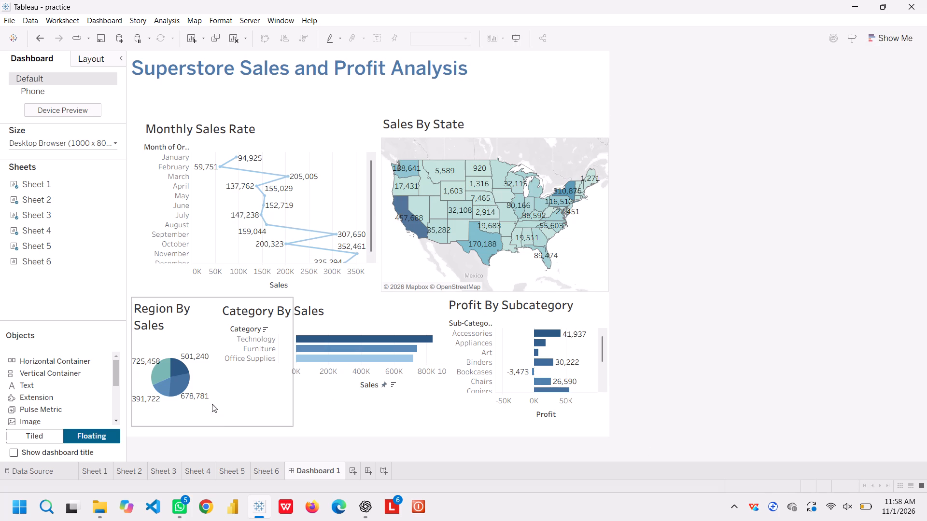
Add a floating text object to the dashboard for the first KPI card.
scroll(146, 335, "down", 12, "ctrl")
scroll(146, 335, "left", 1)
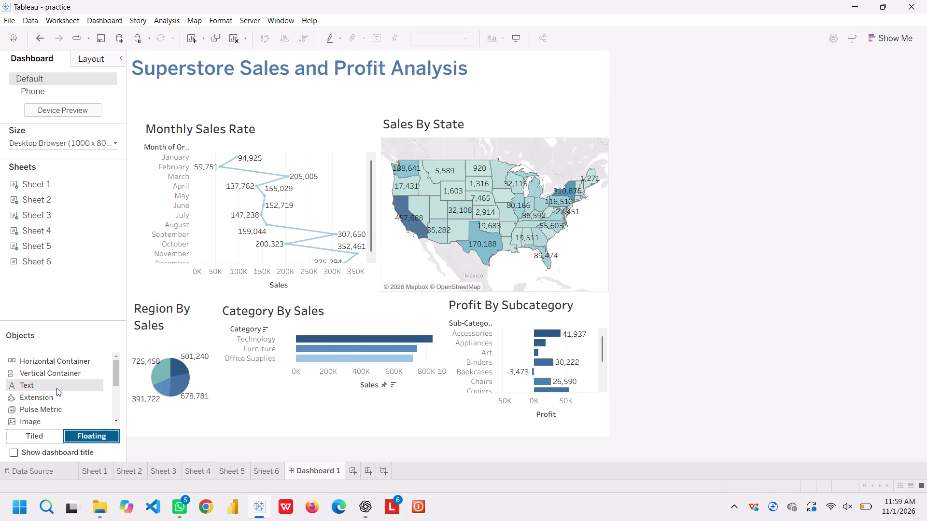
scroll(57, 388, "down", 1)
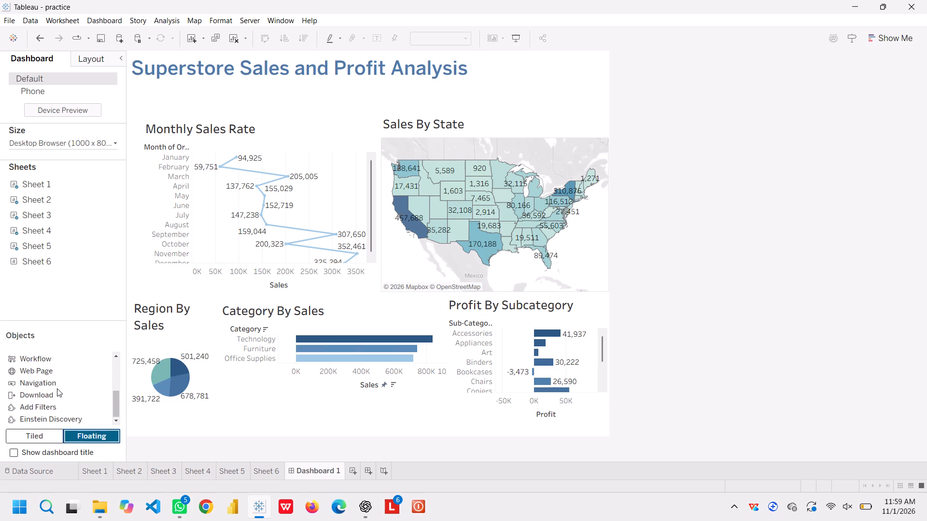
scroll(57, 388, "down", 2)
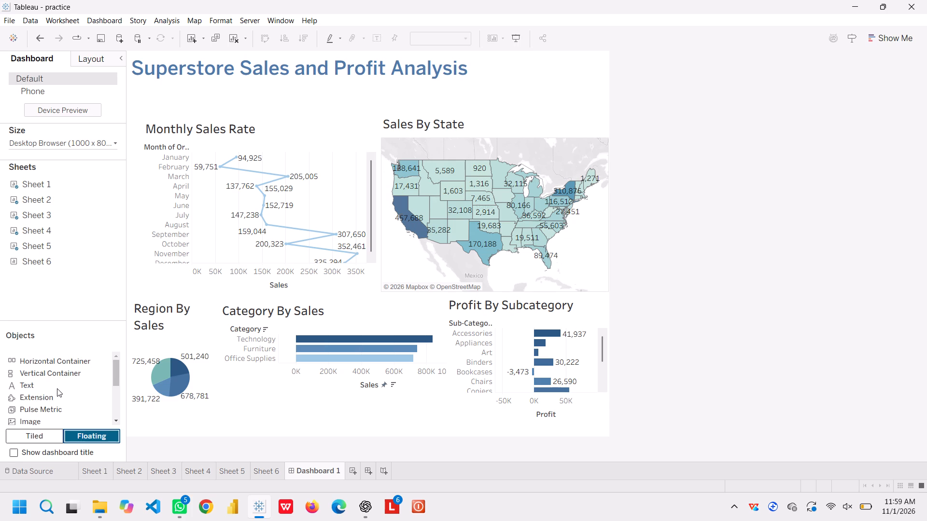
scroll(57, 388, "down", 1)
left_click(30, 390)
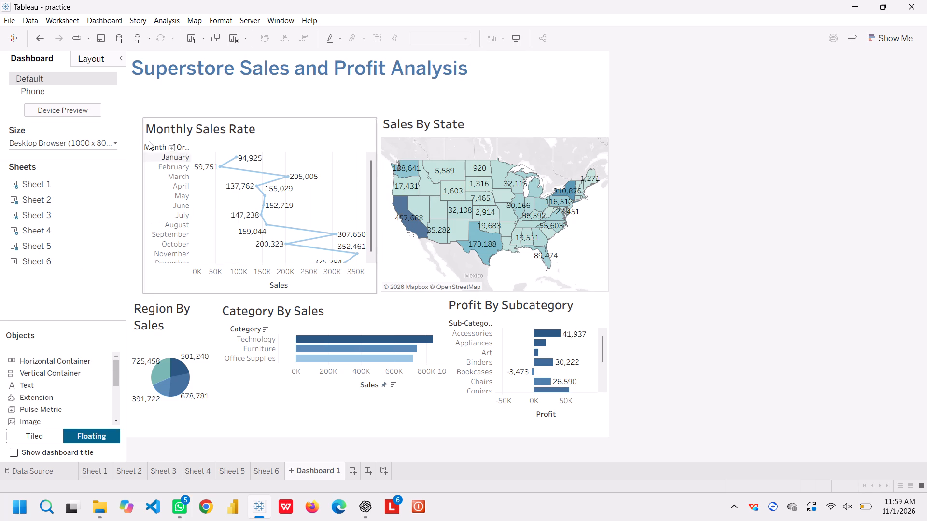
double_click(21, 384)
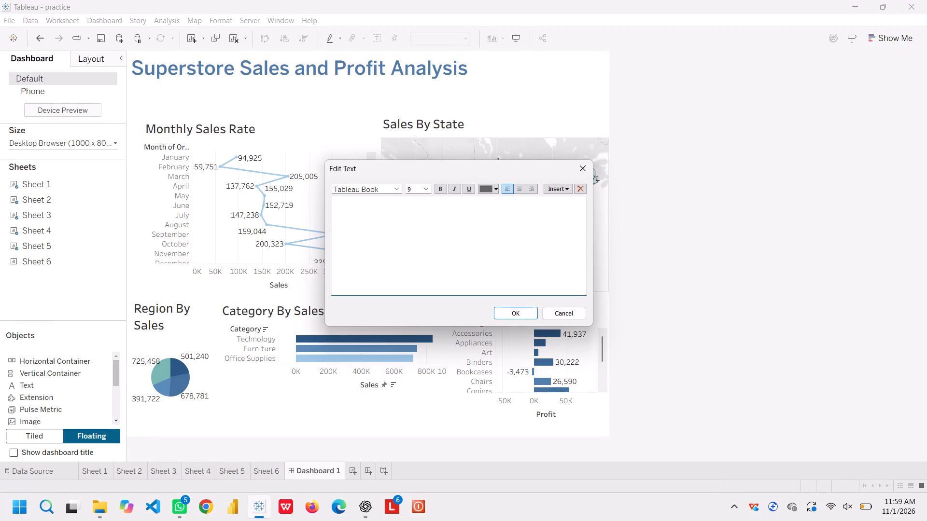
Check the KPI card names in ChatGPT, and enter "Total Sales" with "Xyz" on the second line in Tableau's text object.
left_click(369, 516)
left_click(483, 311)
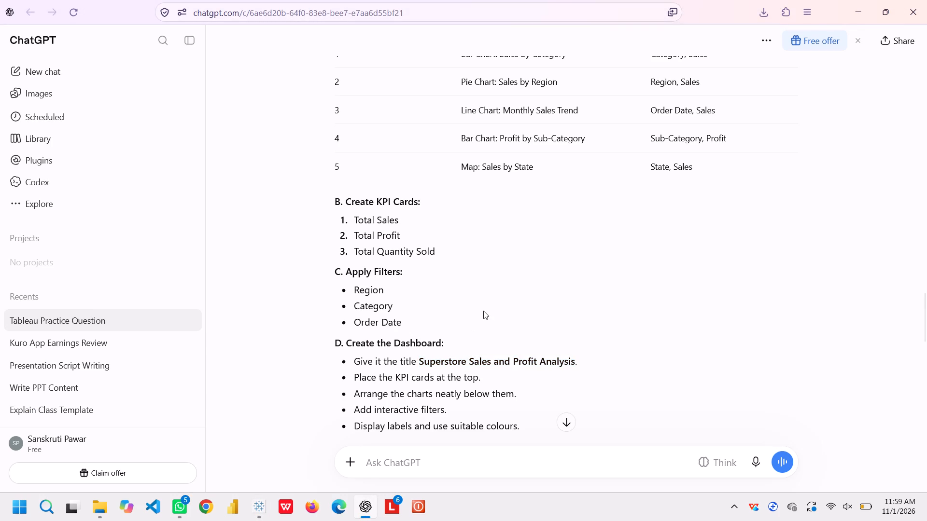
left_click(259, 516)
type("Total")
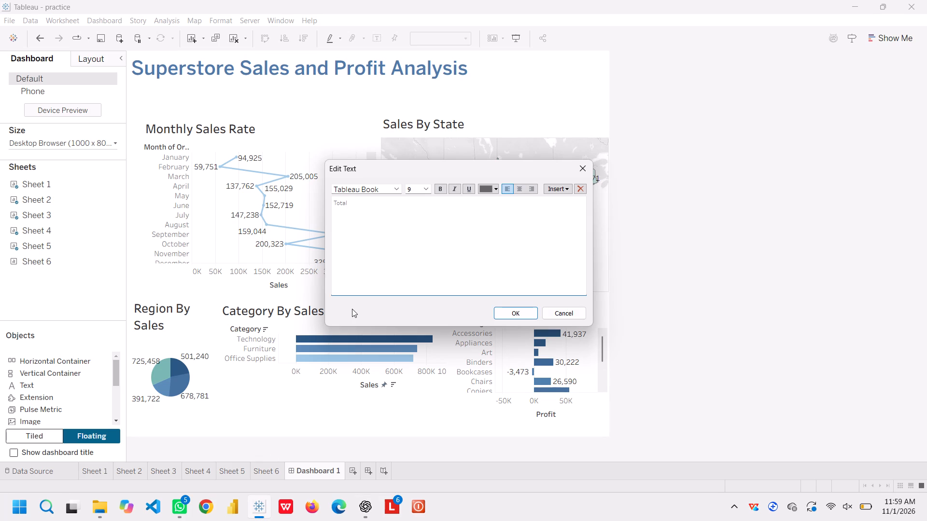
key("space")
type("Sa")
type("les")
key("space")
key("Return")
left_click(97, 467)
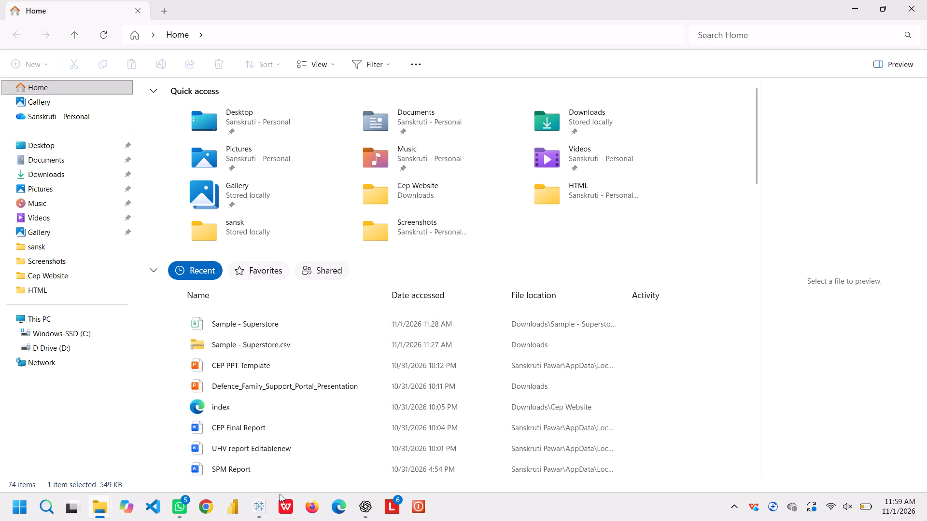
left_click(256, 502)
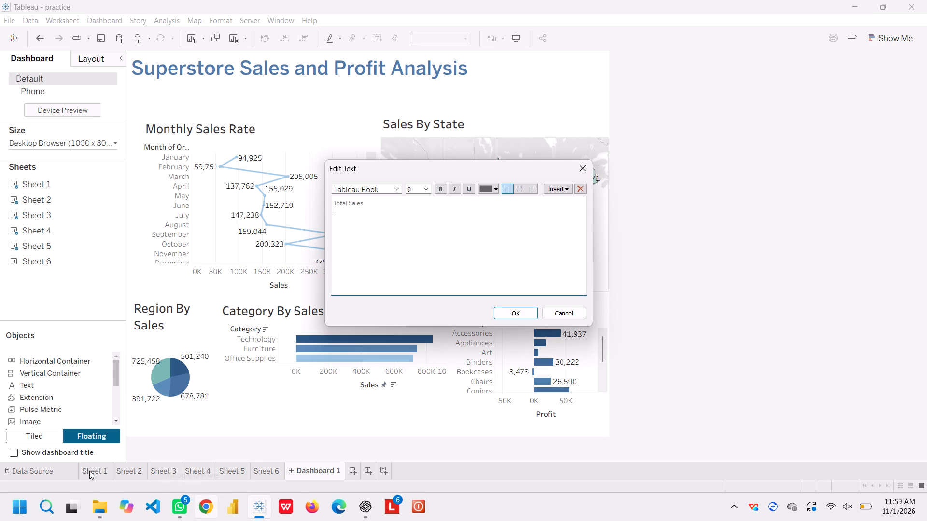
left_click(89, 471)
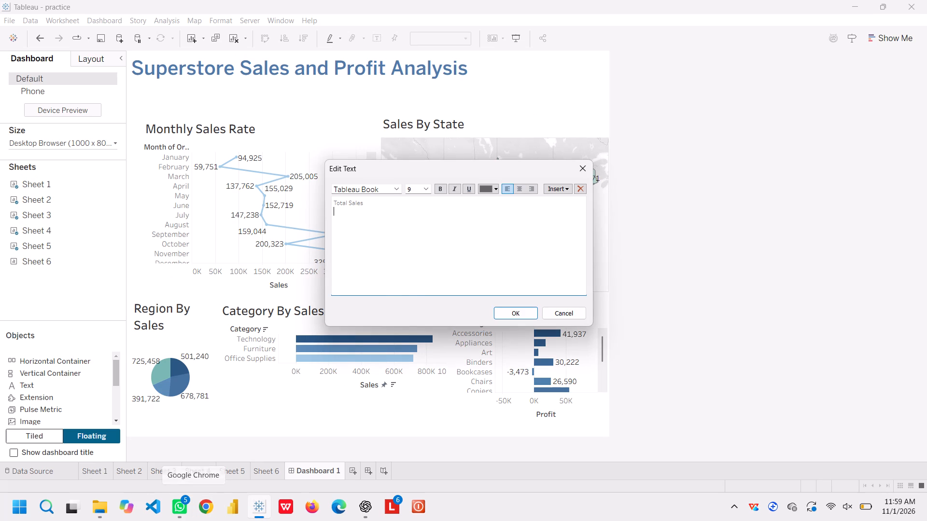
type("Xyz")
key("Return")
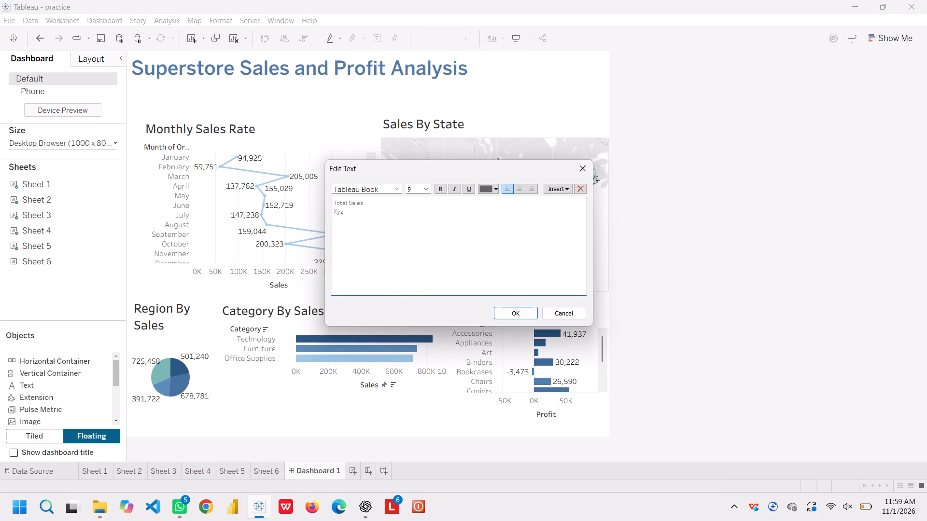
left_click(511, 315)
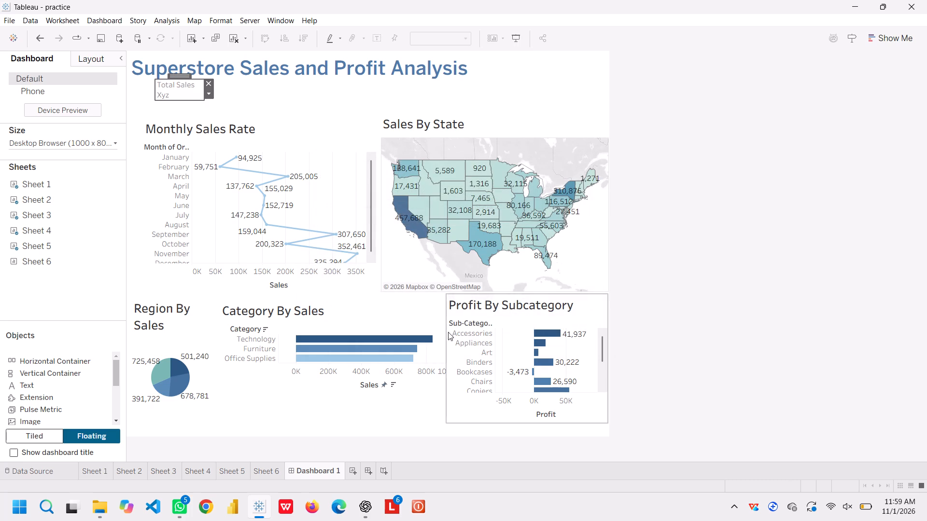
On Sheet 1, convert the SUM(Sales) field on Columns to discrete.
left_click(103, 466)
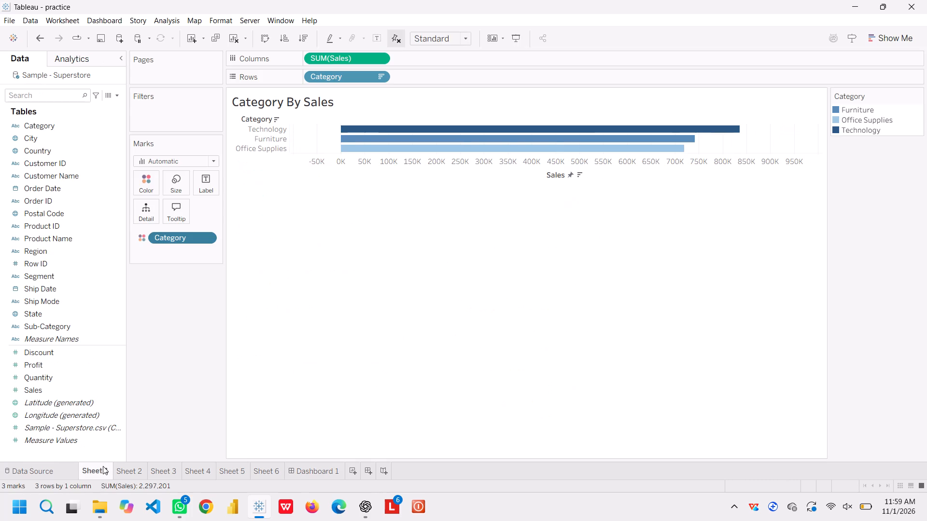
left_click(381, 56)
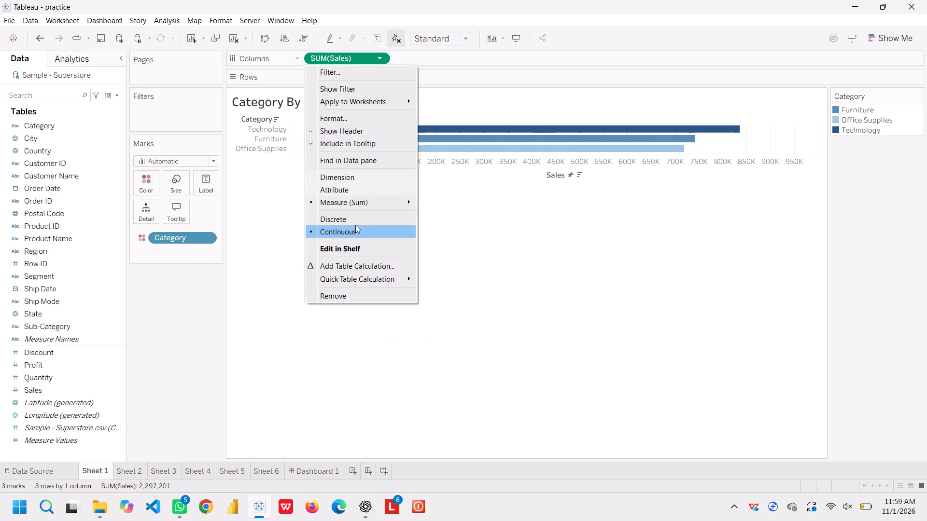
left_click(362, 218)
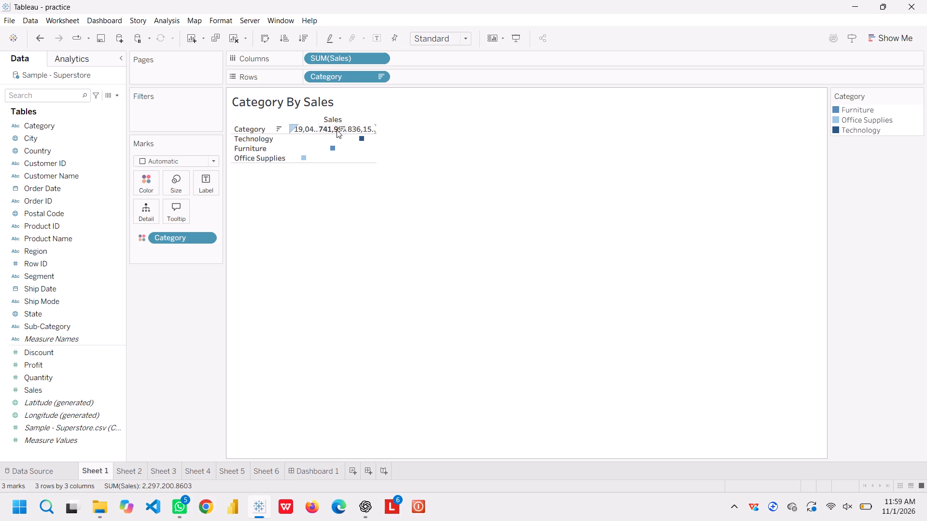
left_click(380, 58)
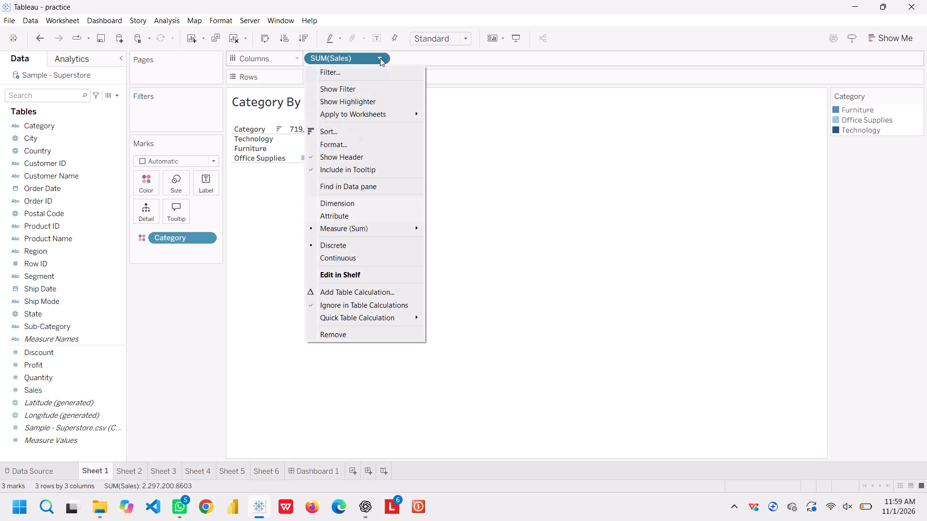
left_click(353, 241)
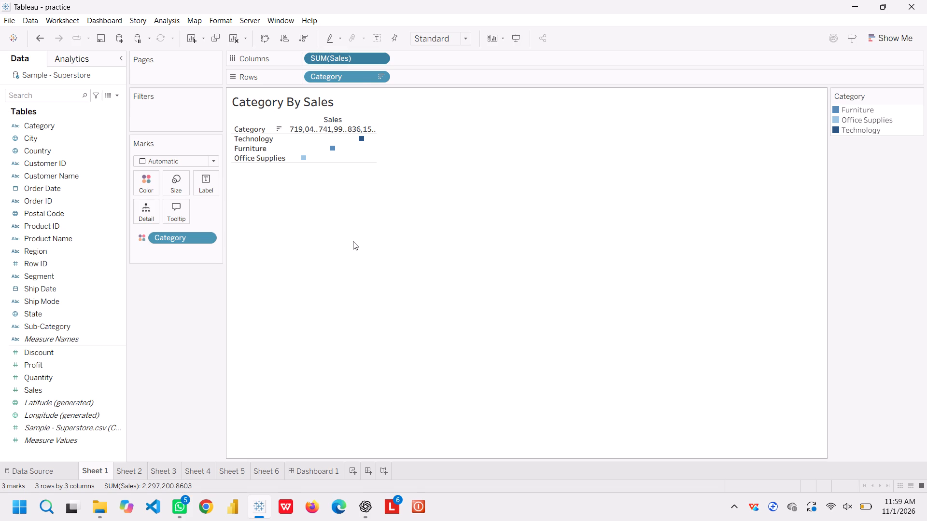
left_click(380, 58)
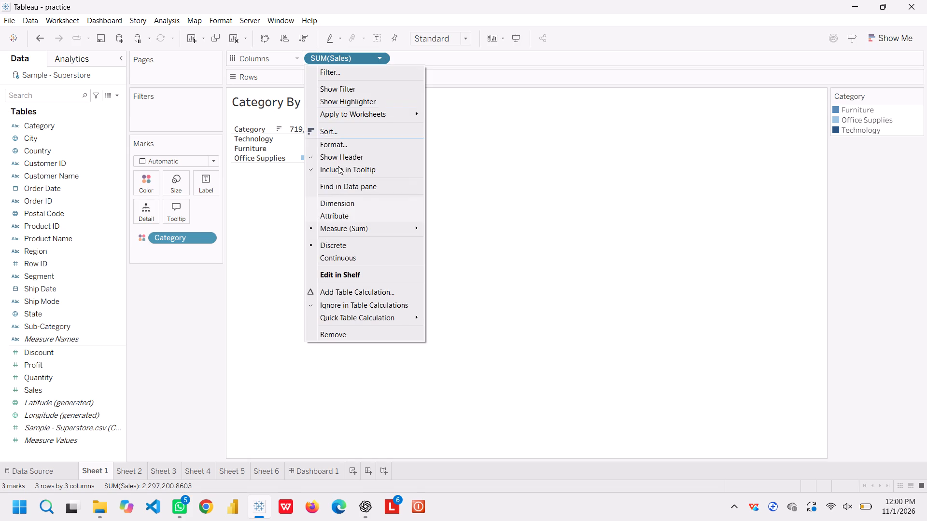
left_click(309, 244)
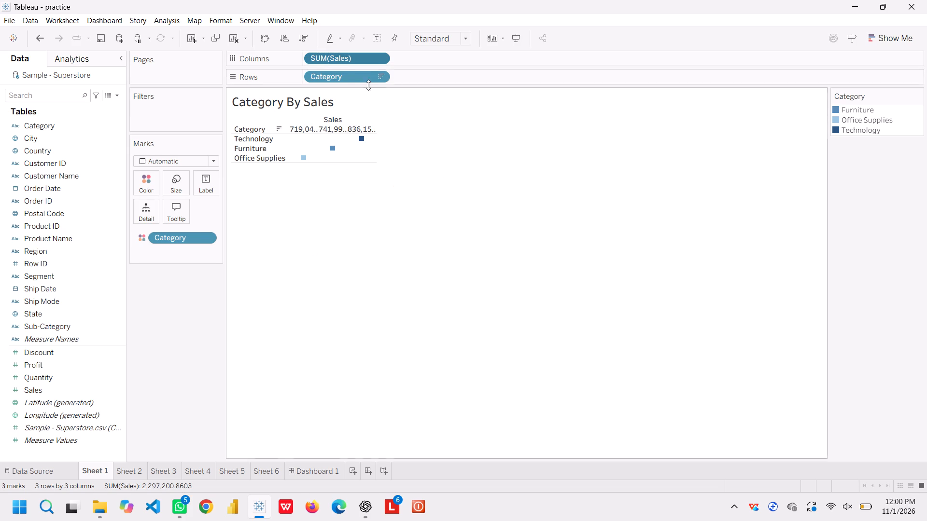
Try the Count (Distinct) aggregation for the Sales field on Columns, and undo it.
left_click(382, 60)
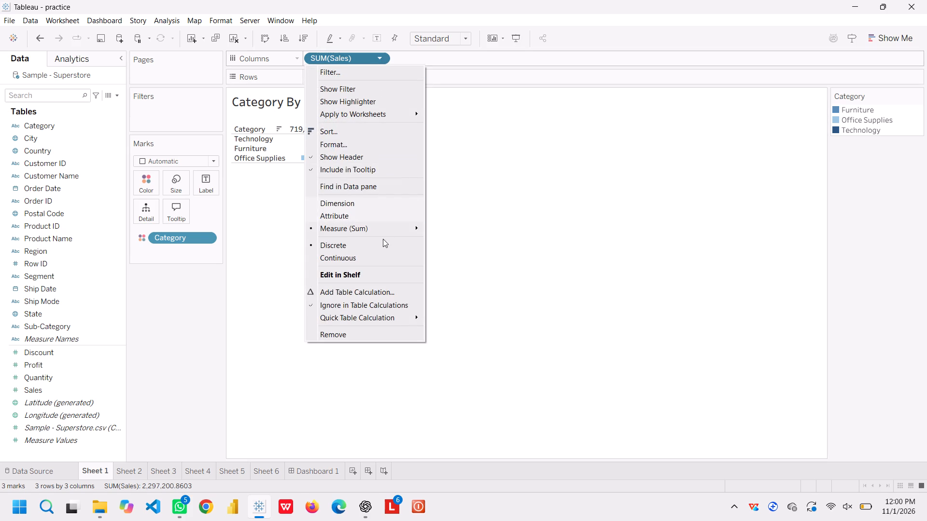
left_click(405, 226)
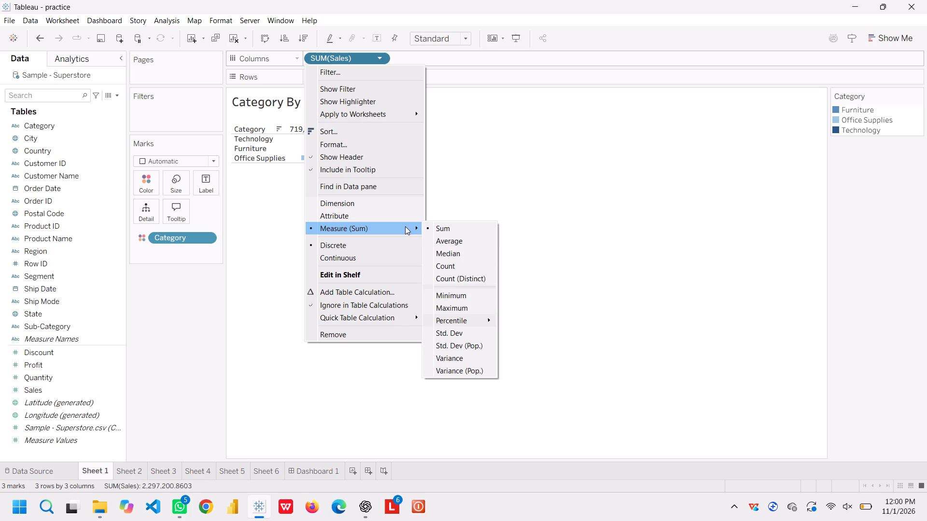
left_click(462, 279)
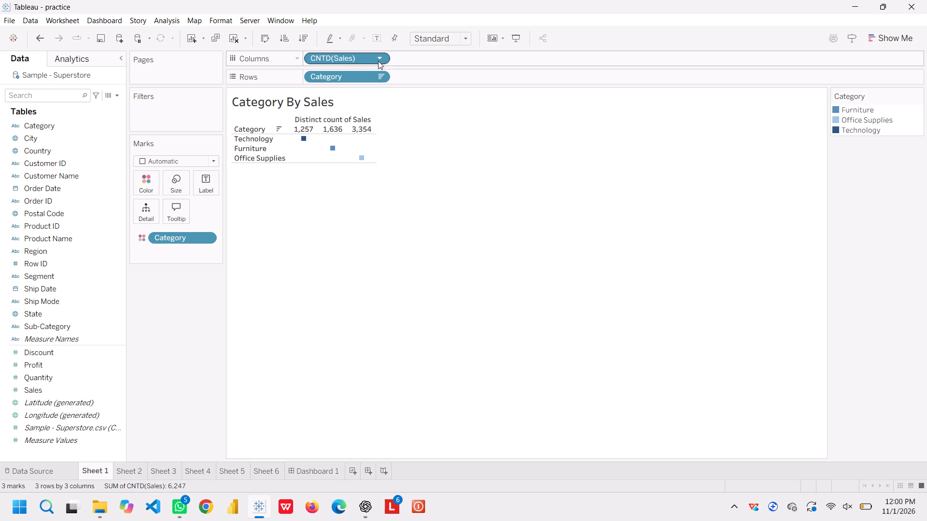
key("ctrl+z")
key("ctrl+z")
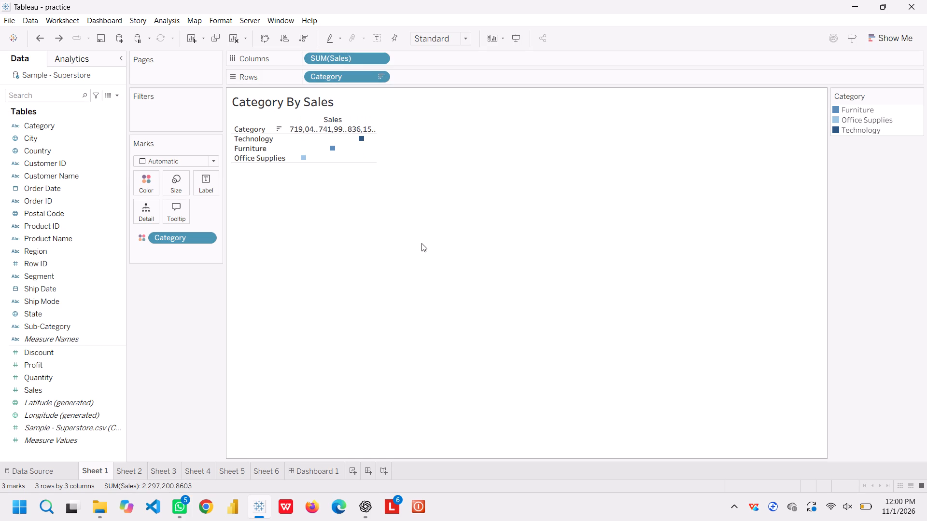
Undo the discrete conversion of SUM(Sales) on Sheet 1.
key("ctrl+z")
key("ctrl+z")
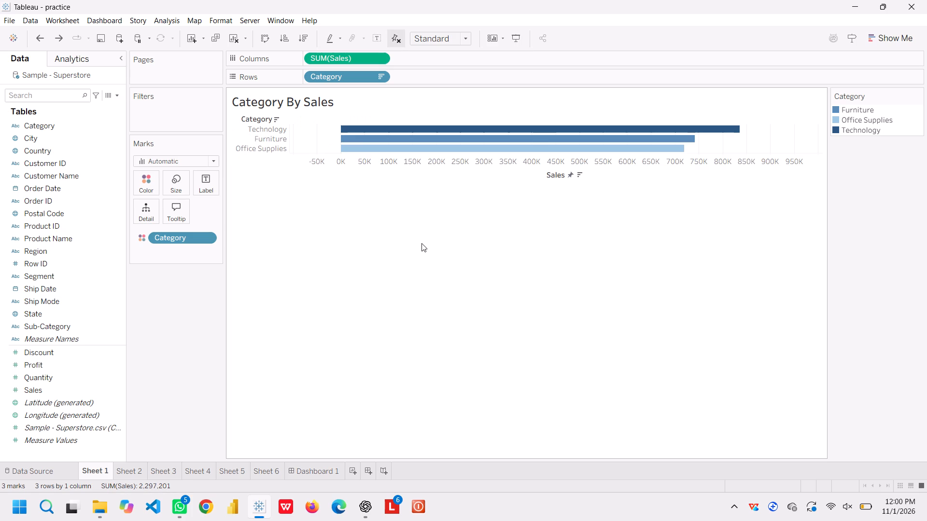
left_click(421, 243)
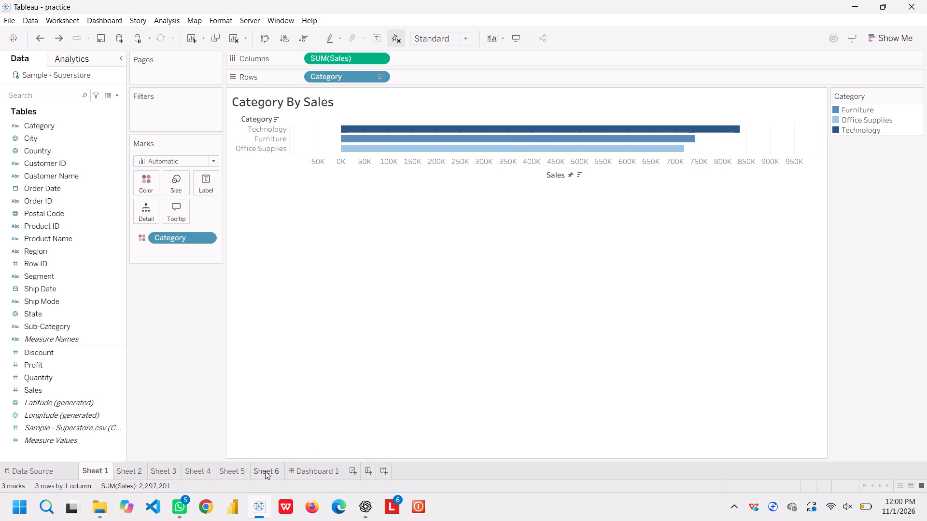
On Sheet 6, add the Sales field to Rows.
left_click(265, 471)
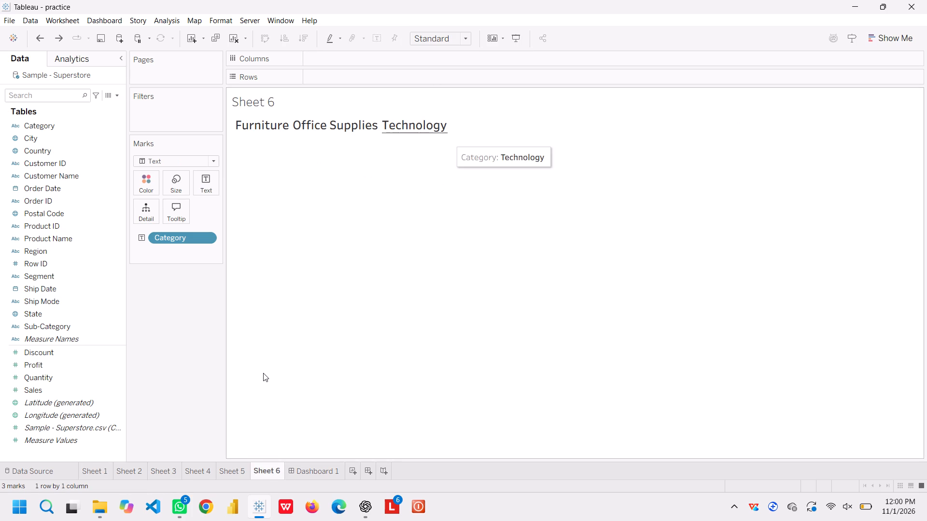
left_click(263, 373)
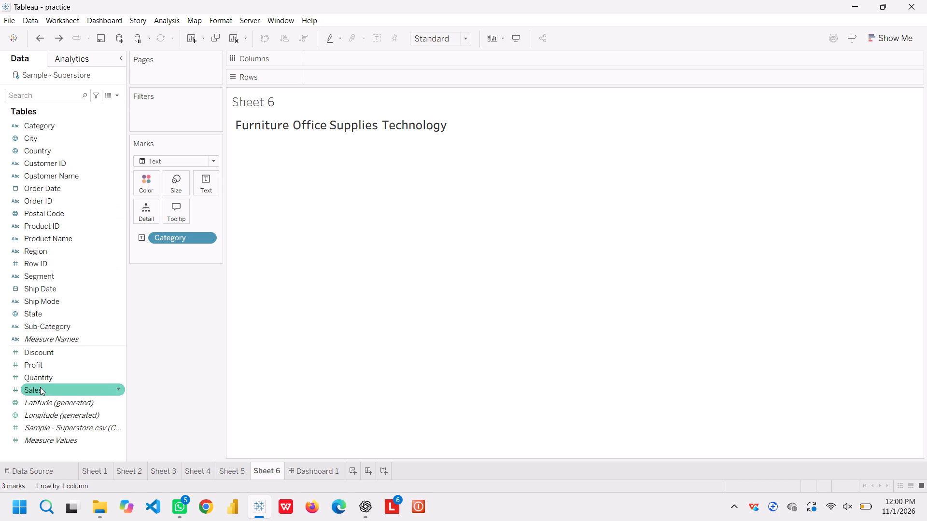
left_click_drag(40, 387, 322, 39)
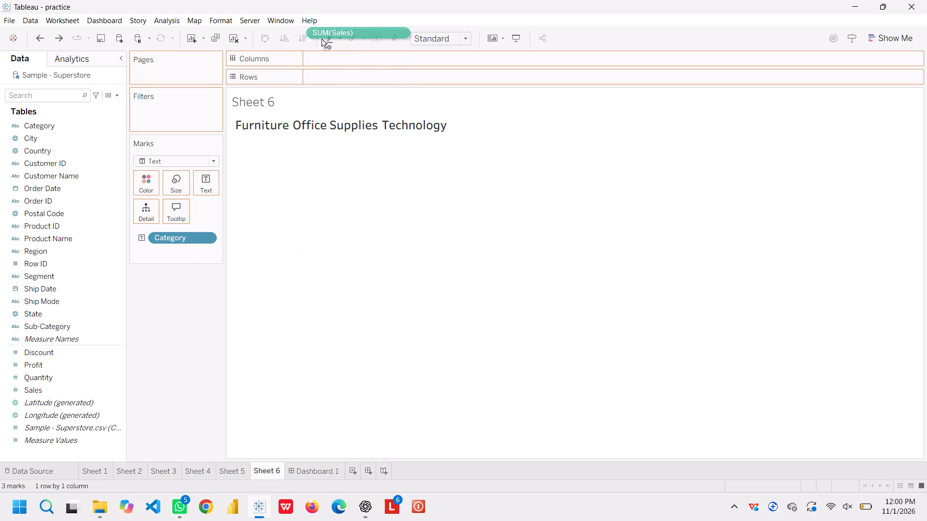
left_click_drag(322, 39, 323, 70)
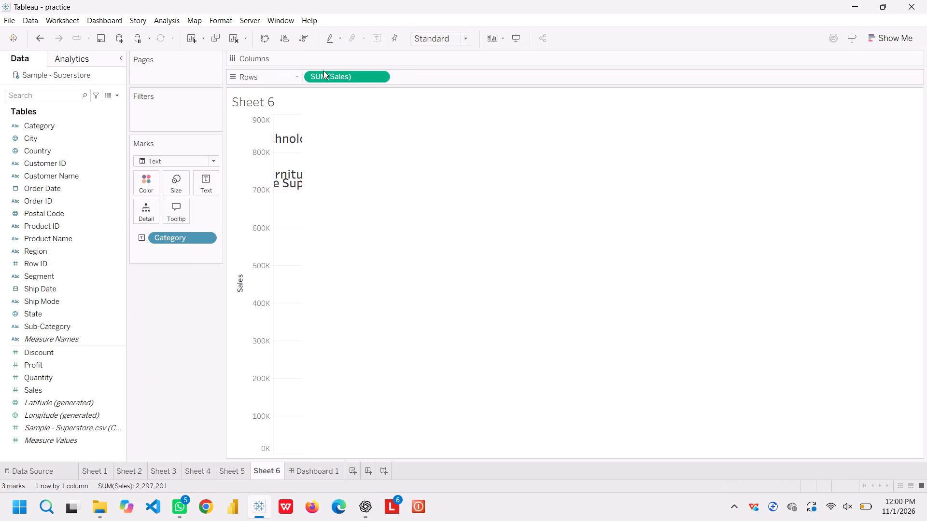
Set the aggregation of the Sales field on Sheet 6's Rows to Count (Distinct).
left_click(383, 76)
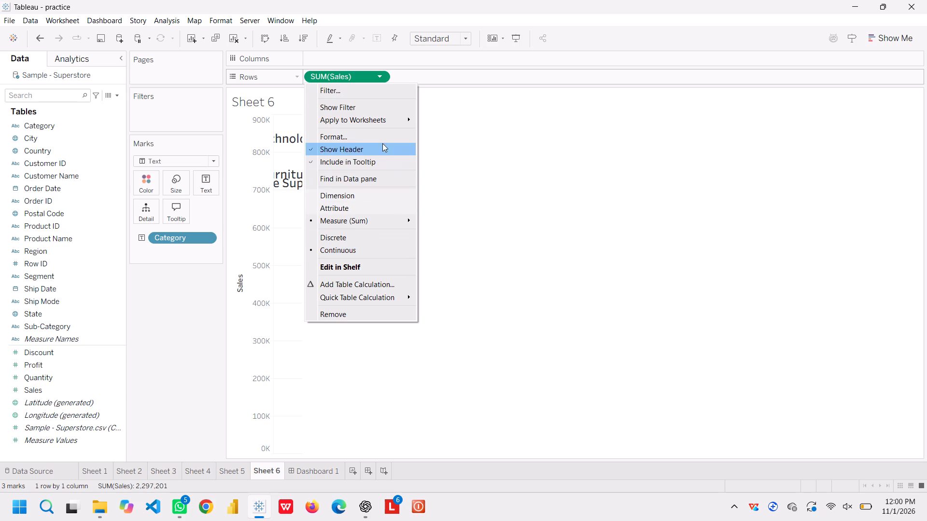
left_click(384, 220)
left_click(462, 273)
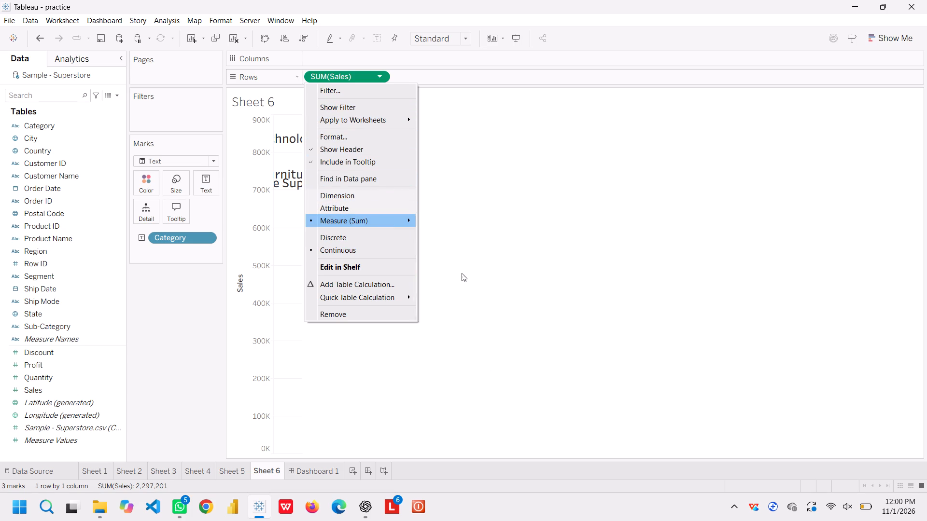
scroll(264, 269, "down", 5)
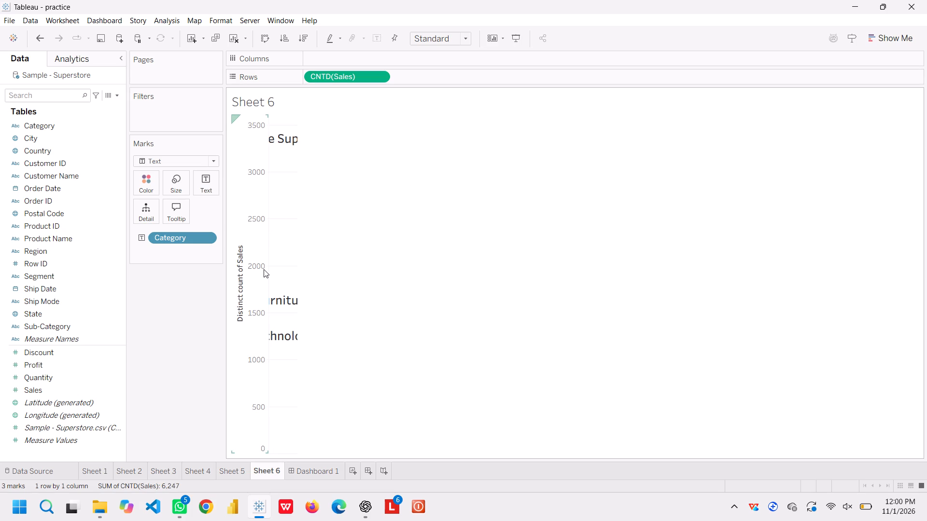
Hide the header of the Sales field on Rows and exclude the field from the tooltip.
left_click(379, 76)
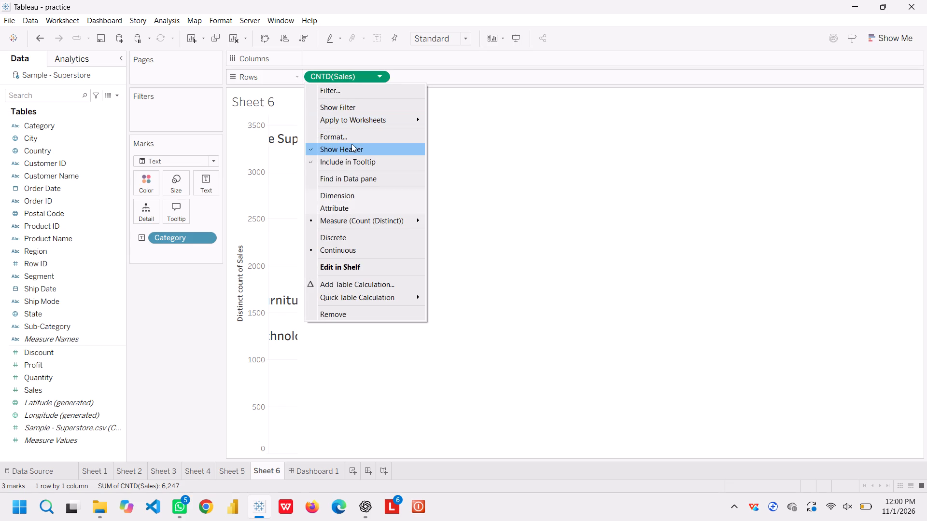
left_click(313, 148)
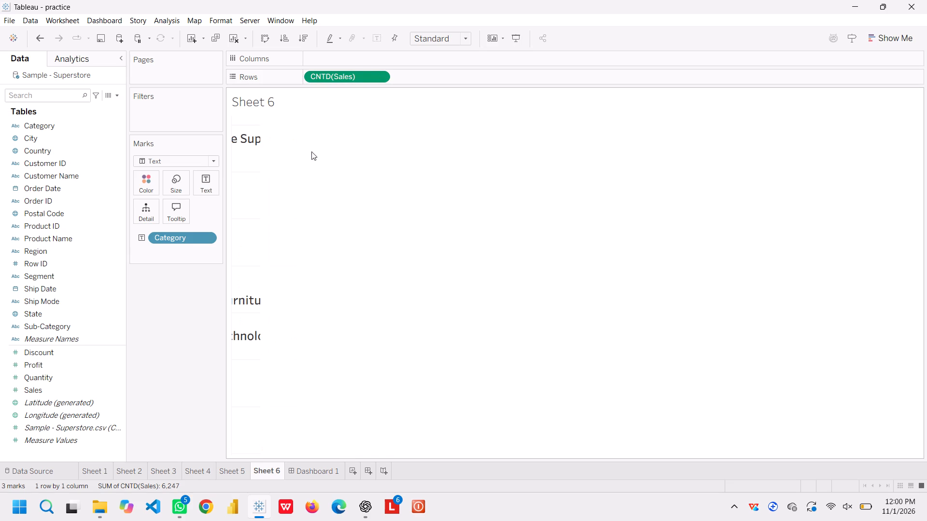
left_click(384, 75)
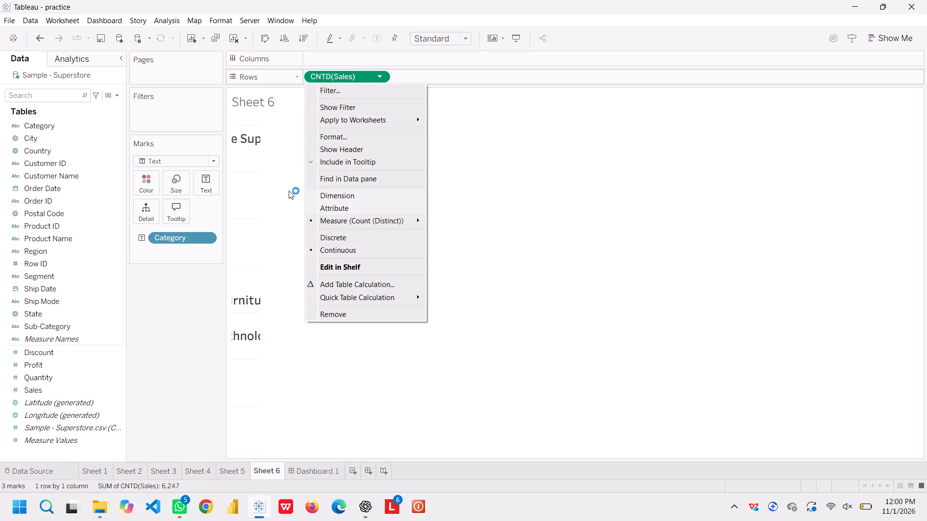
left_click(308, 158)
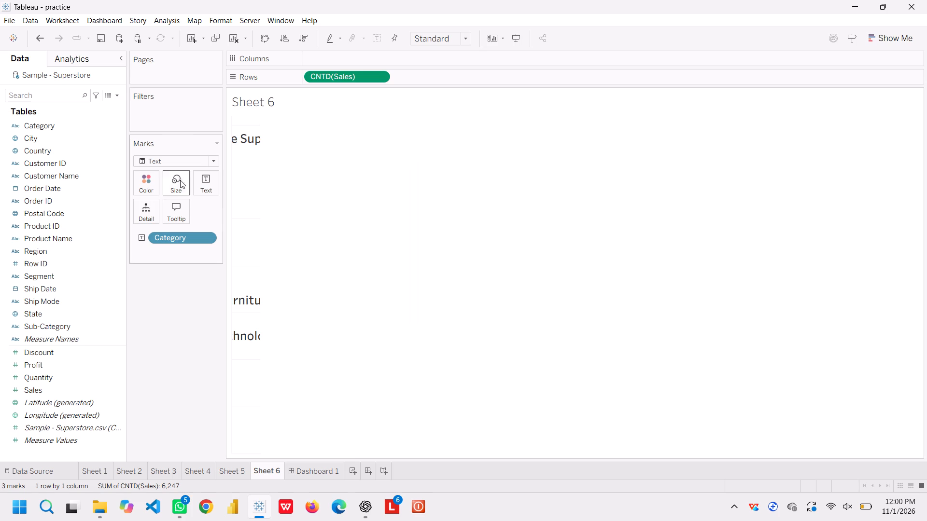
Remove the Category field from the text marks on Sheet 6.
left_click(206, 237)
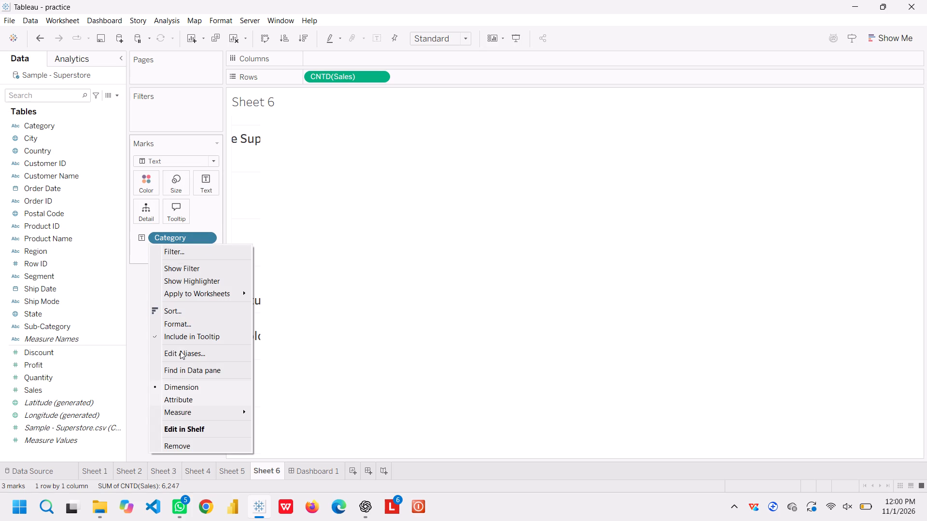
left_click(191, 448)
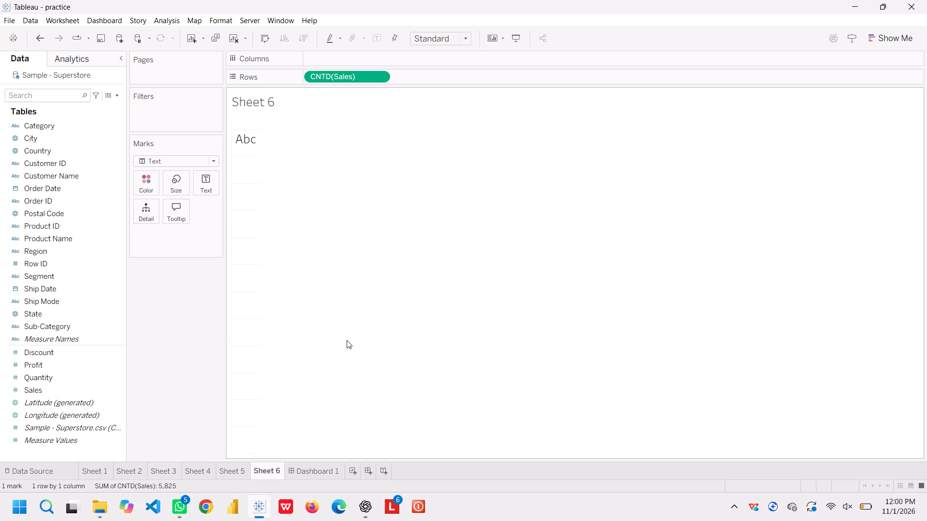
left_click(253, 139)
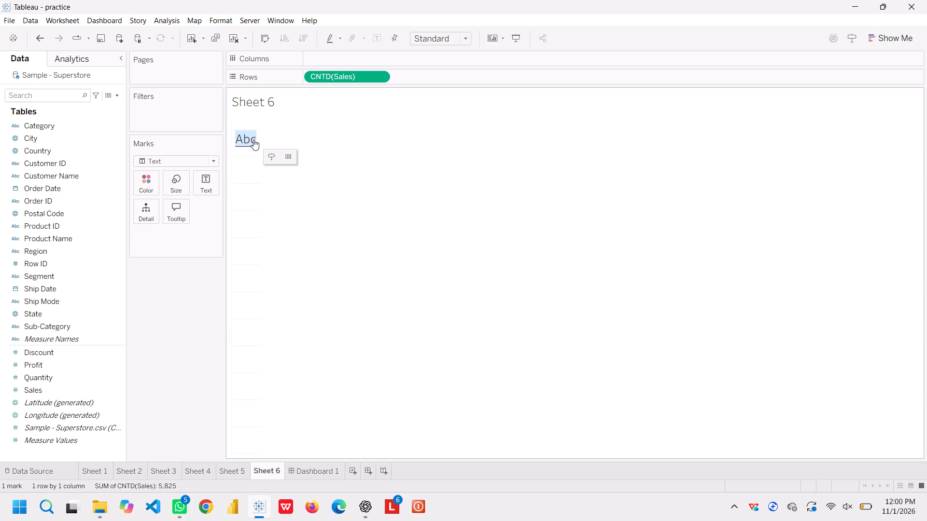
Set the aggregation of the Sales field on Sheet 6's Rows to Count.
left_click(376, 78)
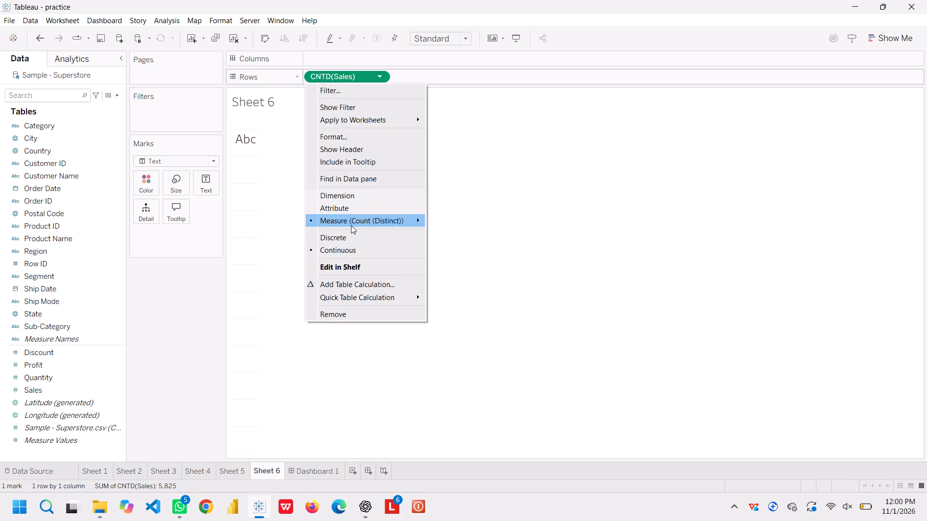
left_click(374, 219)
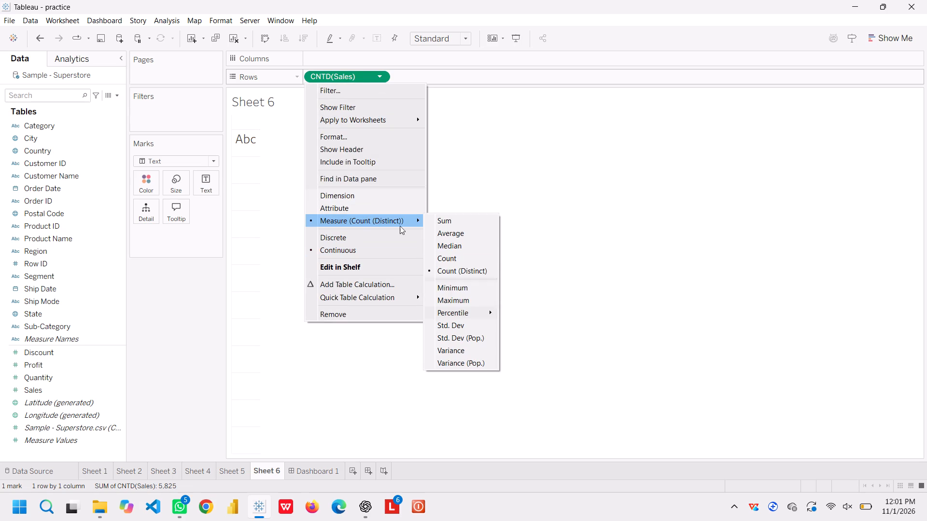
left_click(458, 256)
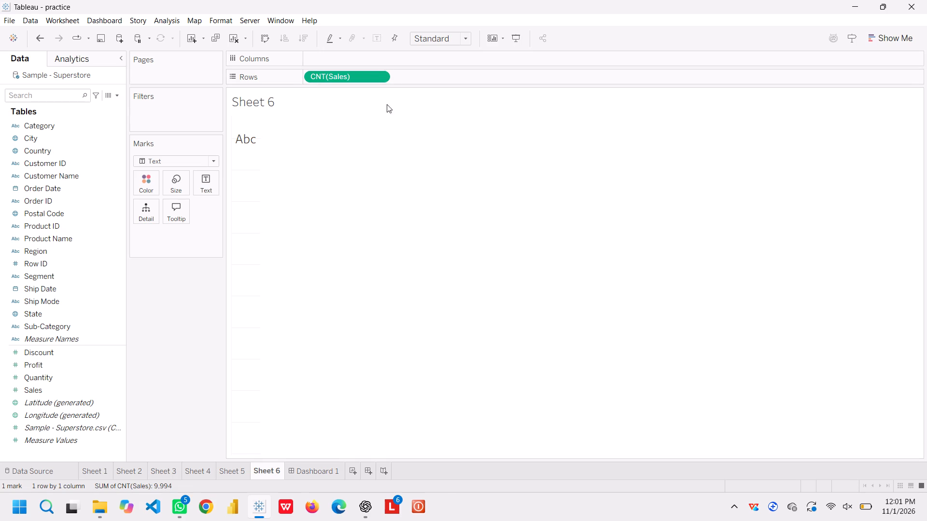
left_click(284, 133)
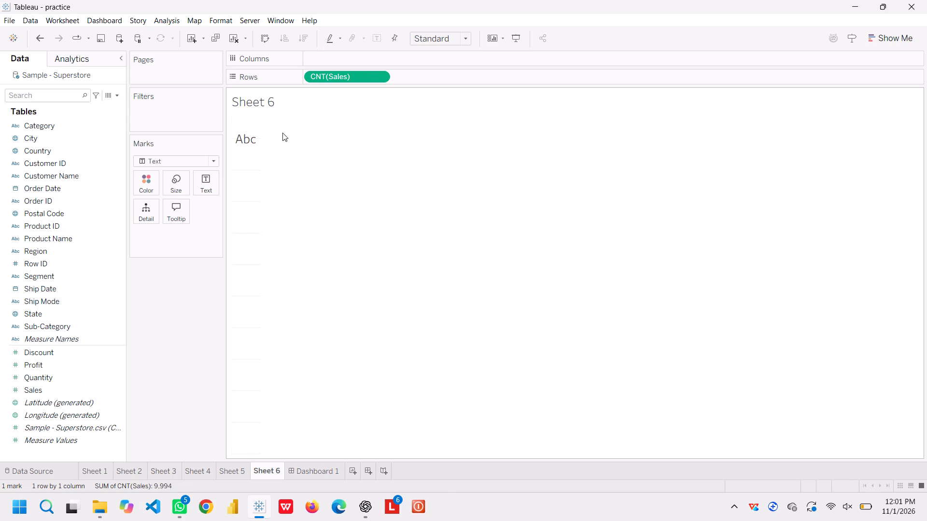
left_click(257, 139)
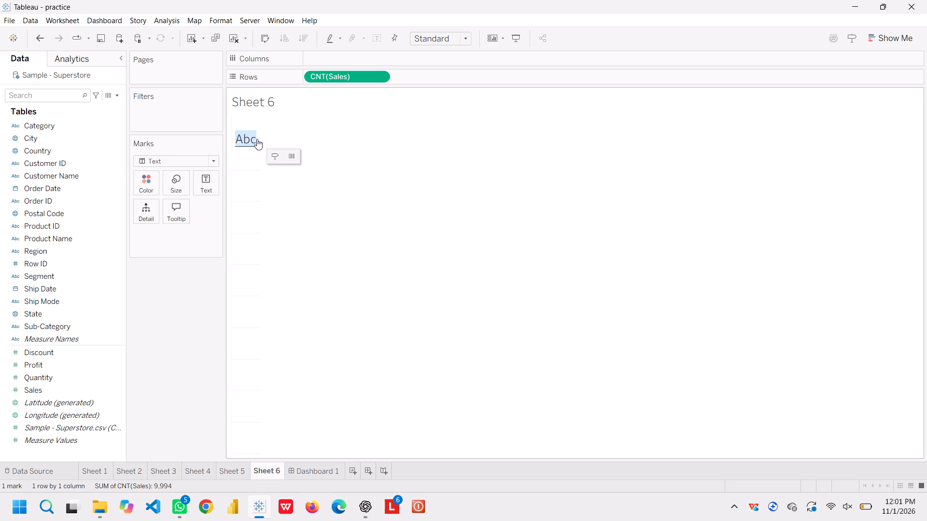
left_click(257, 139)
Include the Sales count field in the tooltip again and show its header on Sheet 6.
left_click(388, 77)
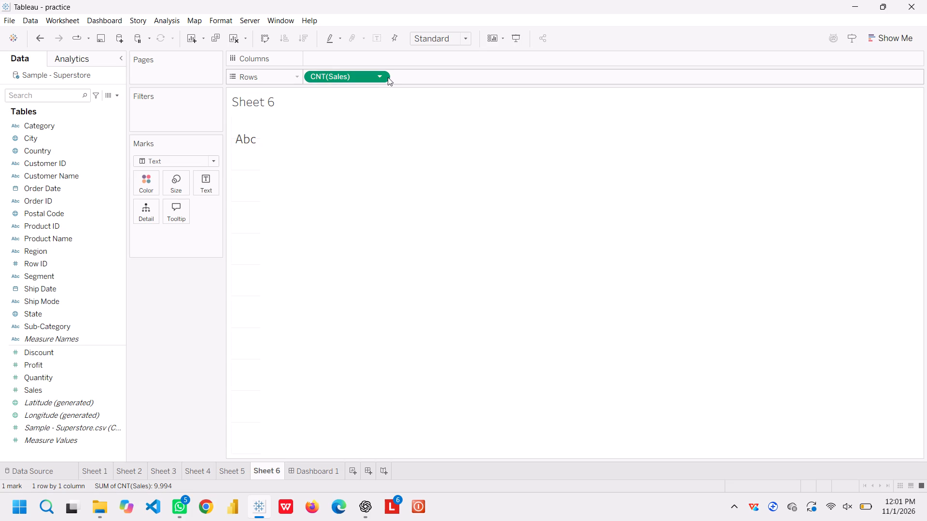
left_click_drag(376, 70, 386, 79)
left_click(386, 79)
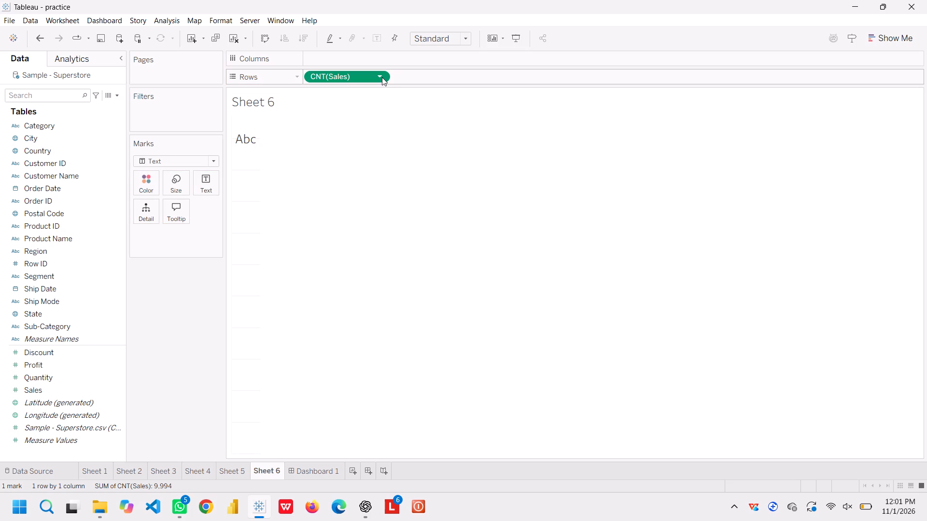
left_click(380, 76)
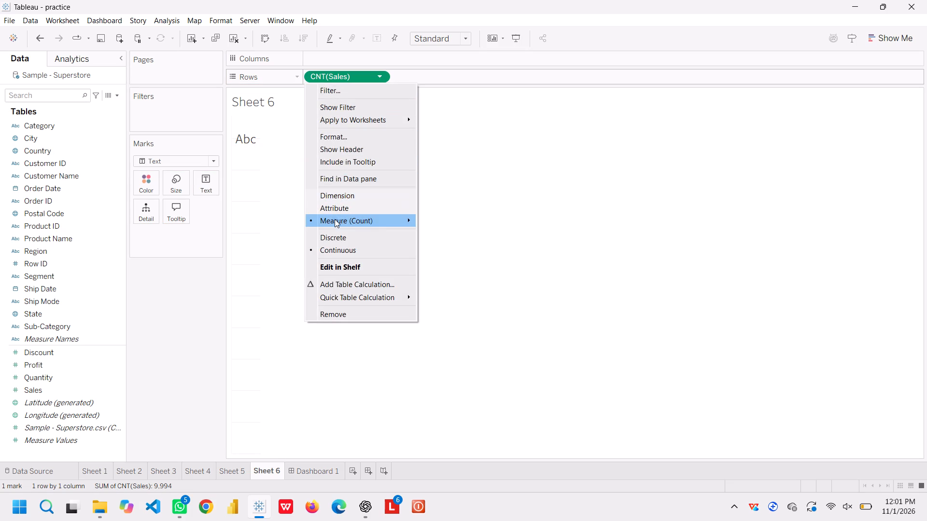
left_click(325, 156)
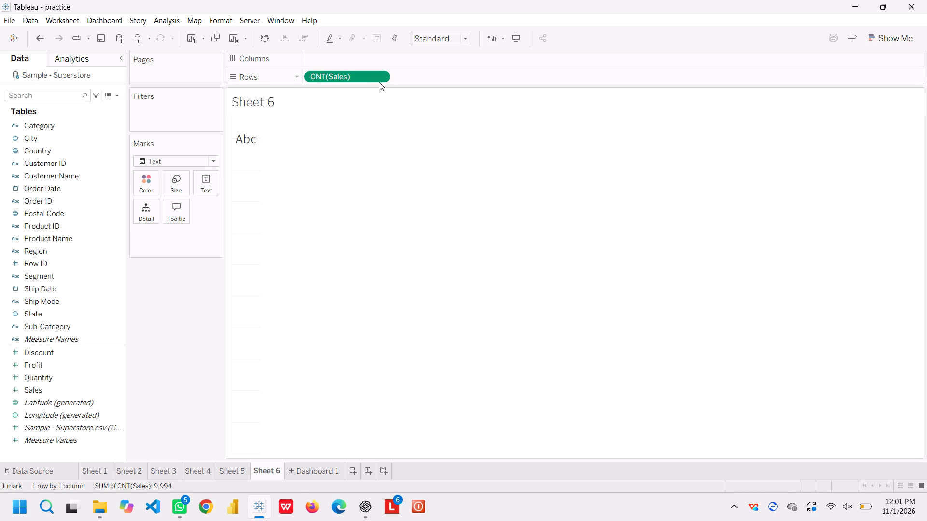
left_click(381, 80)
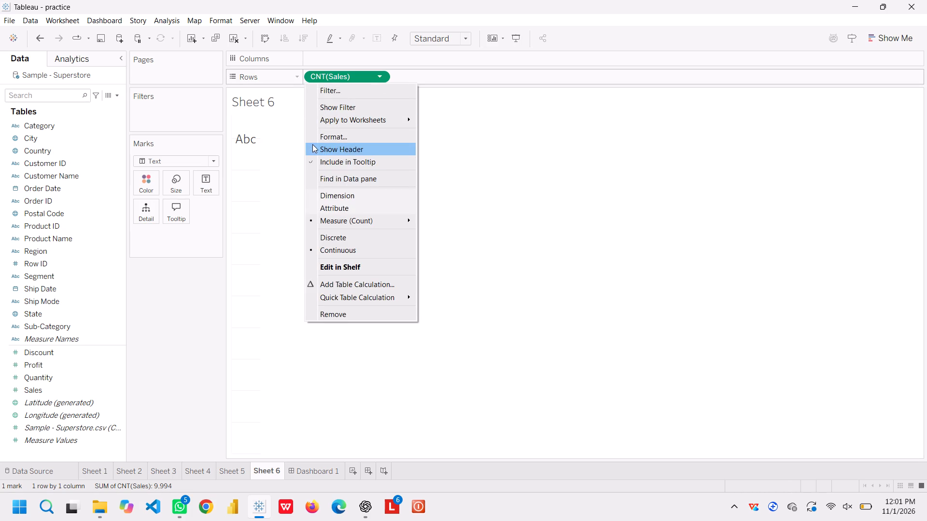
left_click(310, 144)
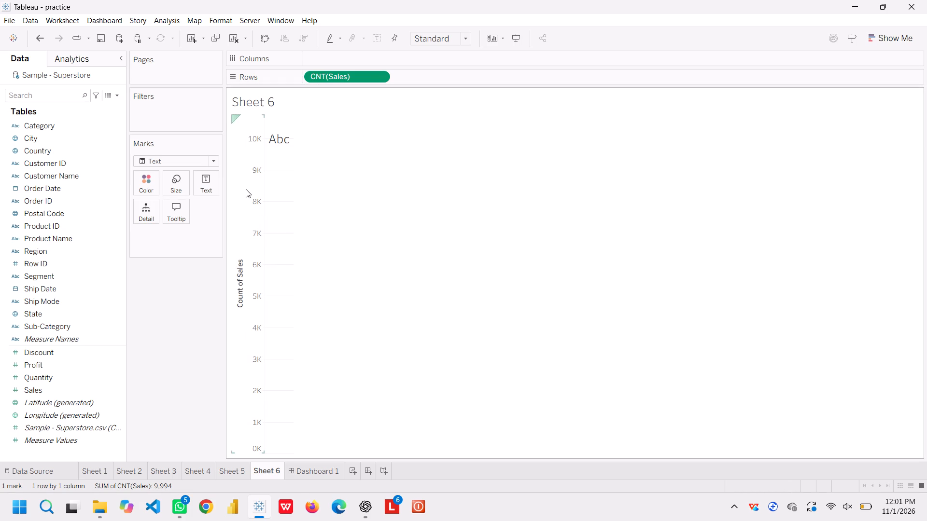
scroll(274, 317, "down", 4)
scroll(274, 317, "up", 8)
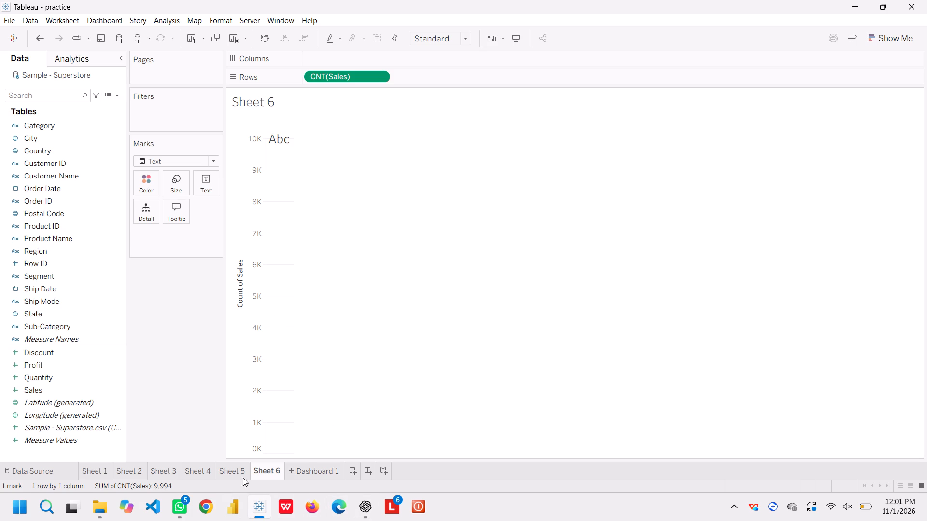
Replace the Xyz placeholder in the Total Sales text object on Dashboard 1 with 10k.
left_click(309, 463)
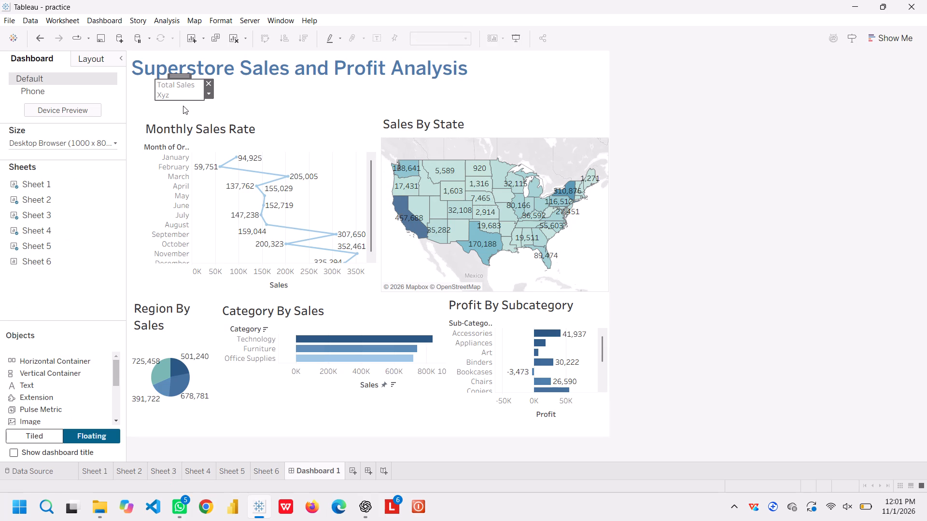
double_click(178, 95)
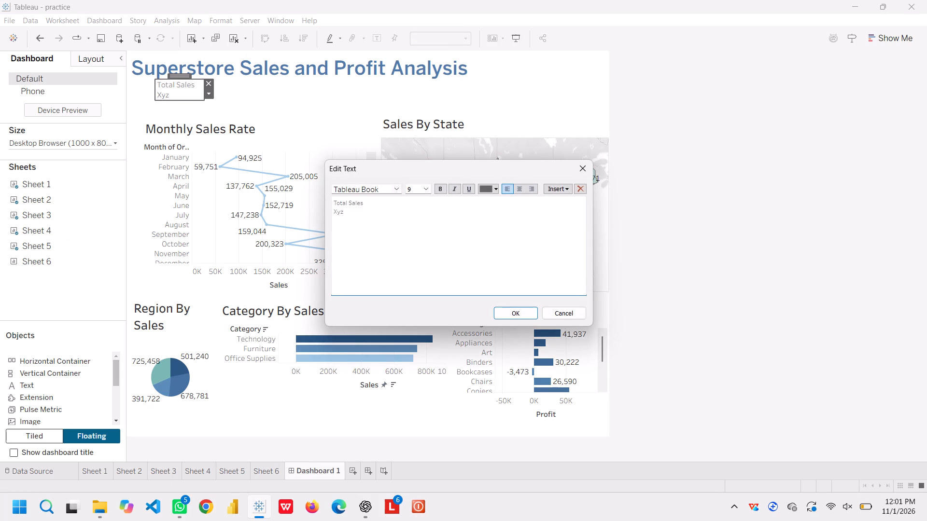
left_click_drag(352, 216, 315, 212)
key("shift+exclam")
key("BackSpace")
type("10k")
Format both lines of the Total Sales text as centred, bold, size 18 and blue.
left_click_drag(333, 214, 359, 213)
left_click(519, 188)
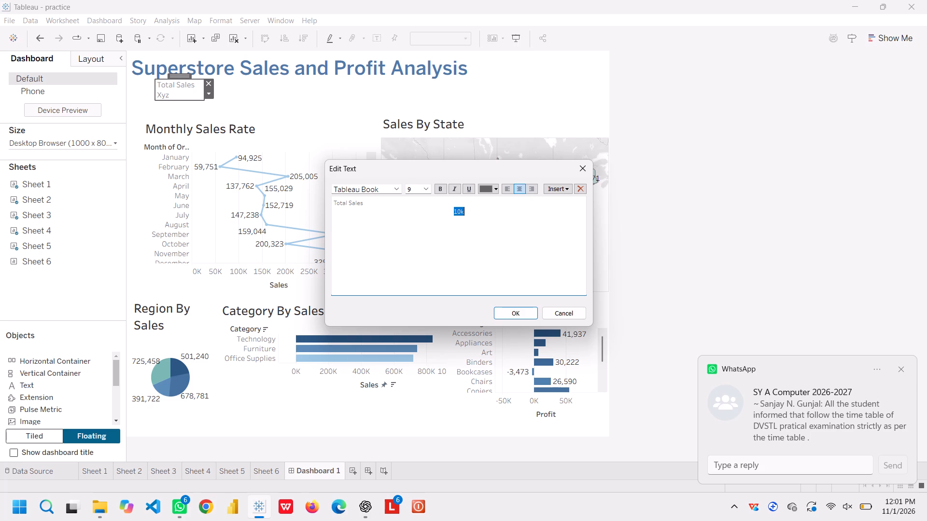
left_click_drag(334, 205, 505, 220)
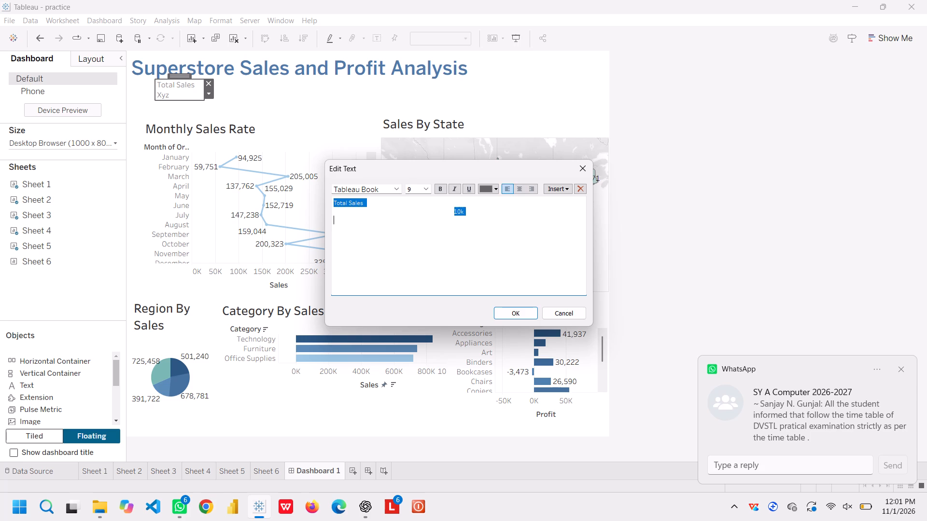
left_click(518, 192)
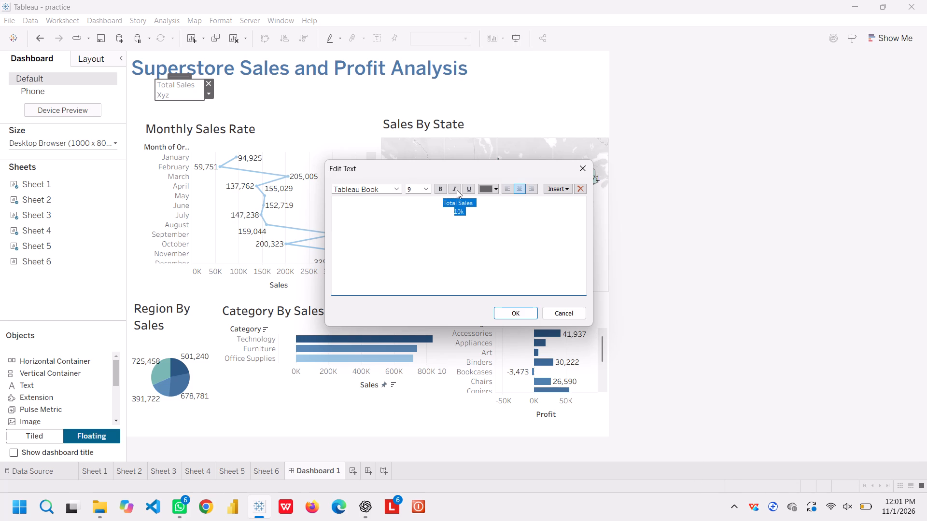
left_click(443, 193)
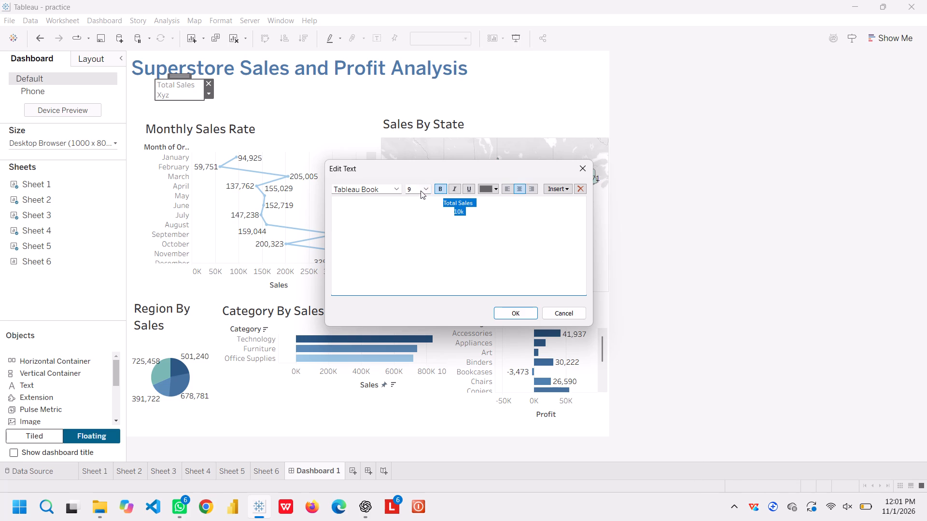
left_click(425, 188)
left_click(423, 270)
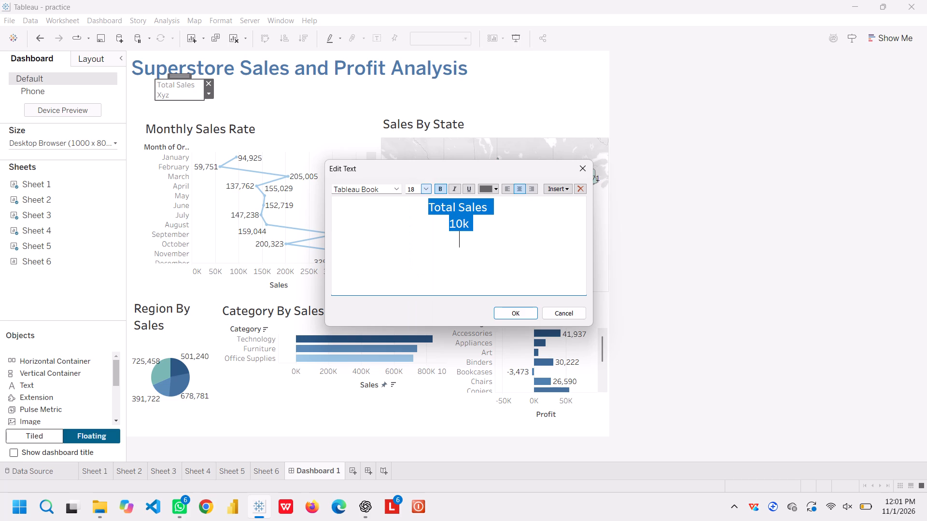
left_click(494, 188)
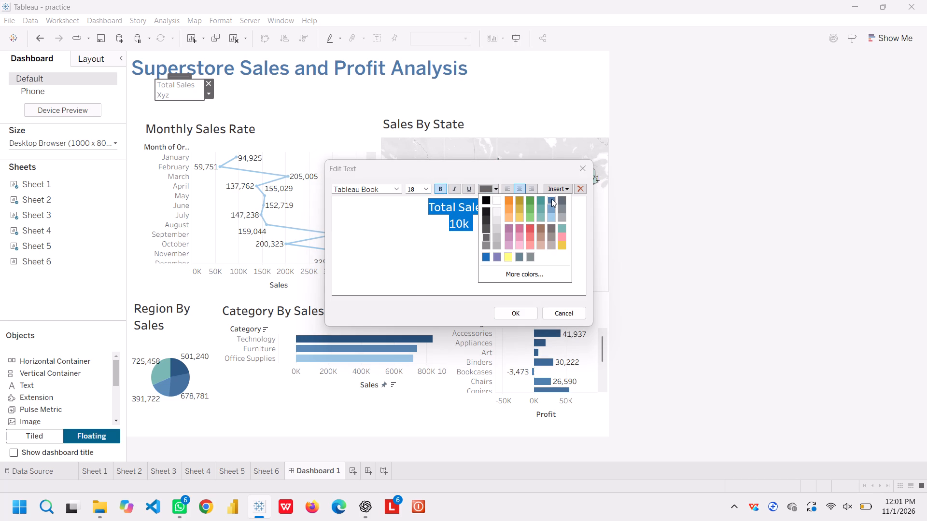
left_click(551, 199)
left_click(512, 315)
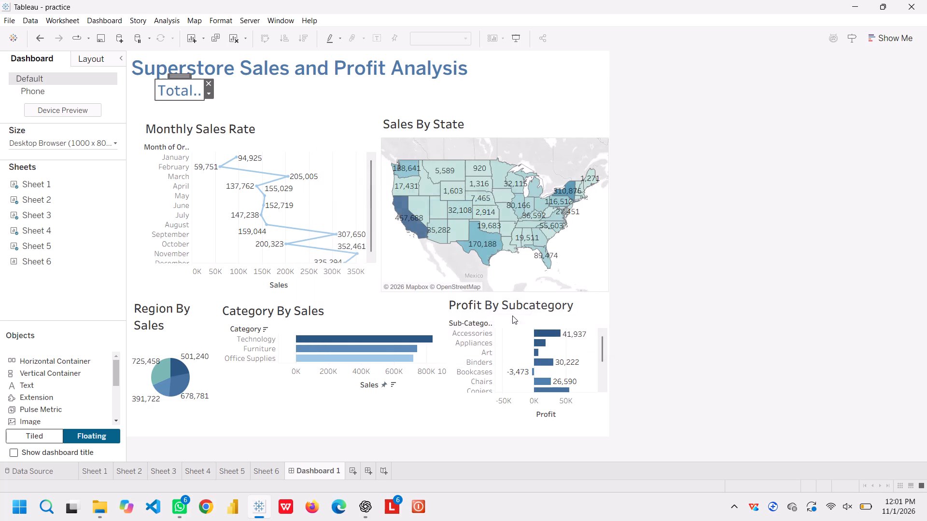
Set the font size of both lines in the Total Sales text object to 10.
left_click(203, 100)
double_click(181, 91)
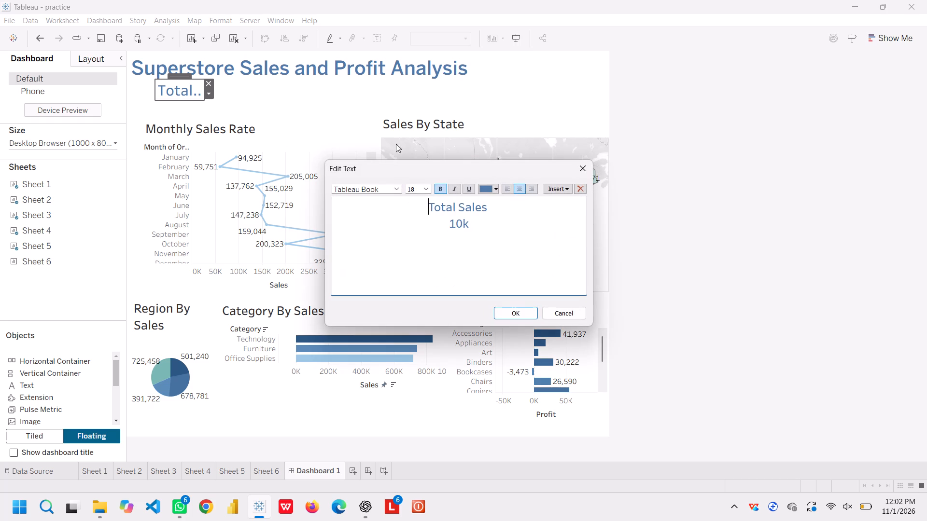
left_click_drag(484, 230, 416, 196)
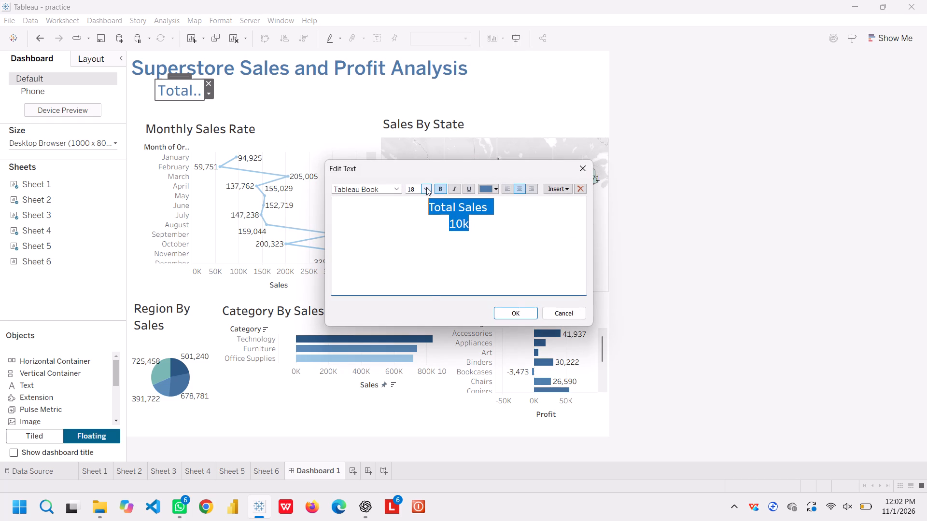
left_click(426, 187)
left_click(420, 244)
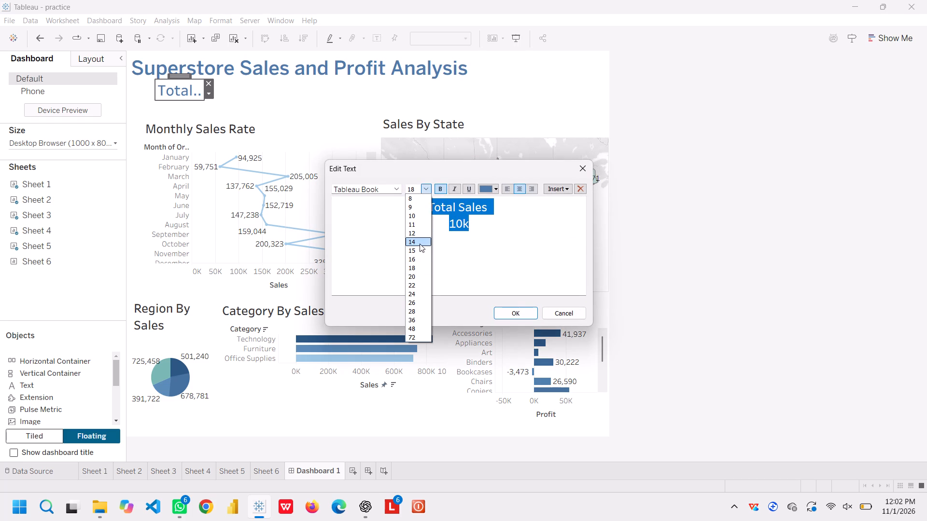
left_click(427, 191)
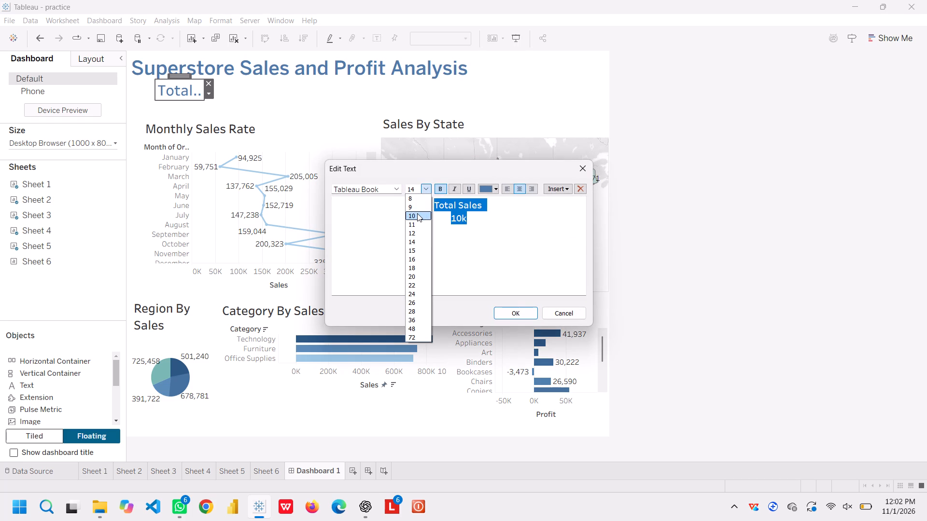
left_click(417, 213)
left_click(521, 309)
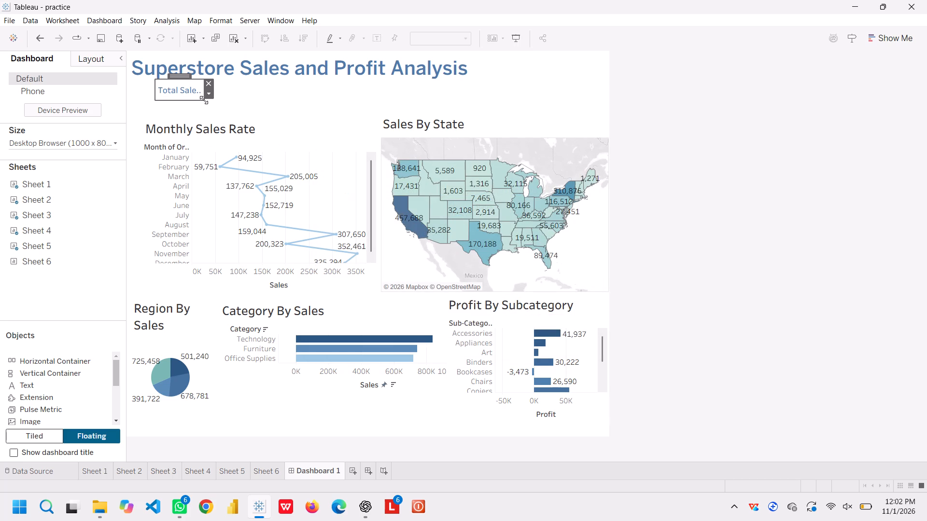
Enlarge the Total Sales text object slightly so that both of its lines fit.
left_click_drag(204, 100, 212, 106)
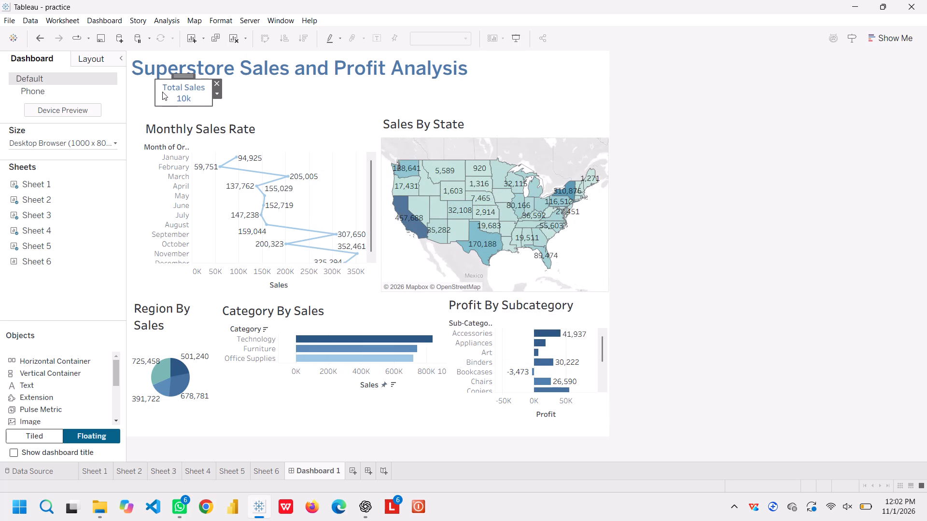
Move the Total Sales KPI card beneath the dashboard title's start, at about x 13, y 74.
left_click(159, 105)
left_click_drag(182, 76, 159, 82)
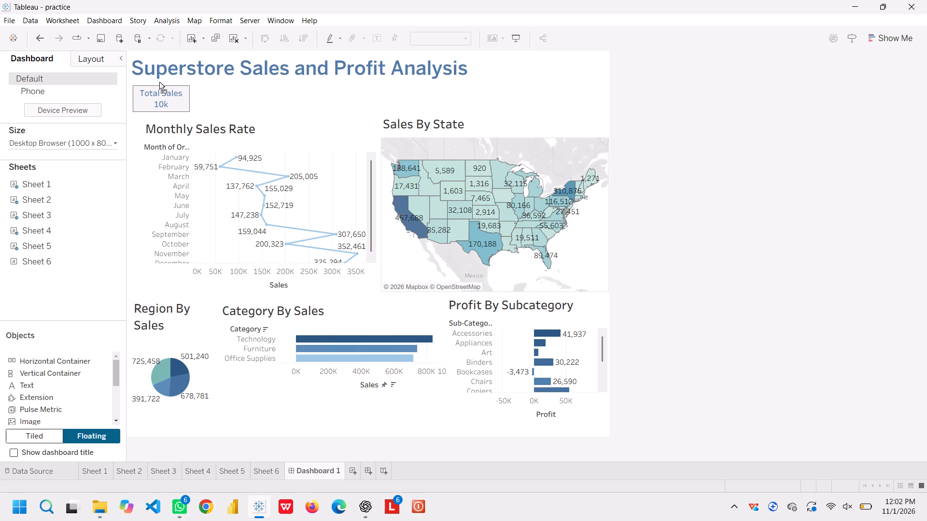
left_click_drag(159, 82, 159, 82)
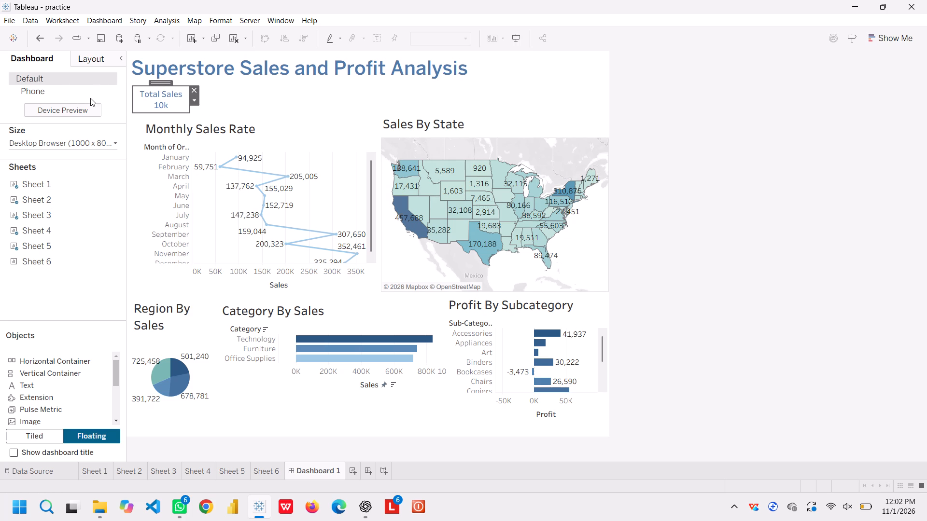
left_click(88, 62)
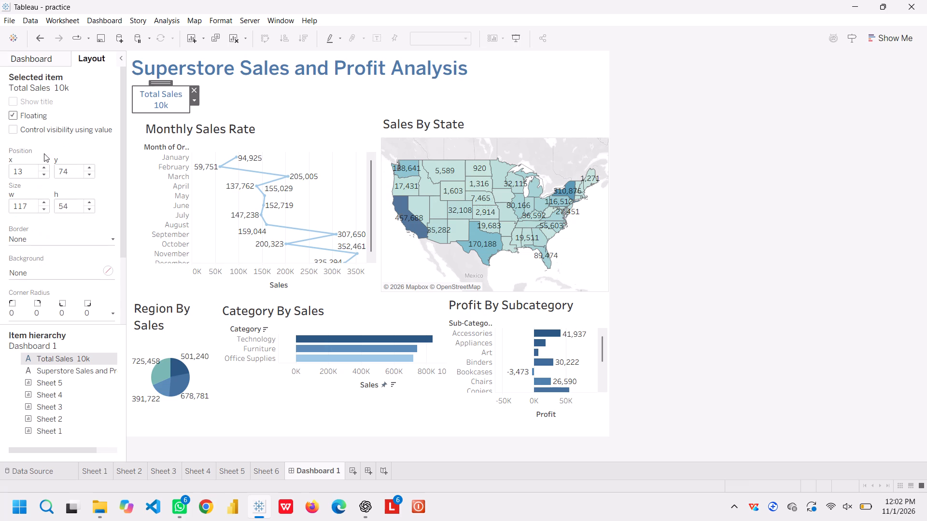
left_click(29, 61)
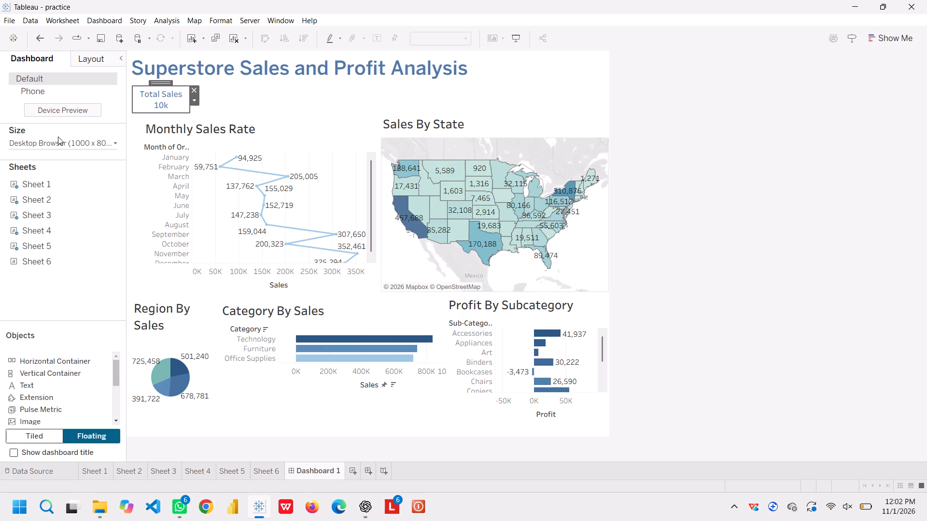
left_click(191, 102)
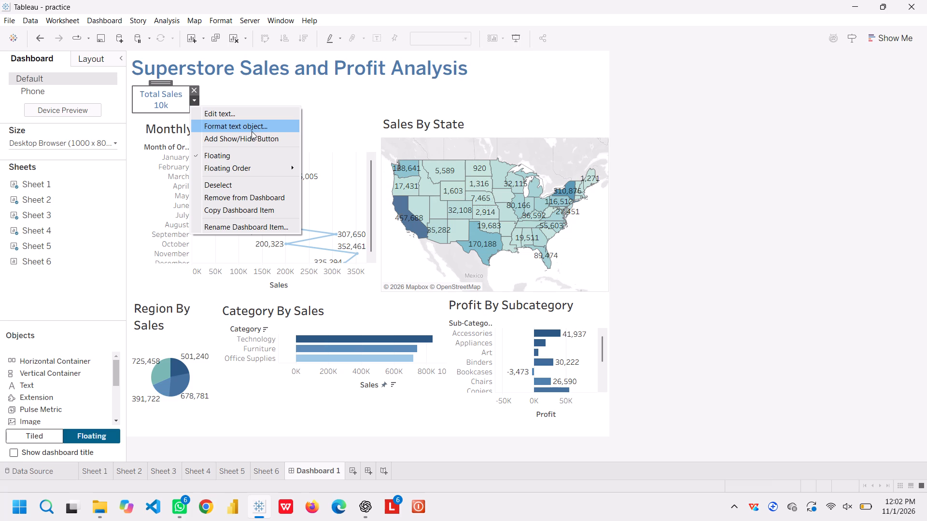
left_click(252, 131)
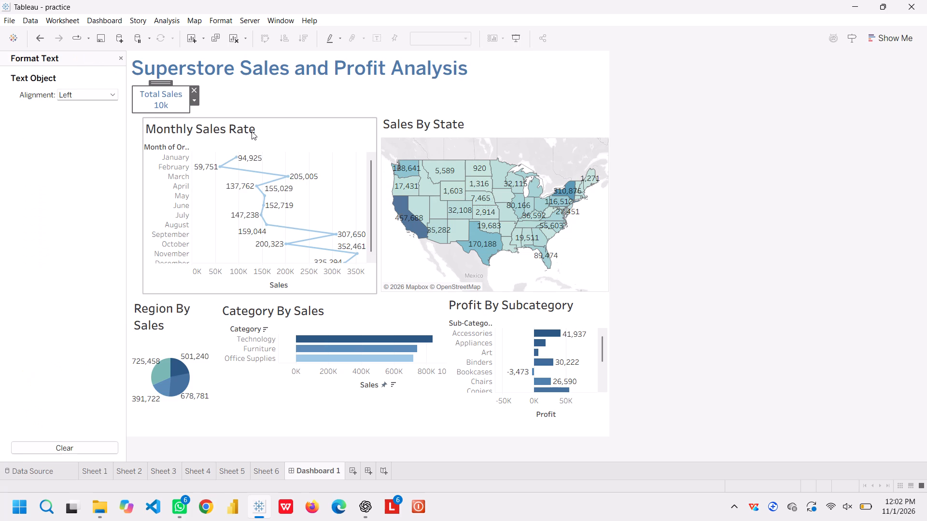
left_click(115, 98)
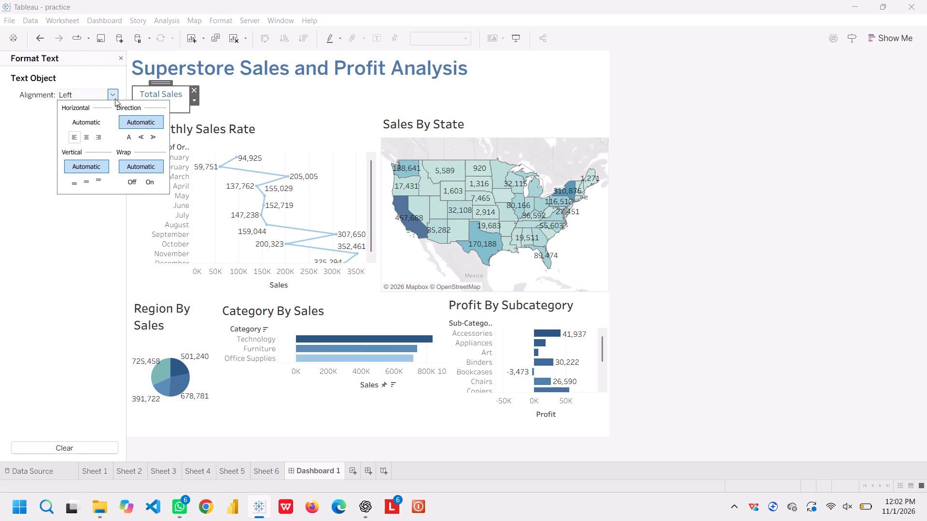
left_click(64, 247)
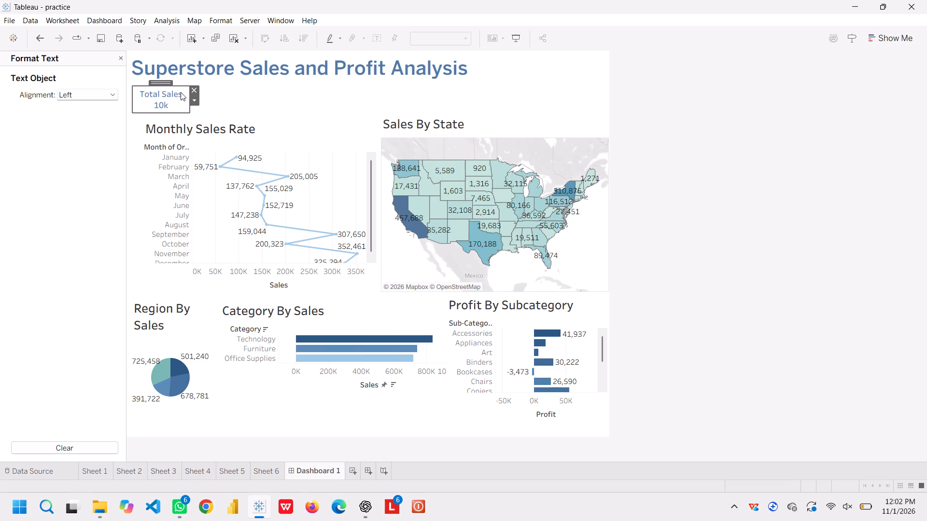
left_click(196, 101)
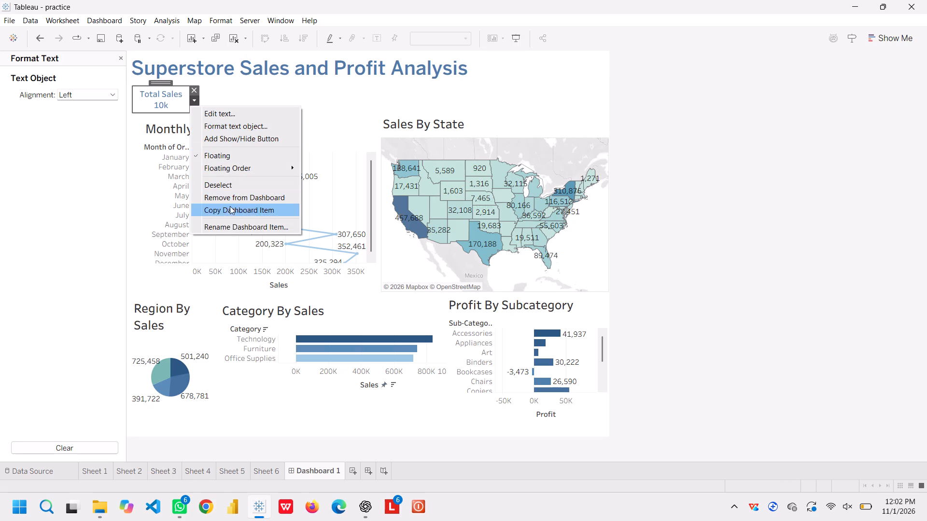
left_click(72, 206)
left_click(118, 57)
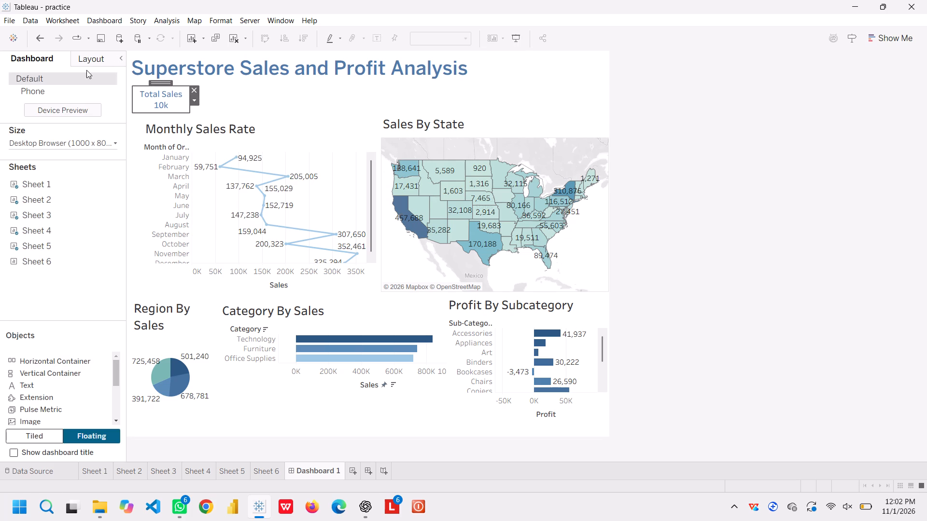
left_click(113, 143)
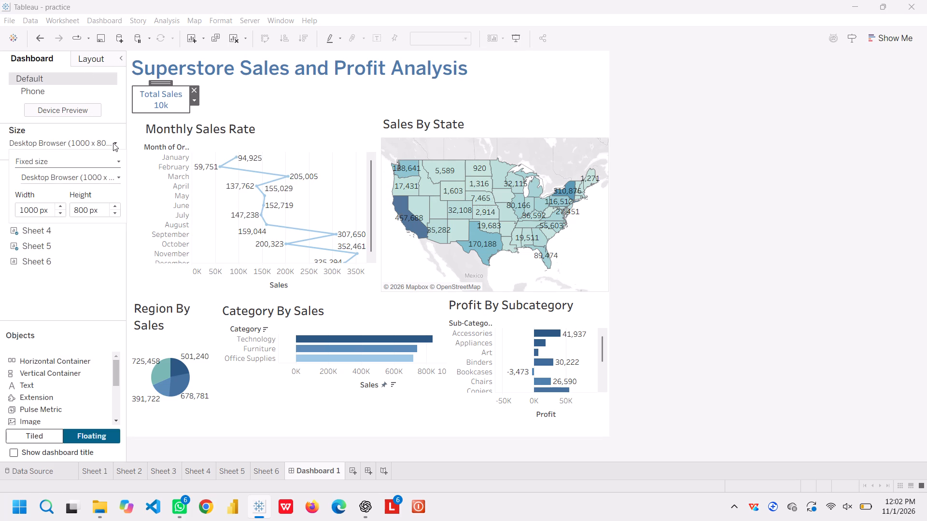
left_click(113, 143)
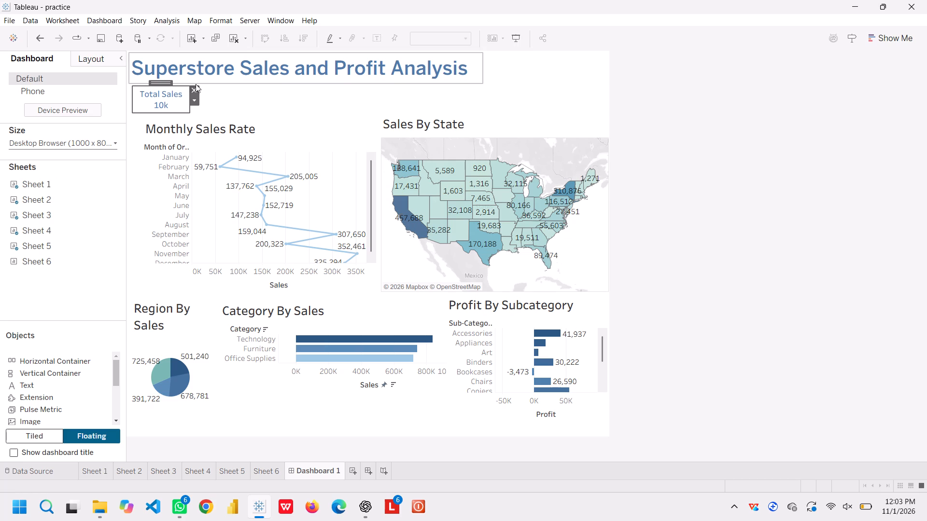
Give the Total Sales KPI card a thin solid light blue border.
left_click(155, 86)
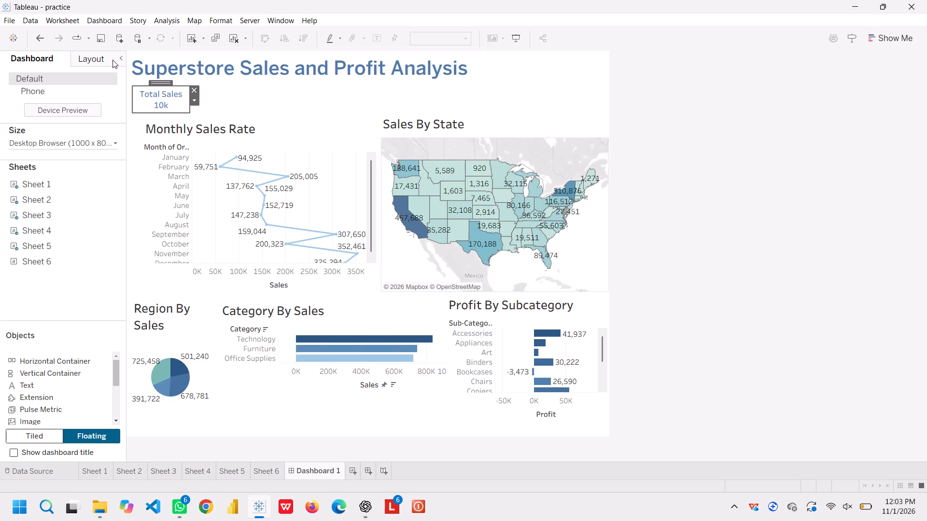
left_click(106, 56)
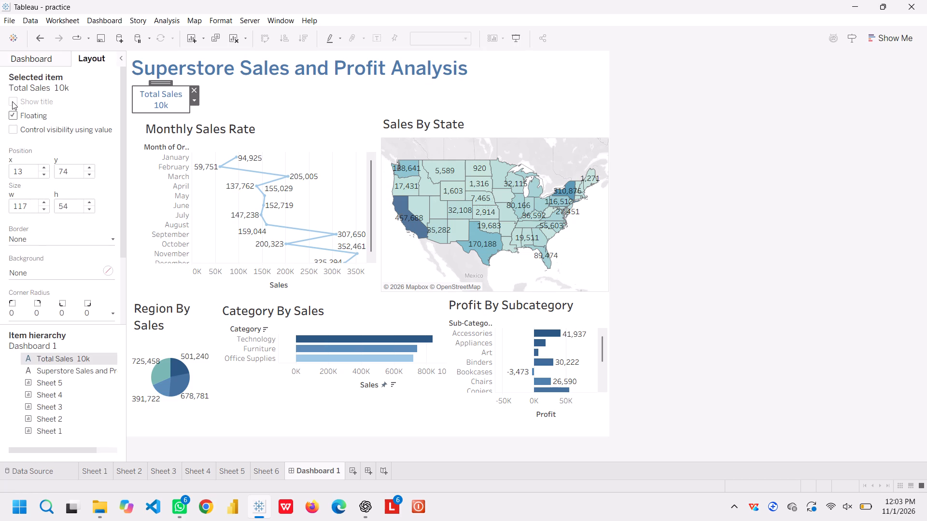
left_click(12, 101)
left_click(112, 242)
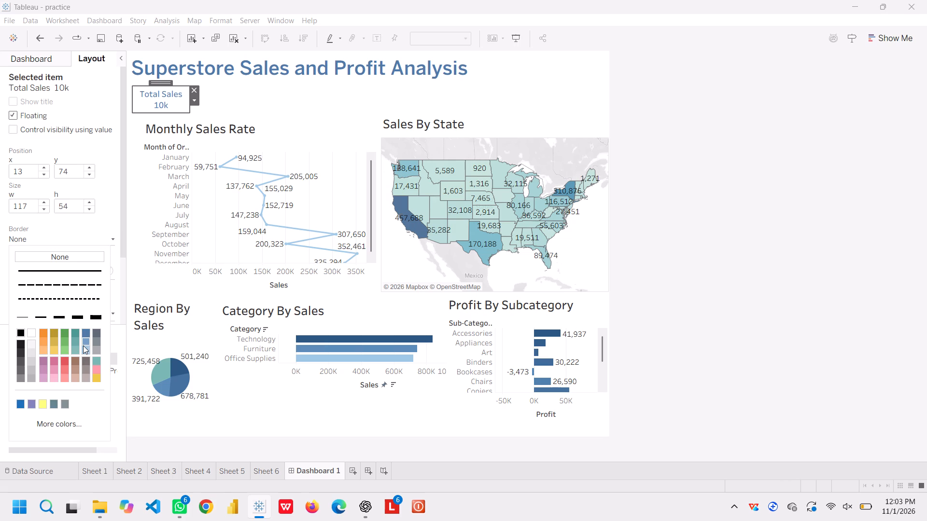
left_click(83, 349)
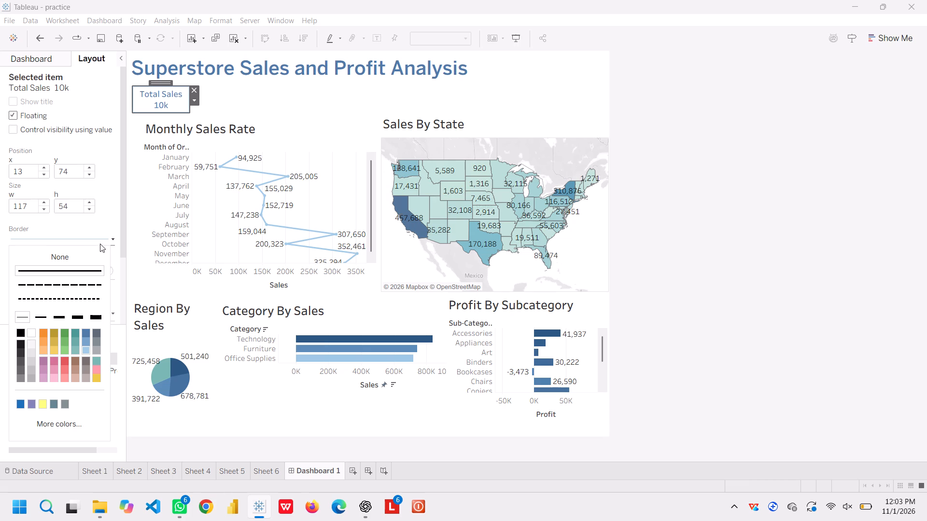
left_click(109, 232)
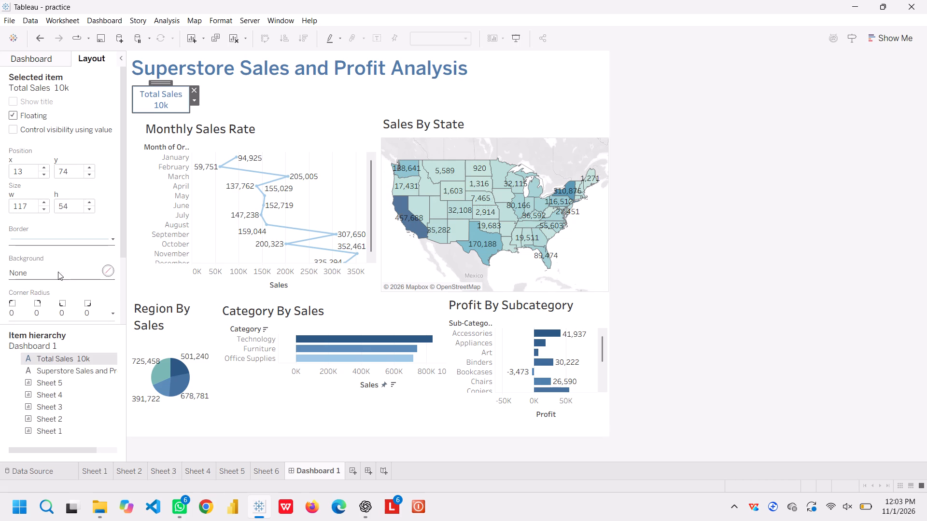
Fill the Total Sales KPI card's background with the pale teal colour.
left_click(111, 269)
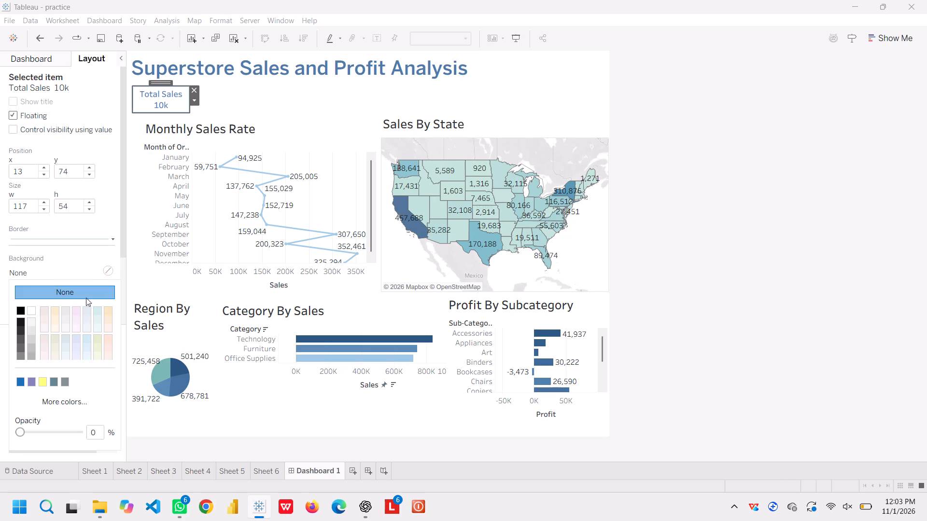
left_click(99, 310)
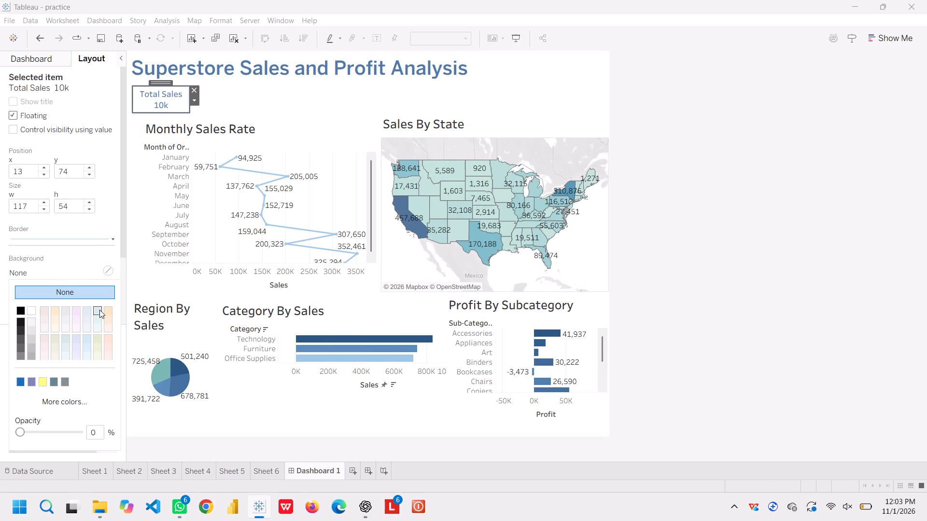
left_click(269, 90)
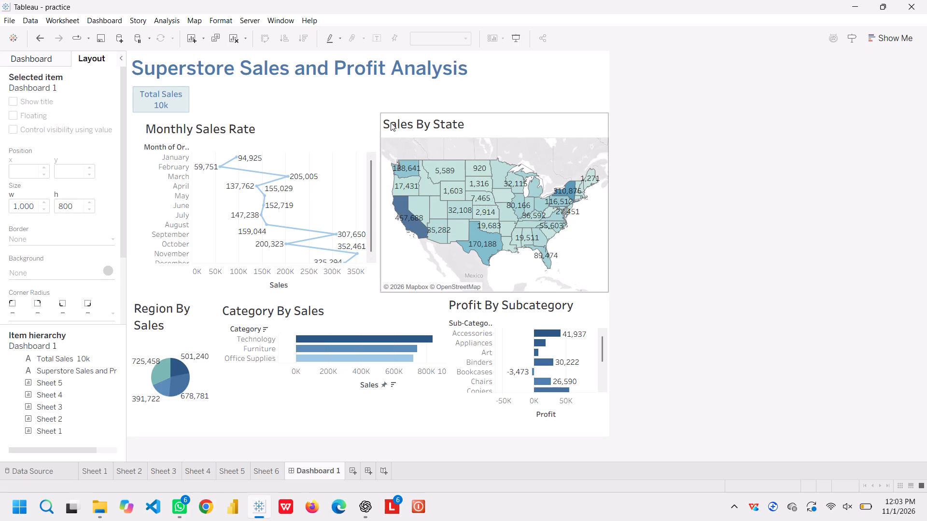
Duplicate the Total Sales KPI card and place the copy beside it in the same row, at about x 167, y 75.
left_click(172, 110)
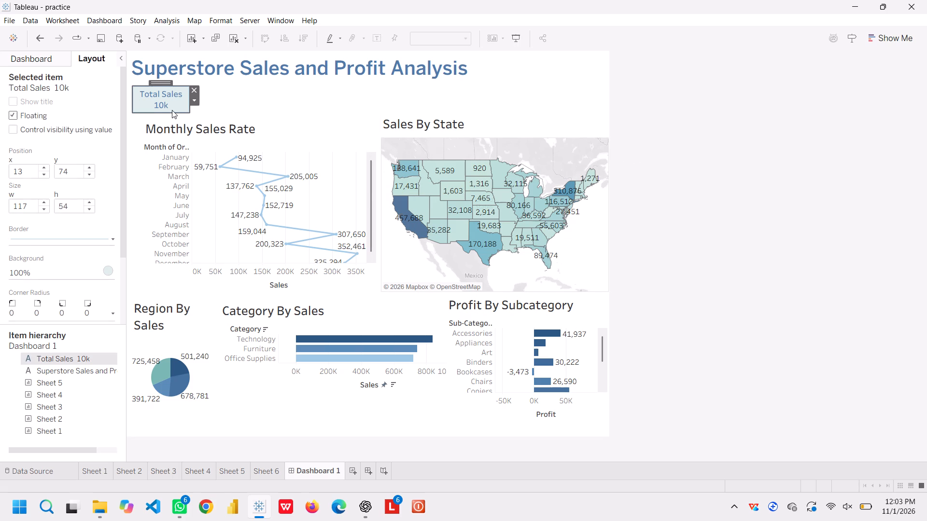
key("ctrl+c")
key("ctrl+v")
left_click_drag(183, 107, 163, 89)
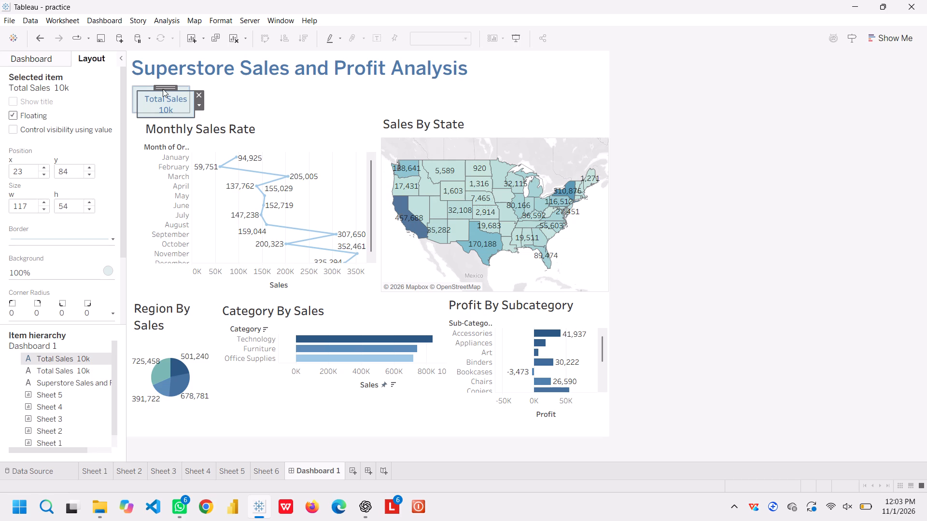
left_click_drag(163, 89, 162, 87)
left_click_drag(162, 87, 224, 79)
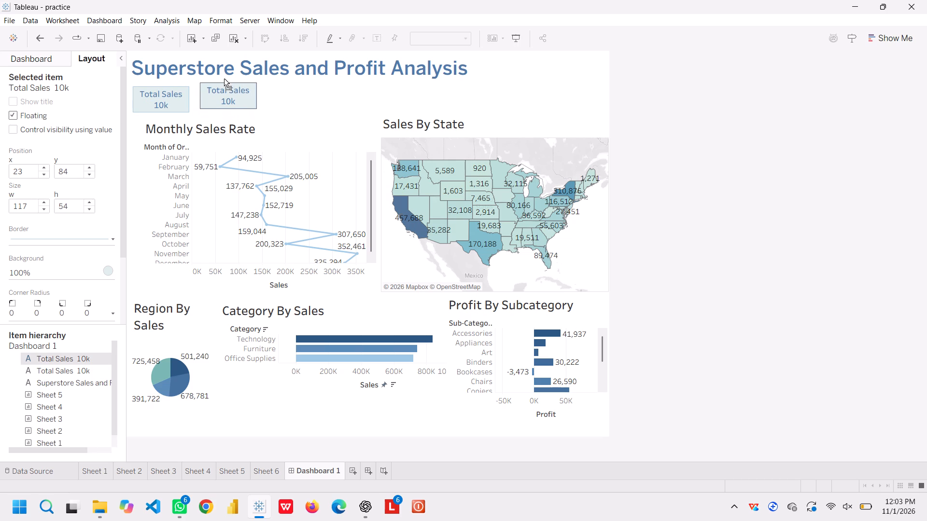
left_click_drag(224, 79, 231, 84)
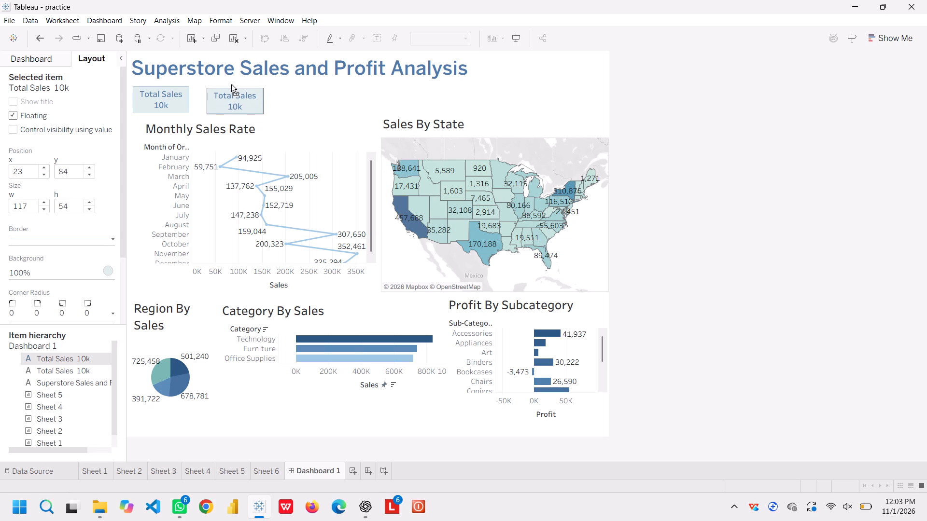
left_click_drag(231, 84, 231, 83)
Paste another copy of the Total Sales card as the third in the row, at about x 326, y 73.
left_click(305, 91)
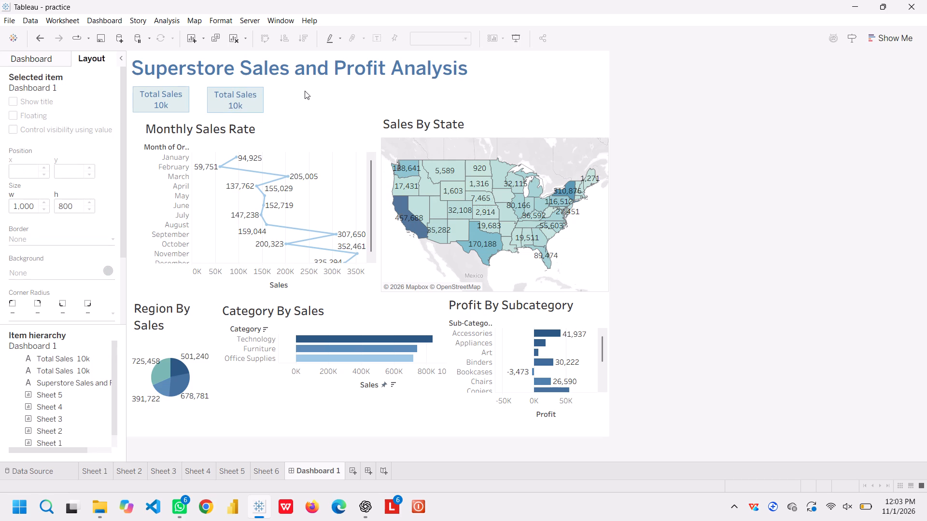
key("ctrl+v")
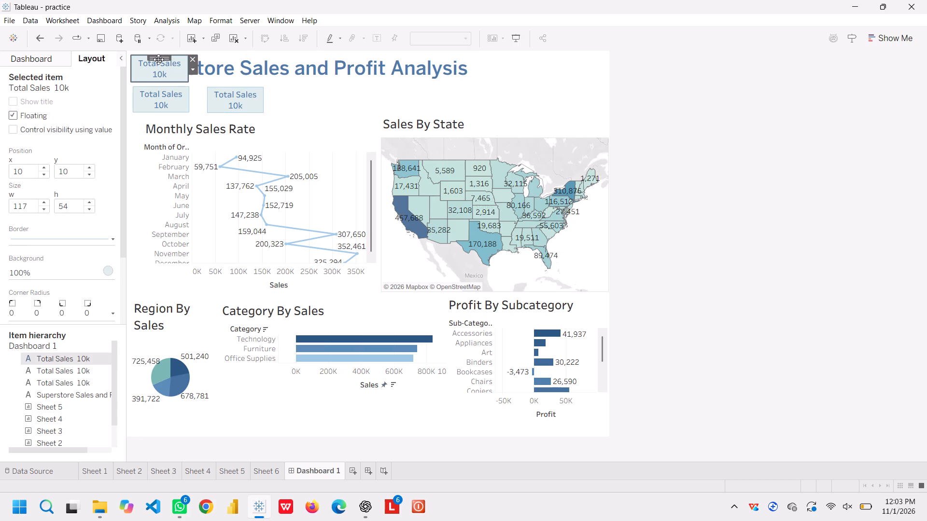
left_click_drag(158, 59, 311, 90)
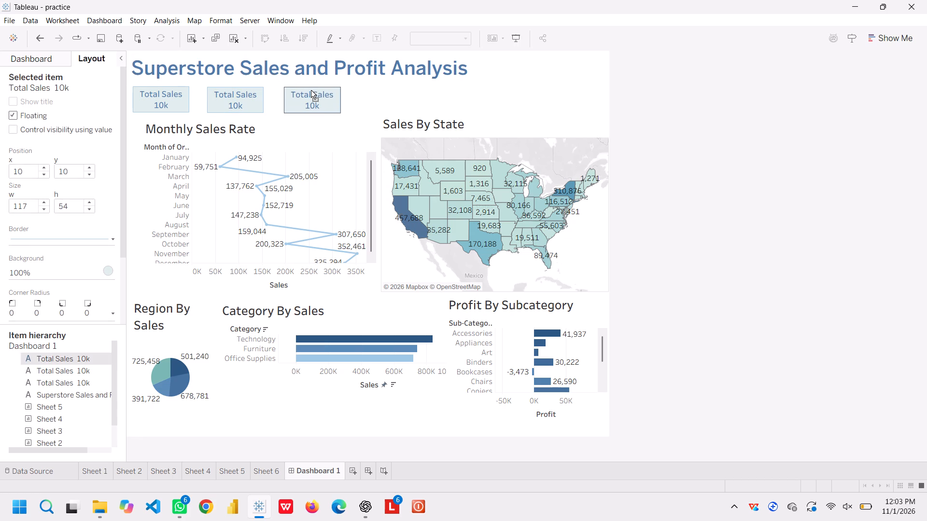
left_click_drag(311, 90, 311, 90)
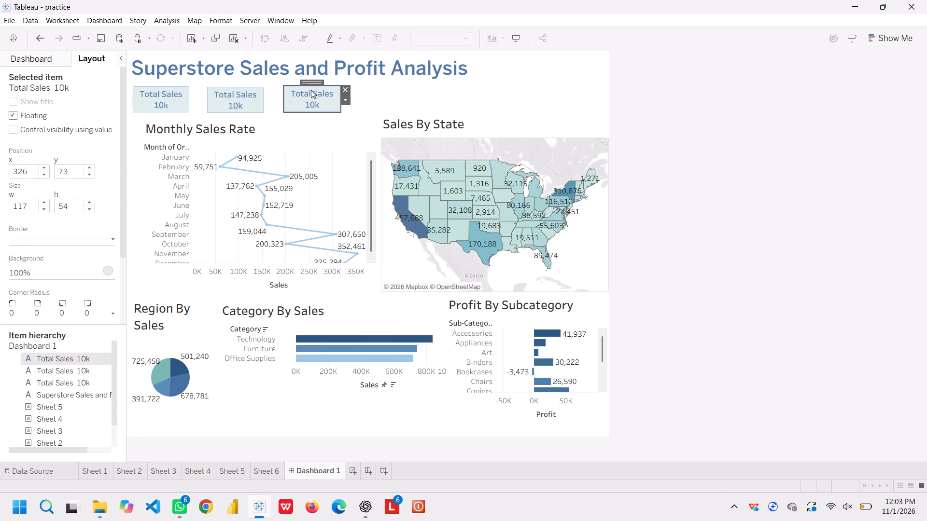
Change the label on the second KPI card to Total Profit, checking the required card names in the ChatGPT brief.
double_click(237, 91)
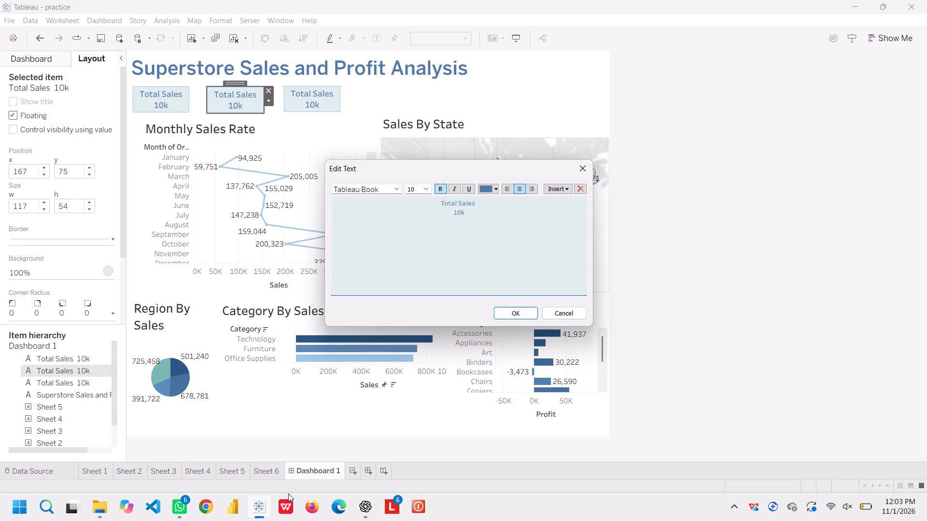
left_click(369, 520)
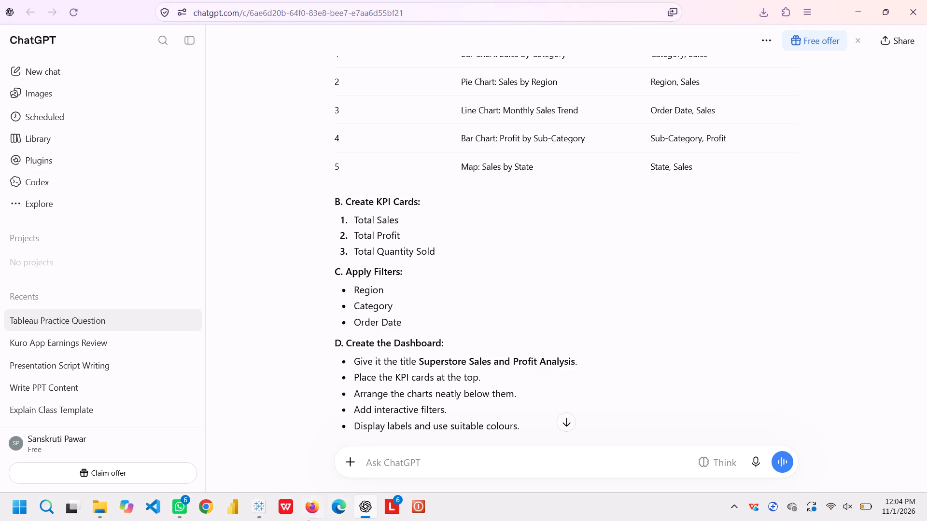
left_click(264, 508)
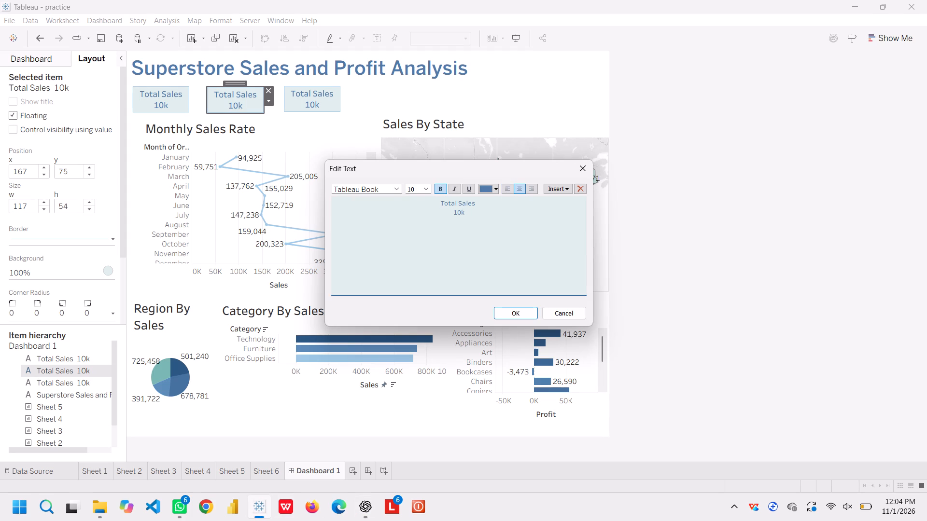
left_click(479, 206)
key("BackSpace")
key("BackSpace")
key("BackSpace")
key("BackSpace")
key("BackSpace")
key("BackSpace")
type("Profit")
left_click(521, 313)
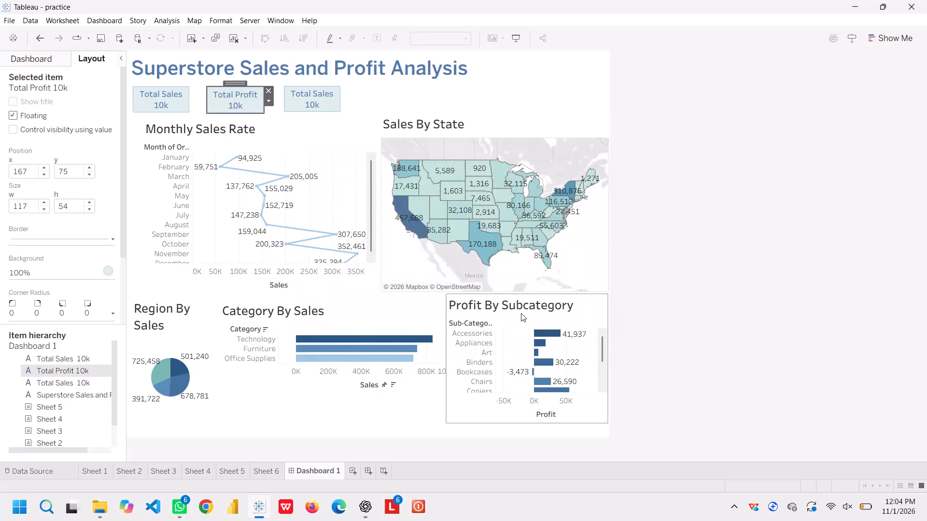
On Sheet 6, remove the Sales count from Rows and put the sum of Profit there in its place.
left_click(278, 466)
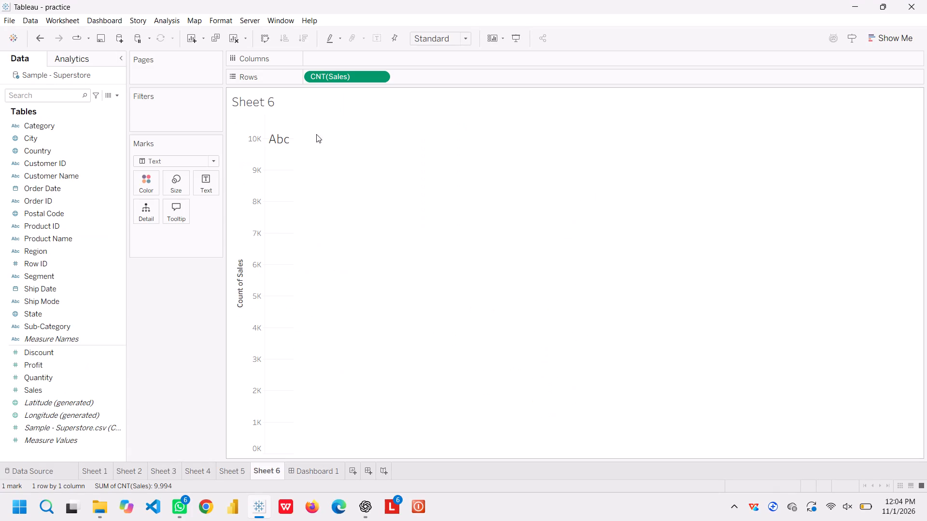
left_click(378, 74)
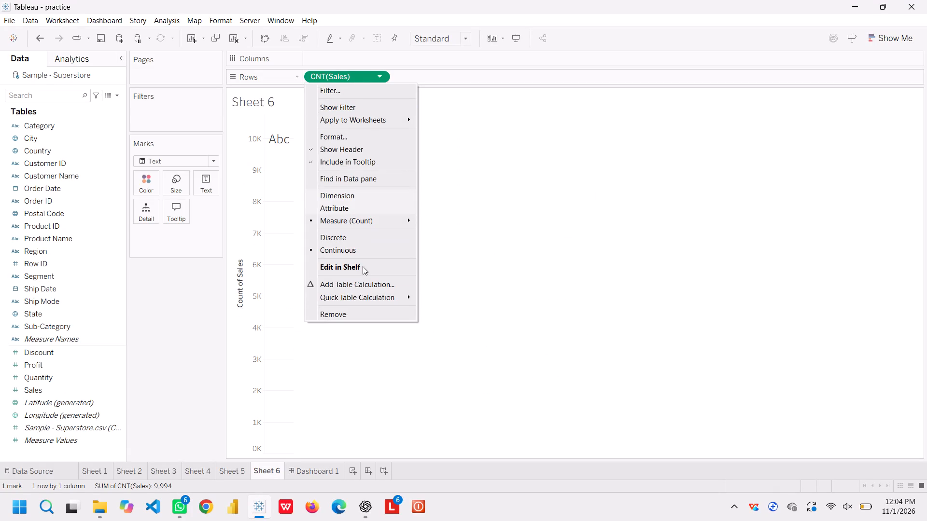
left_click(347, 315)
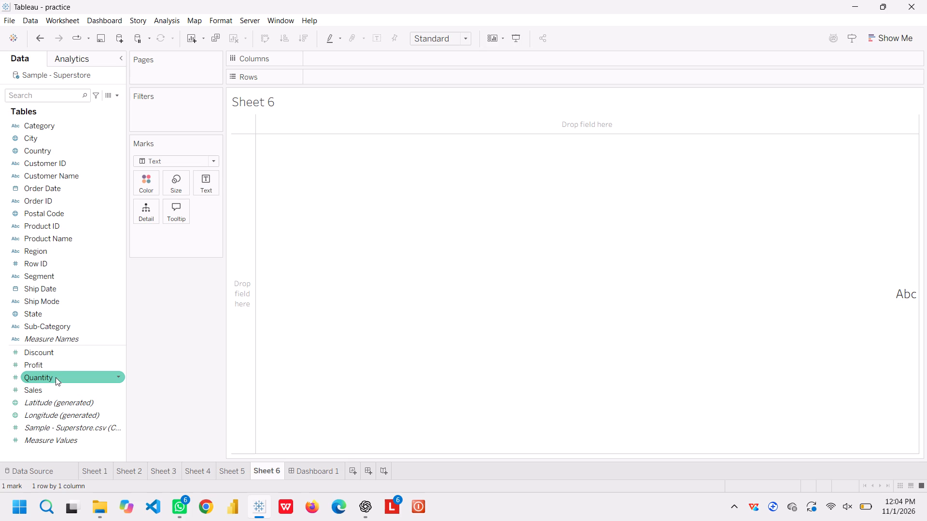
left_click_drag(60, 369, 328, 79)
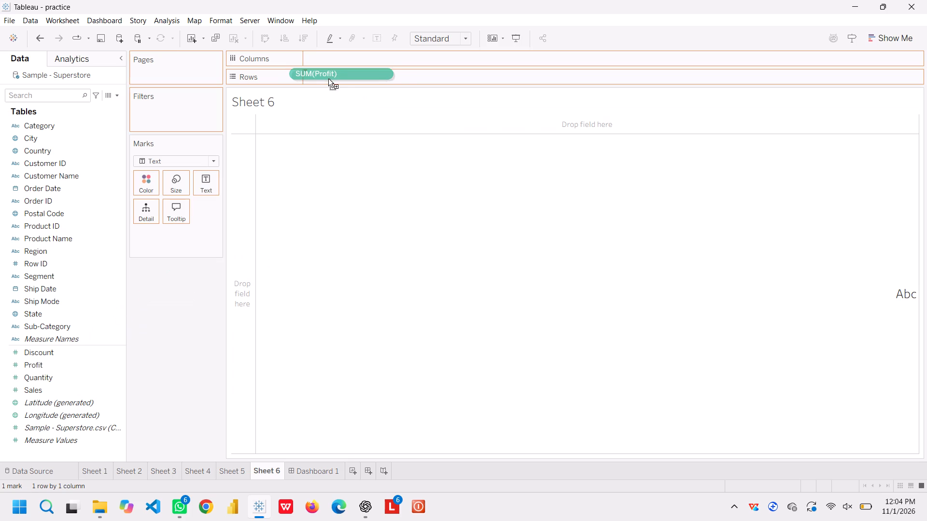
left_click_drag(328, 79, 345, 82)
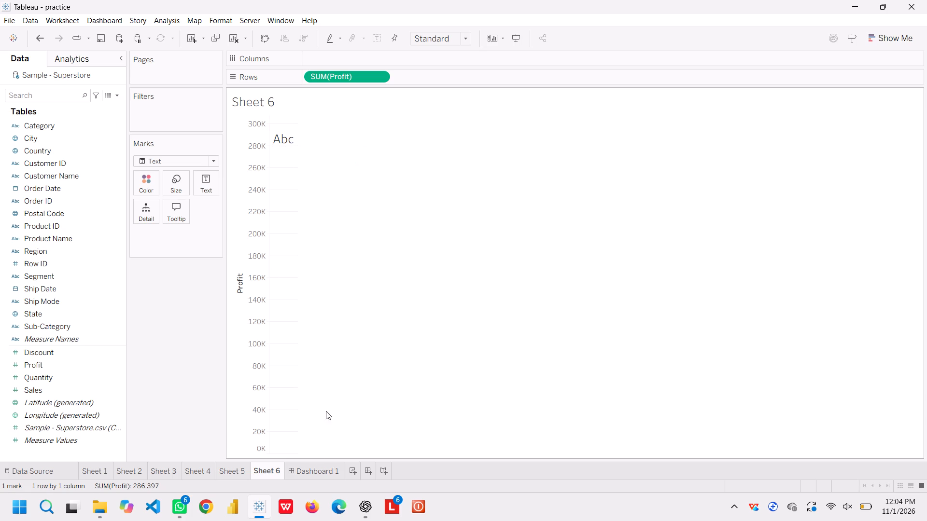
On Dashboard 1, replace the value on the Total Profit card with 280k.
left_click(319, 473)
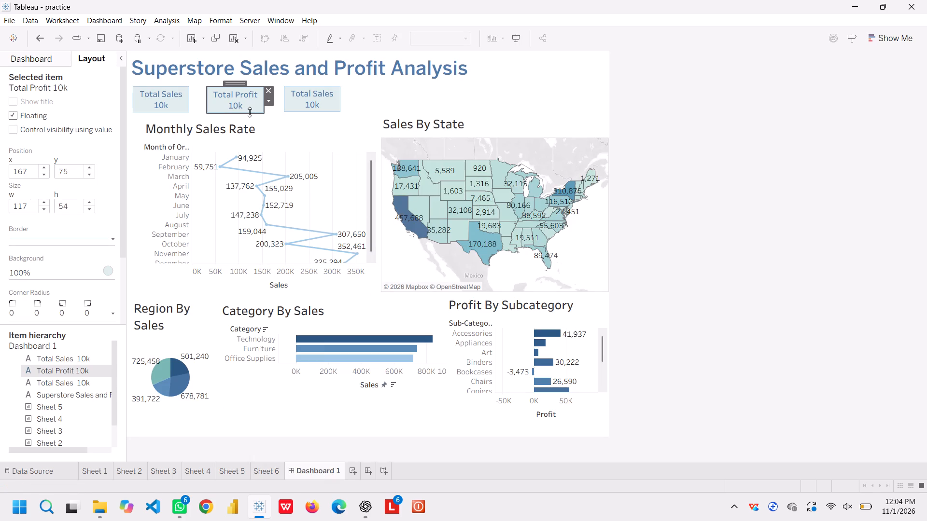
double_click(250, 112)
double_click(245, 110)
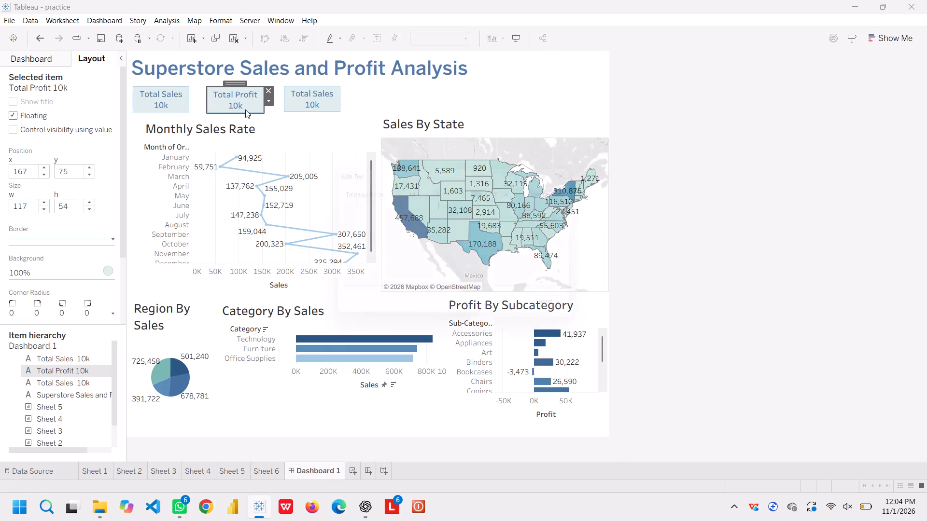
left_click(464, 208)
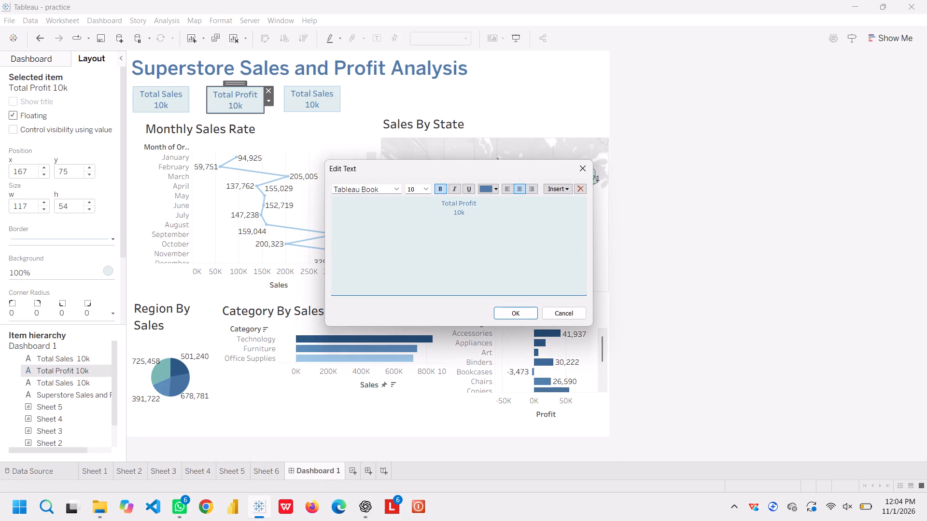
key("BackSpace")
key("BackSpace")
key("BackSpace")
type("280k")
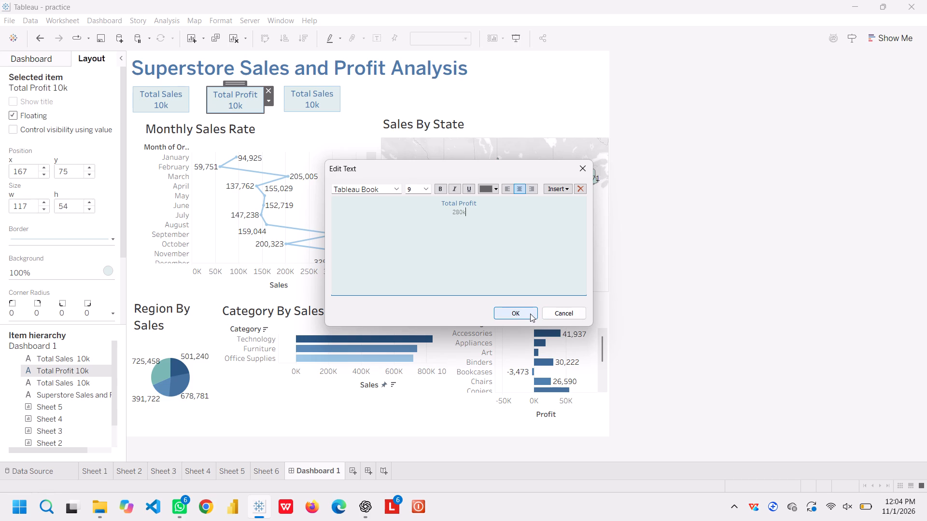
left_click(530, 314)
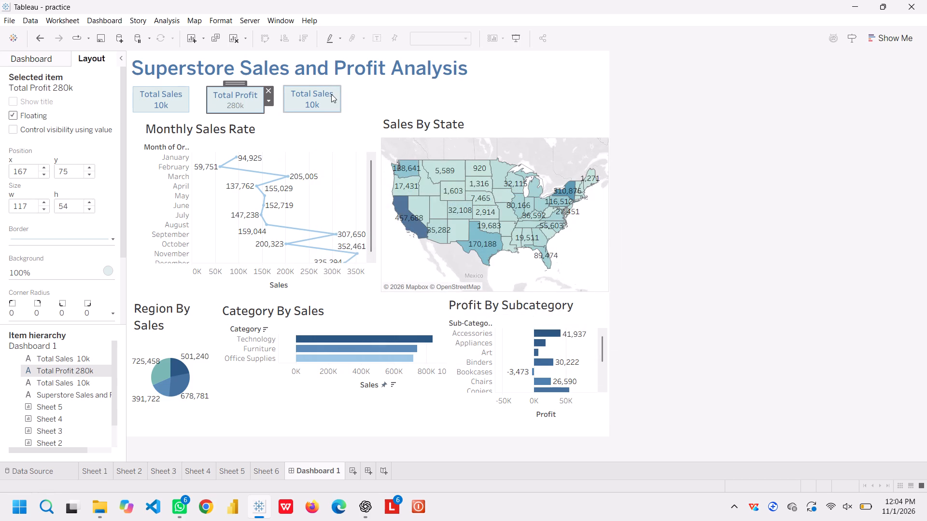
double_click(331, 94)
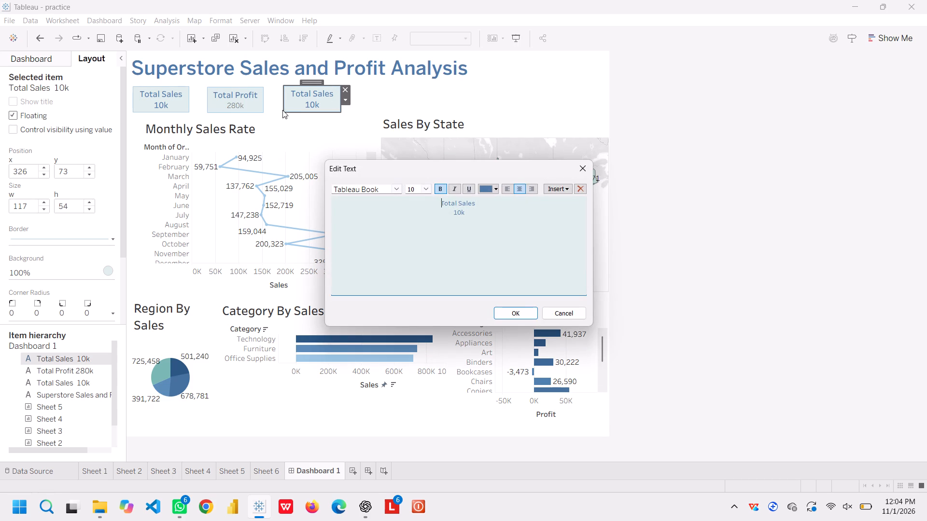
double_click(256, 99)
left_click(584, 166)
Format the 280k value on the Total Profit card as bold, size 10, in the same blue as its label.
double_click(242, 100)
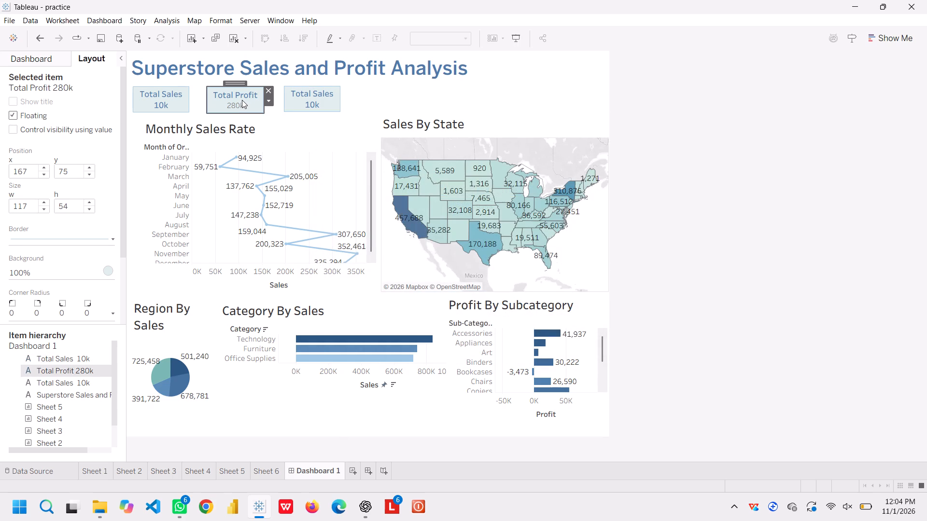
left_click_drag(478, 216, 460, 217)
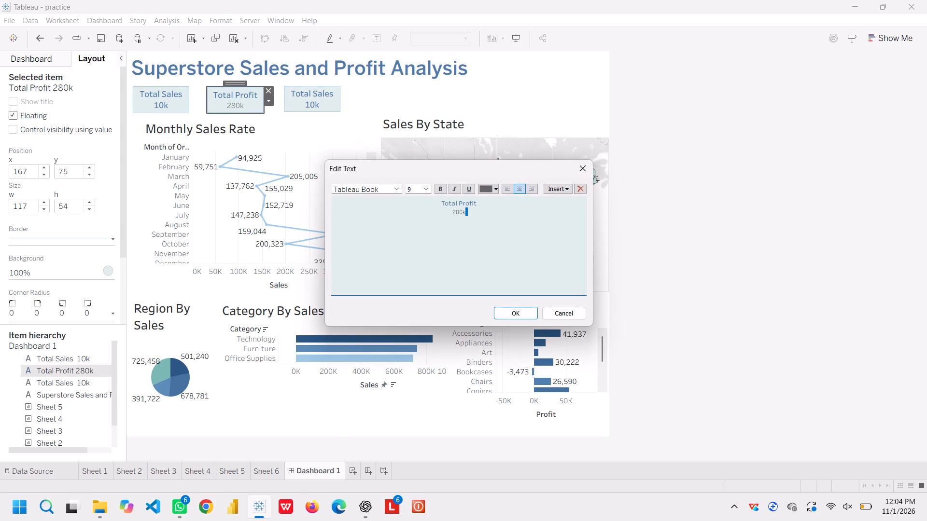
left_click_drag(460, 217, 438, 216)
left_click(442, 192)
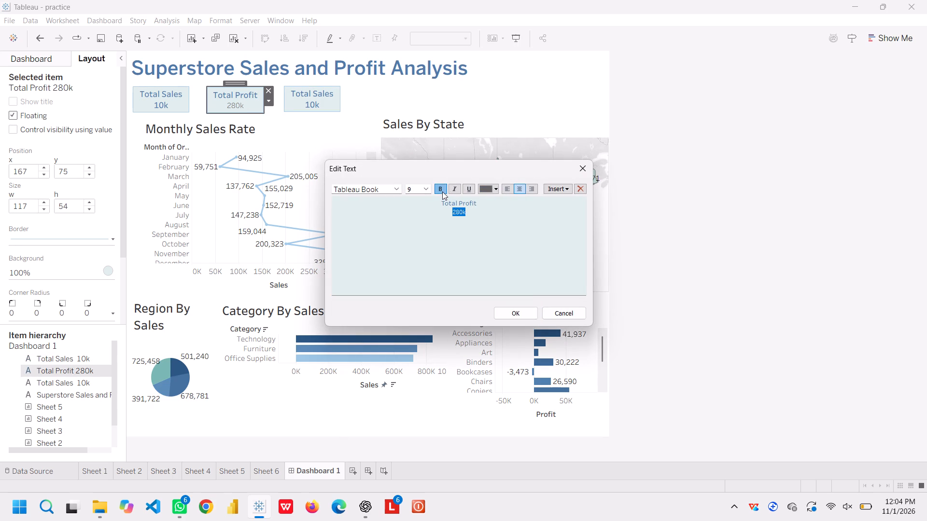
left_click(425, 185)
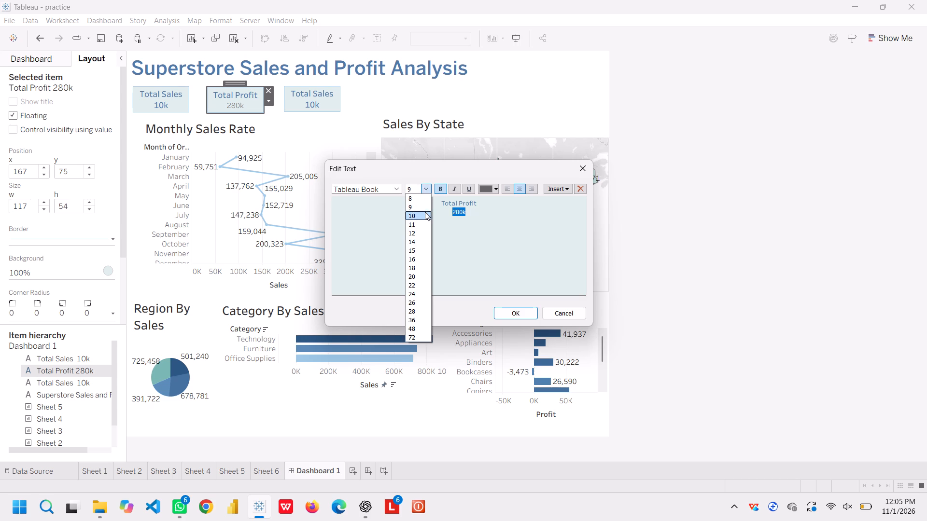
left_click(424, 216)
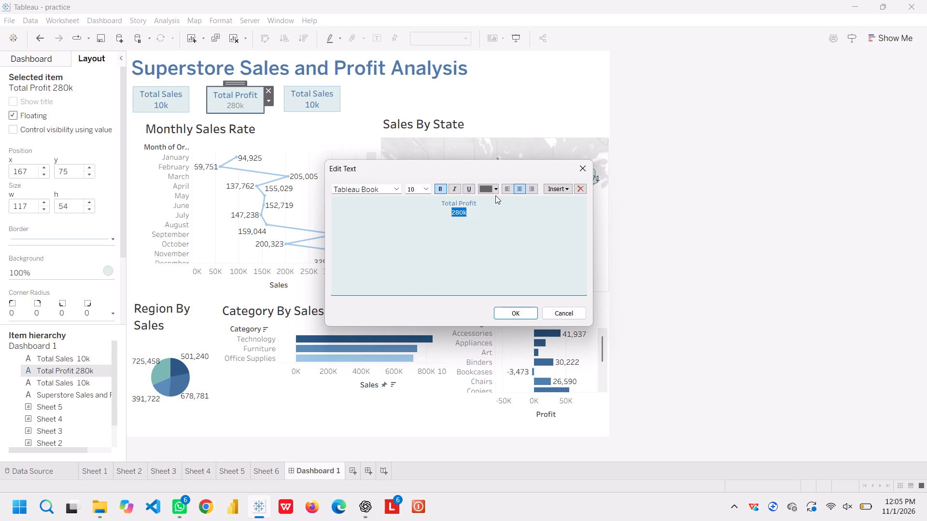
left_click(495, 194)
left_click(495, 187)
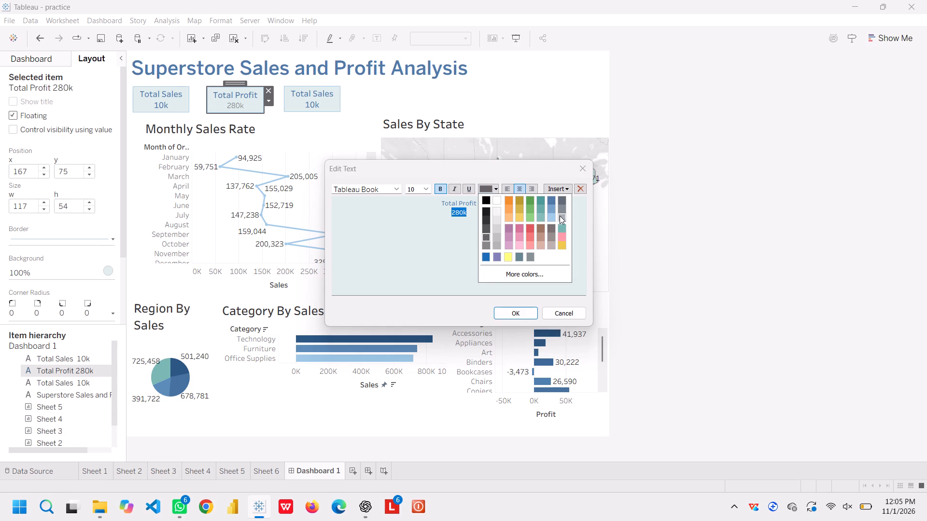
left_click_drag(546, 198, 552, 202)
left_click(552, 202)
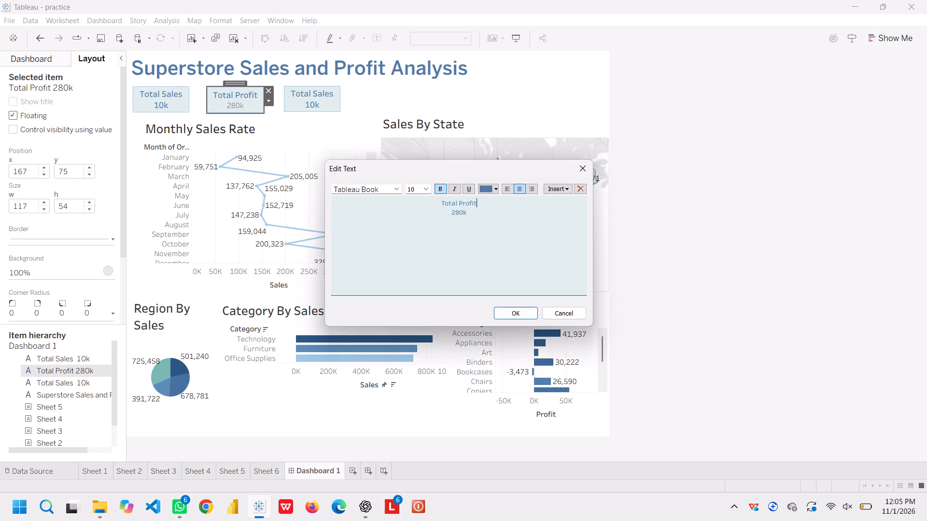
left_click(520, 314)
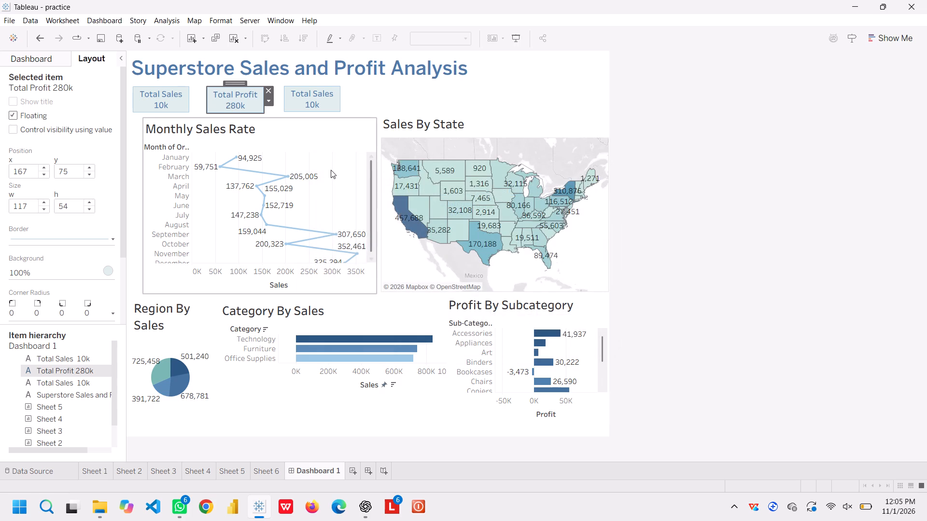
Change the label on the third KPI card to Total Quantity, checking the card name in the ChatGPT brief.
double_click(286, 105)
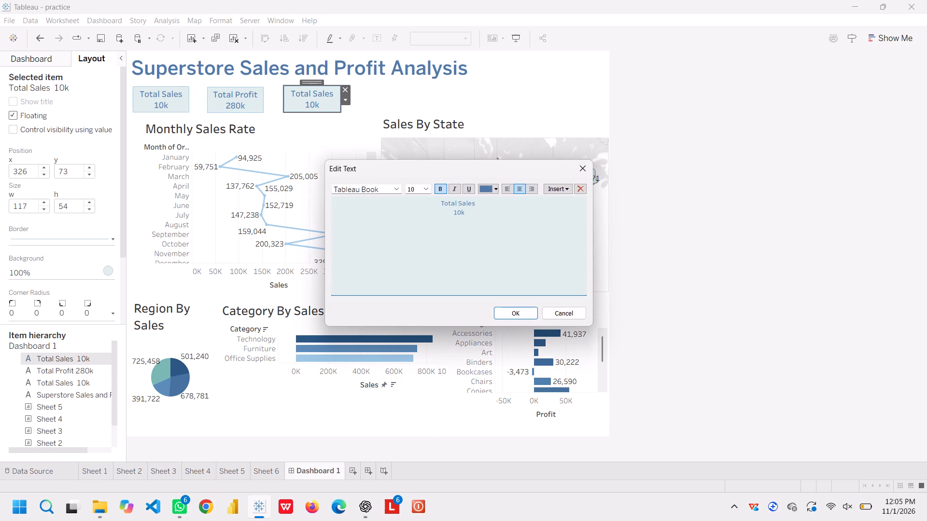
left_click(374, 503)
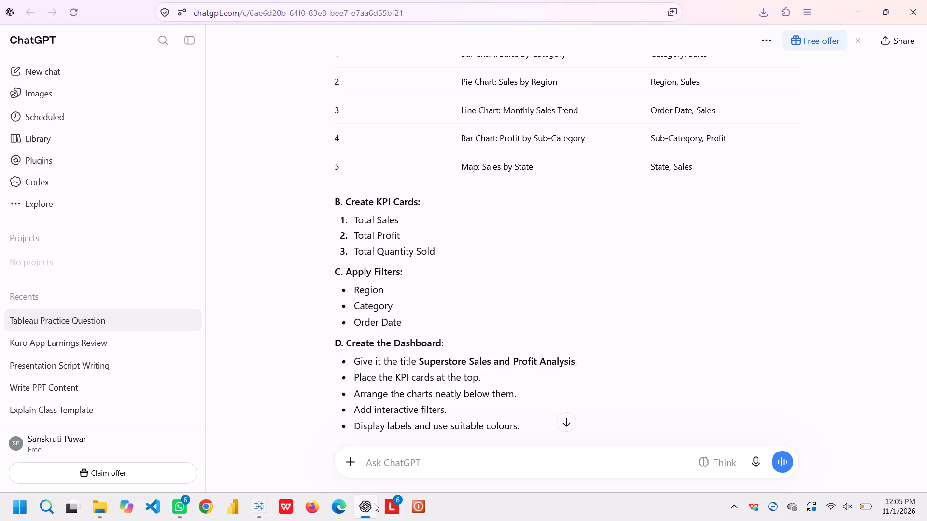
left_click(263, 508)
left_click_drag(478, 204, 459, 206)
type("Qun")
key("BackSpace")
key("a")
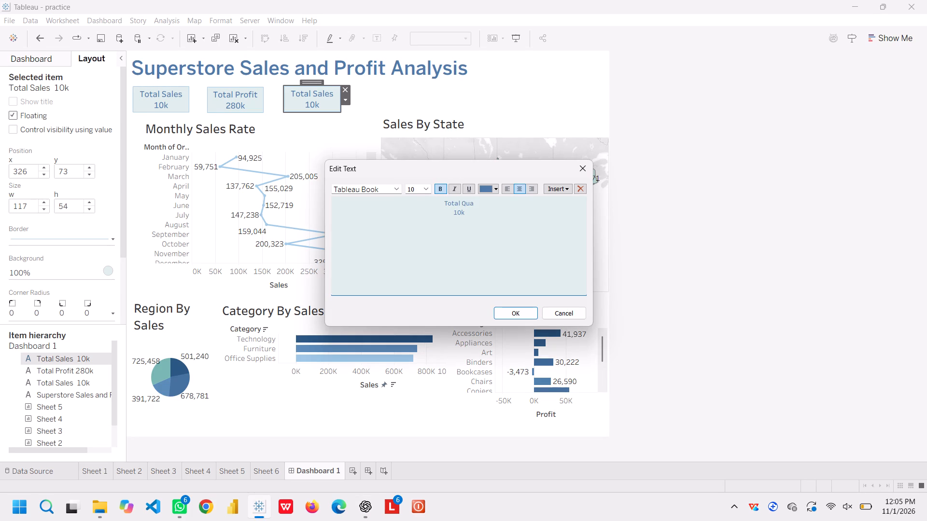
type("ntu")
key("BackSpace")
type("it")
key("y")
left_click(515, 314)
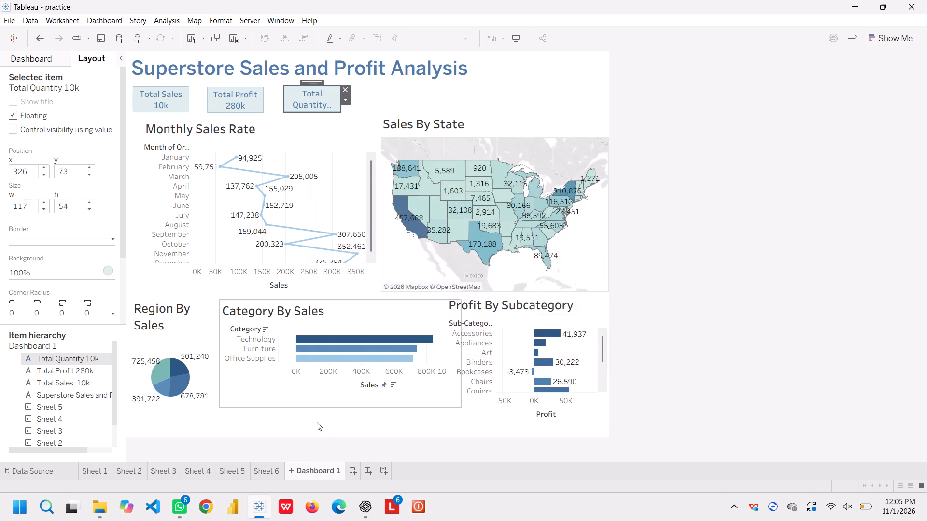
Resize the Total Quantity card to about 160 wide by 52 high so its text fits.
left_click_drag(337, 112, 361, 111)
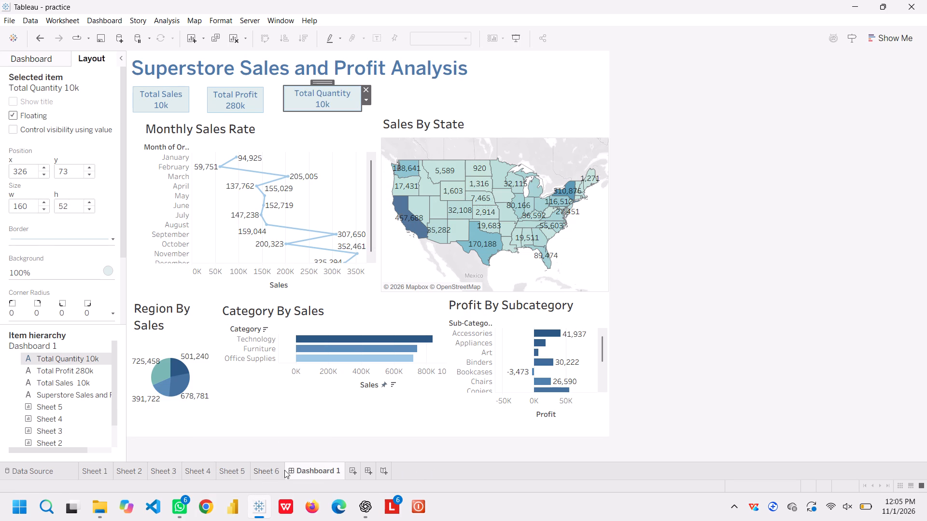
On Sheet 6, remove the Profit measure from the rows and put Quantity there instead.
left_click(267, 469)
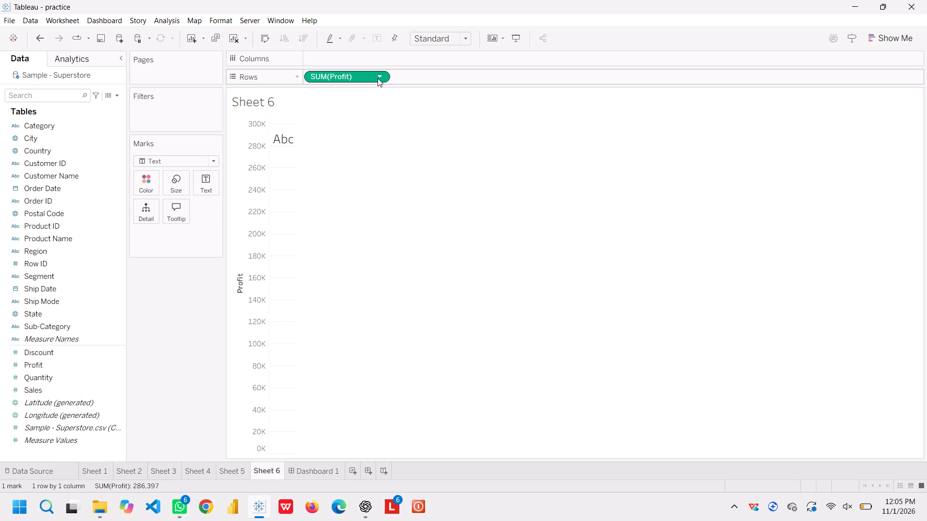
left_click(379, 77)
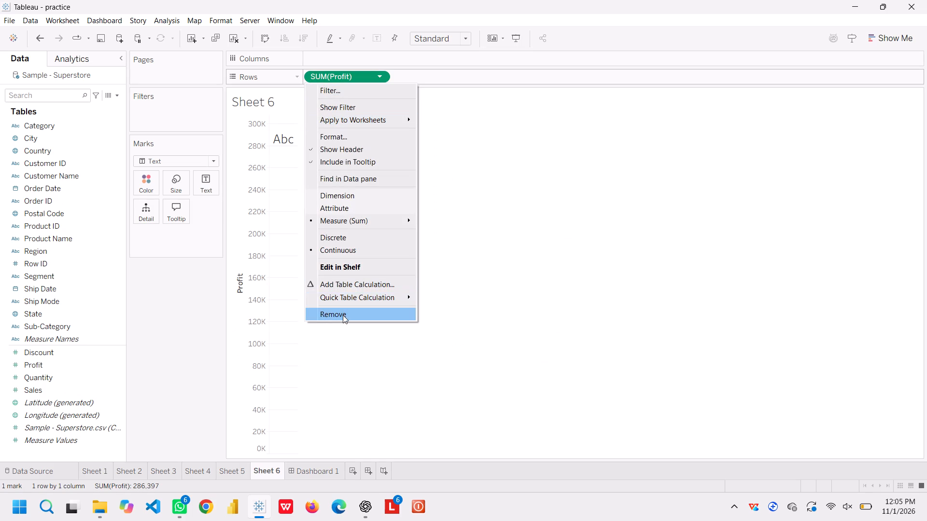
left_click(343, 315)
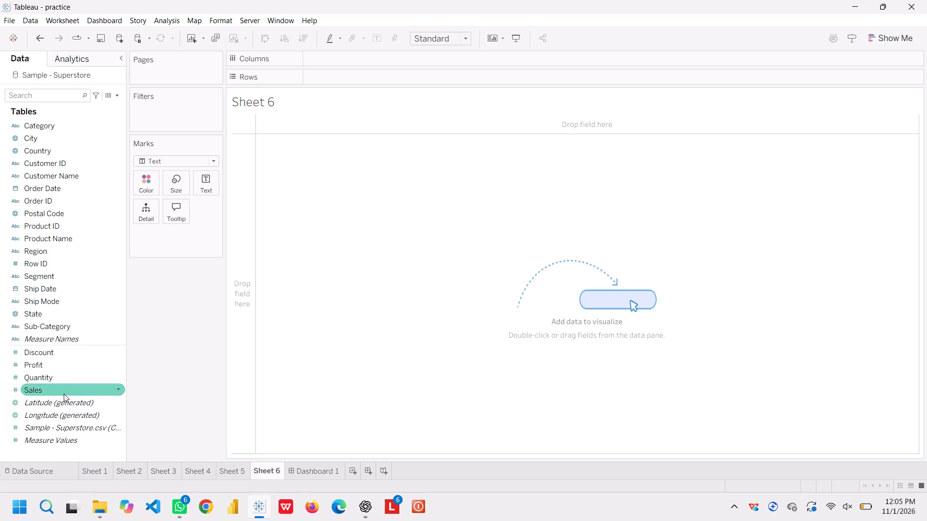
left_click_drag(65, 374, 72, 373)
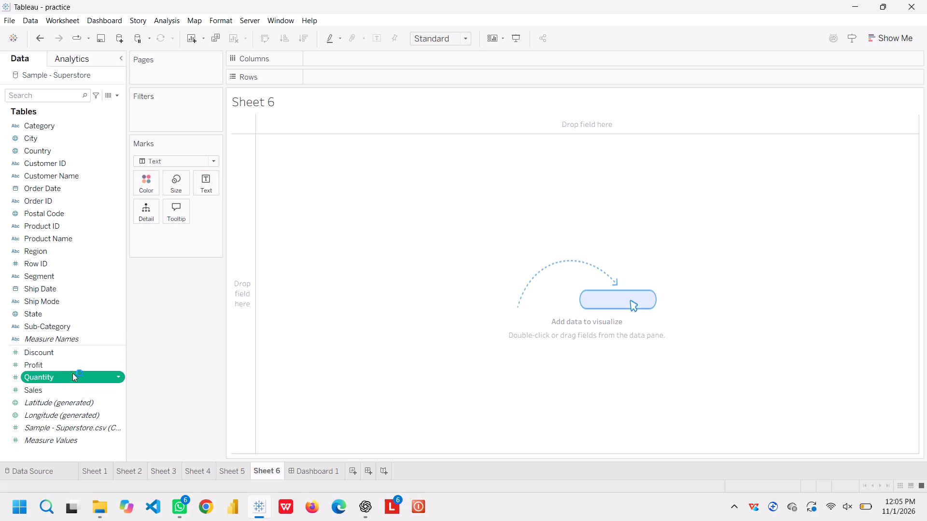
left_click_drag(72, 373, 347, 76)
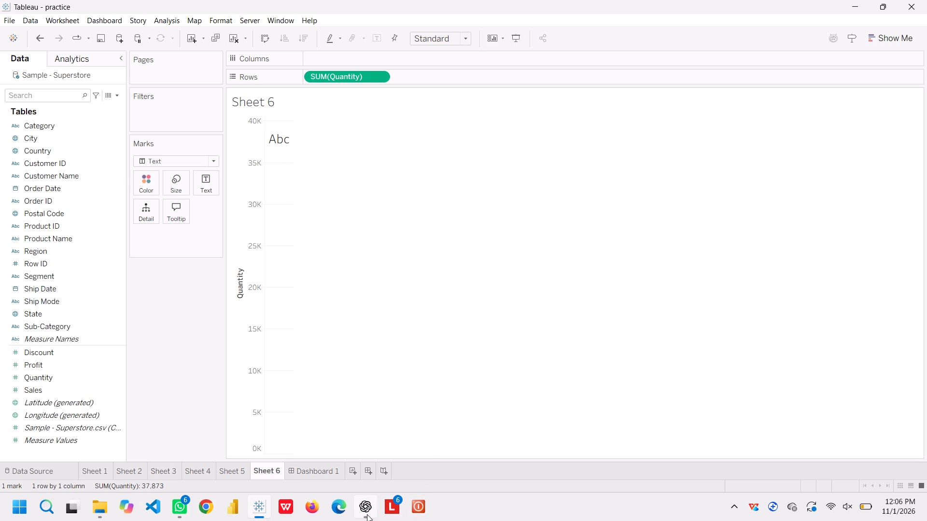
On Dashboard 1, replace the value on the Total Quantity card with 37K.
left_click(253, 513)
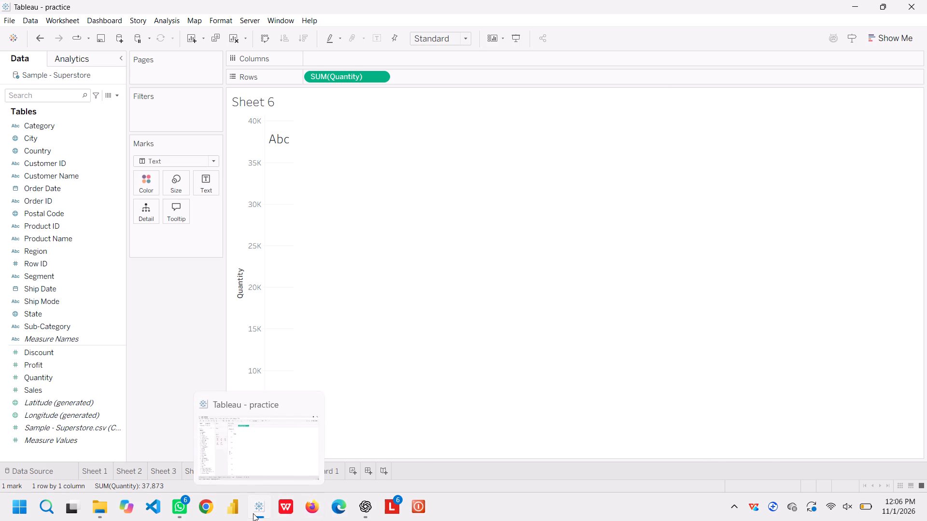
left_click(253, 513)
left_click(311, 475)
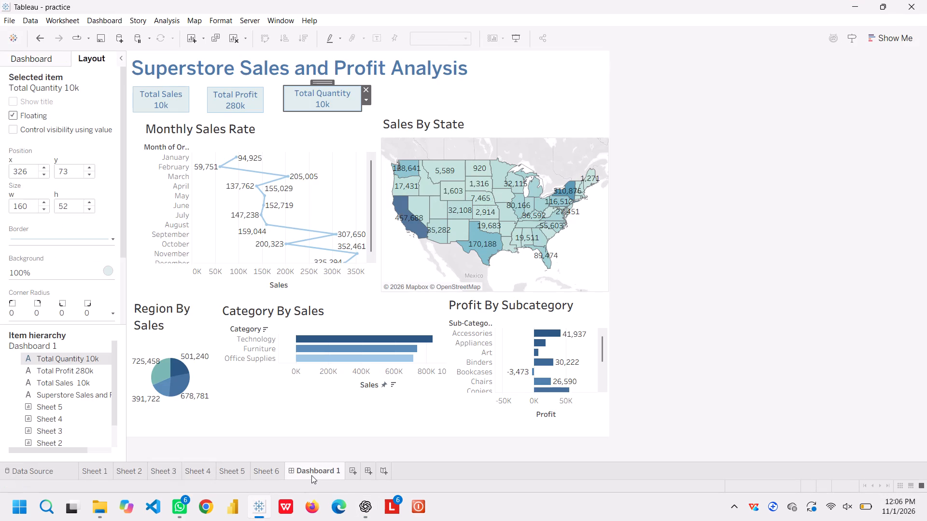
double_click(330, 105)
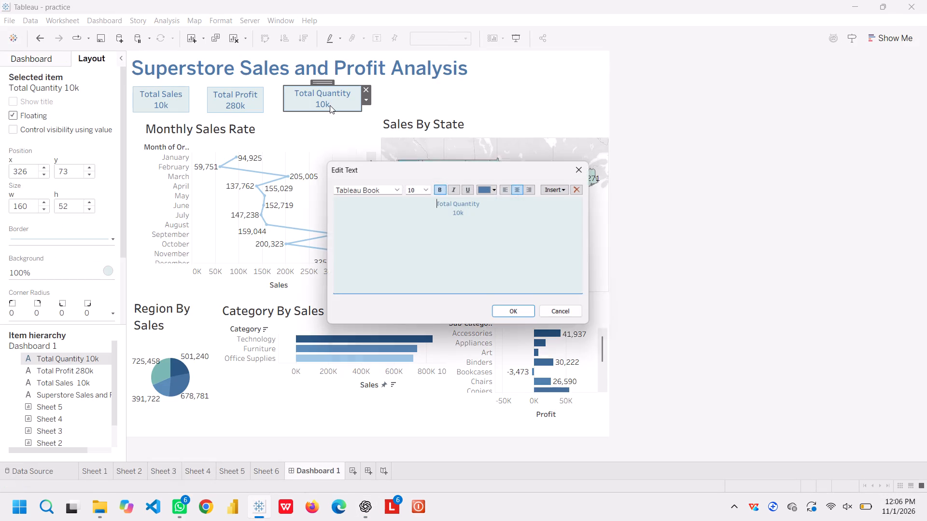
left_click(473, 216)
key("BackSpace")
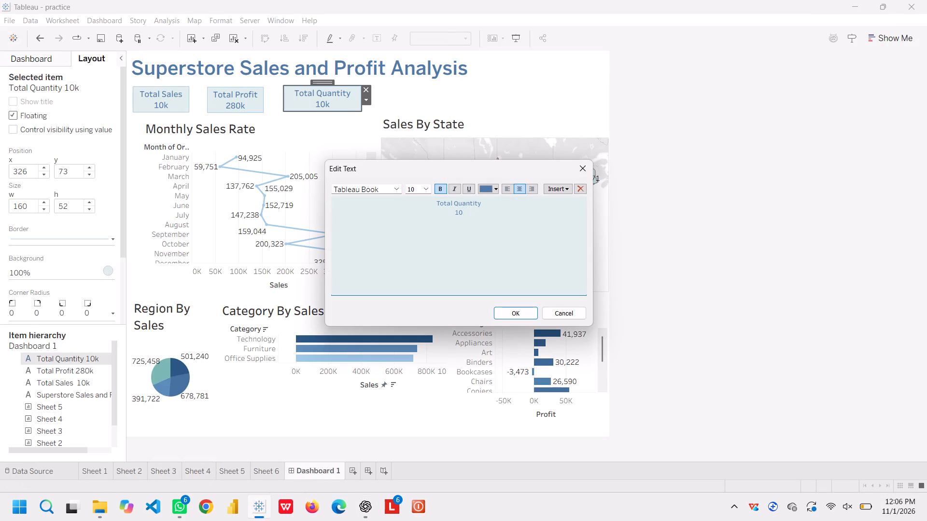
key("BackSpace")
key("BackSpace")
key("shift+numbersign")
key("BackSpace")
type("37")
key("shift+k")
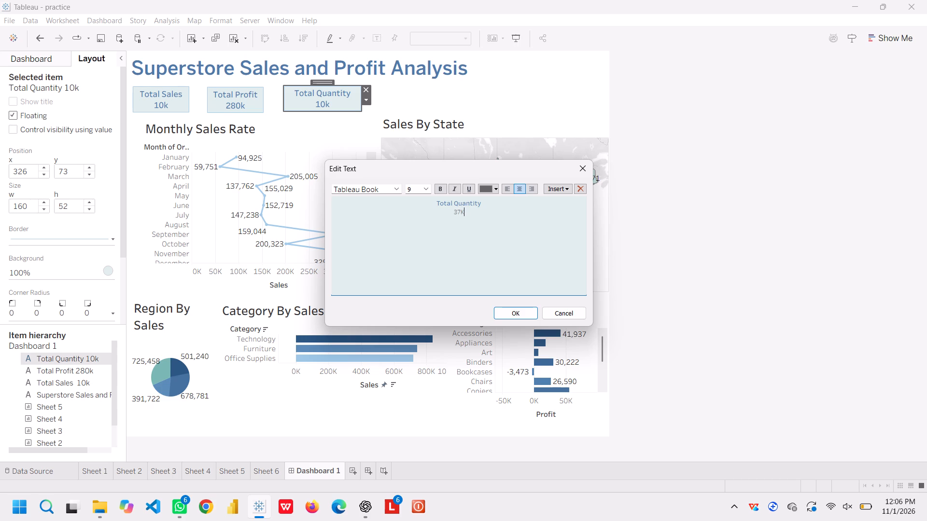
Format the 37K value on the Total Quantity card as bold, size 10, in the same blue as its label.
left_click_drag(475, 208, 431, 212)
left_click_drag(423, 185, 419, 215)
left_click(419, 215)
left_click_drag(480, 213, 437, 215)
left_click(439, 187)
left_click(498, 190)
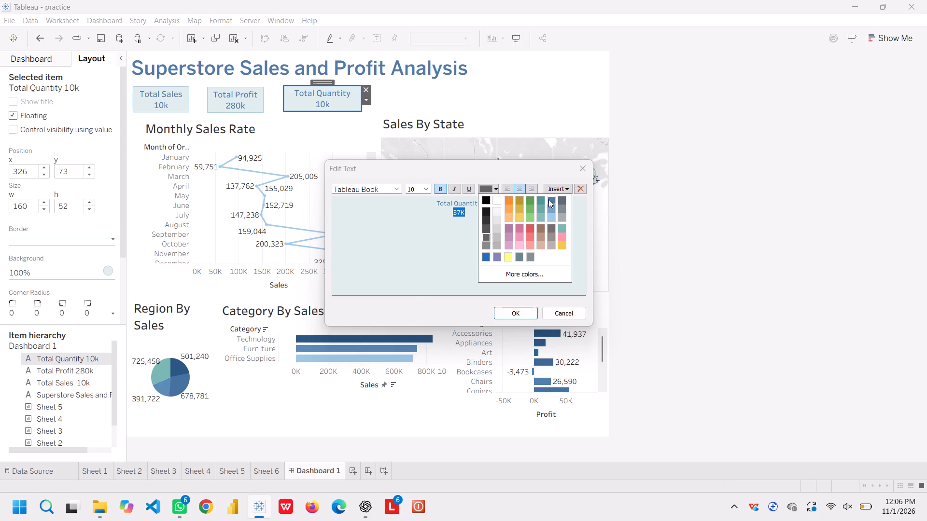
left_click(548, 199)
left_click(522, 313)
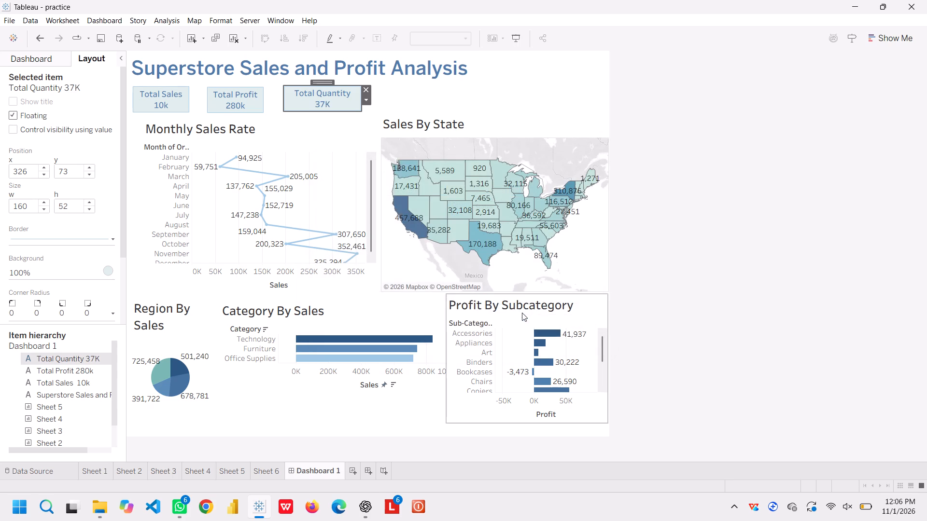
Move the Total Quantity card away from the Total Profit card, to about x 468, y 70.
left_click_drag(316, 81, 384, 79)
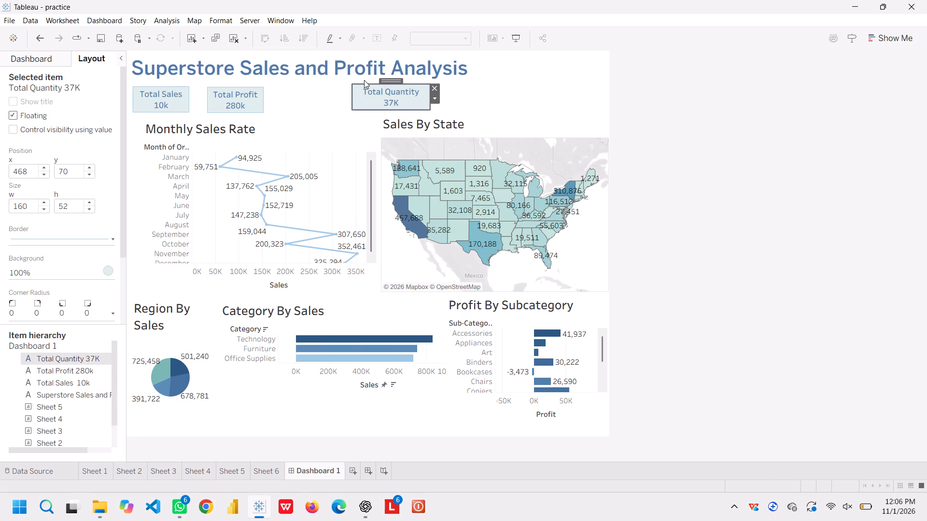
Enlarge the Total Profit card to about 162 wide by 57 high and shift it toward the Total Quantity card.
left_click(260, 98)
left_click_drag(264, 111, 286, 114)
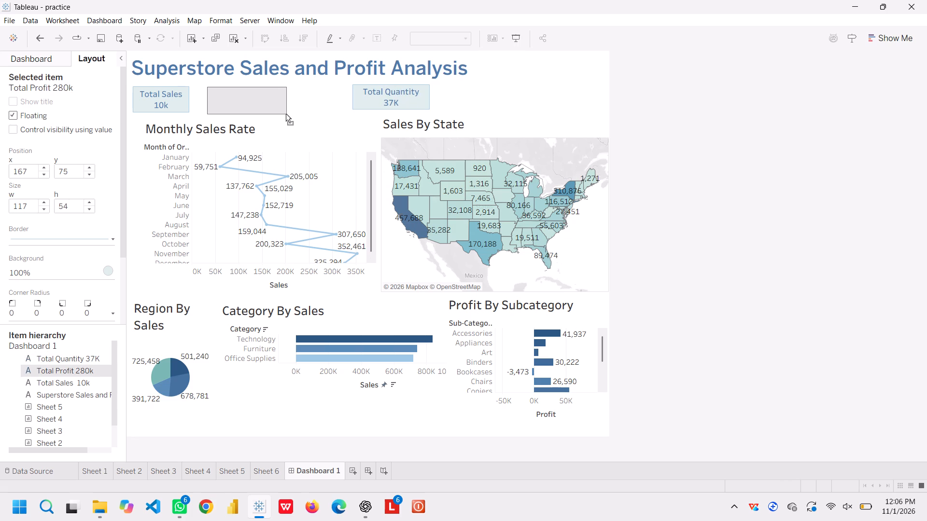
left_click_drag(286, 114, 285, 114)
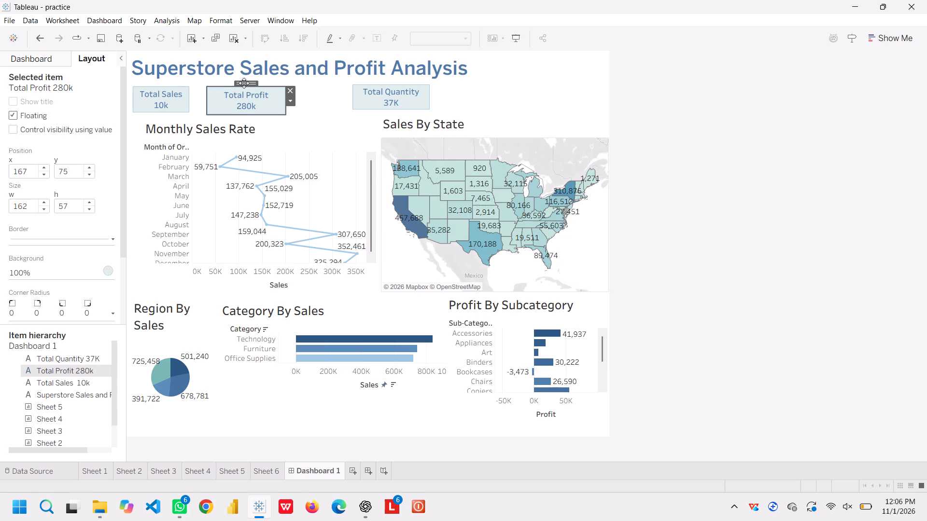
left_click_drag(244, 83, 277, 79)
Enlarge the Total Sales card to about 150 wide by 56 high and align it with the Total Profit card.
left_click(177, 99)
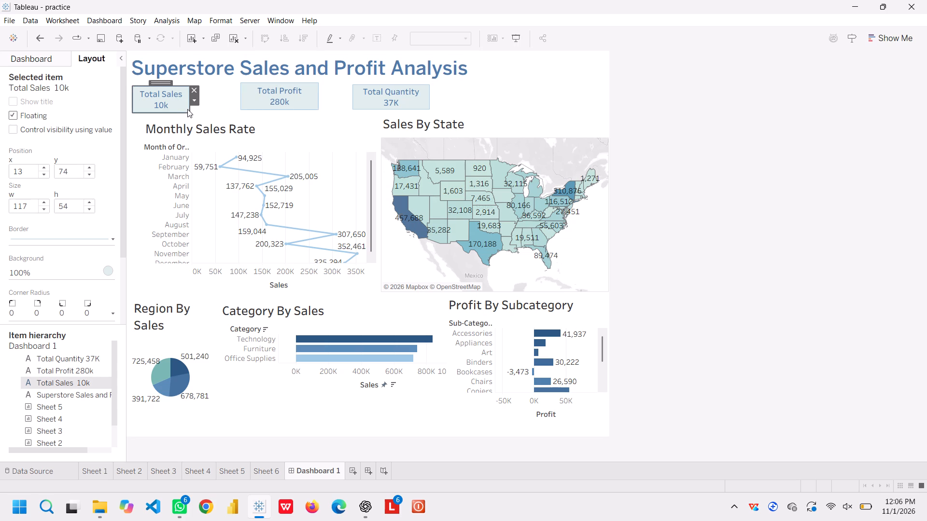
left_click_drag(190, 110, 203, 111)
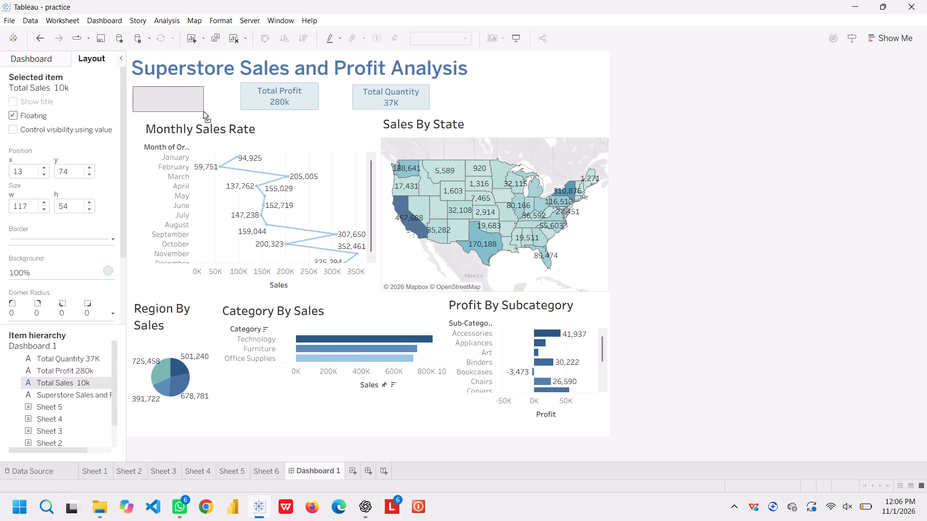
left_click_drag(203, 111, 205, 113)
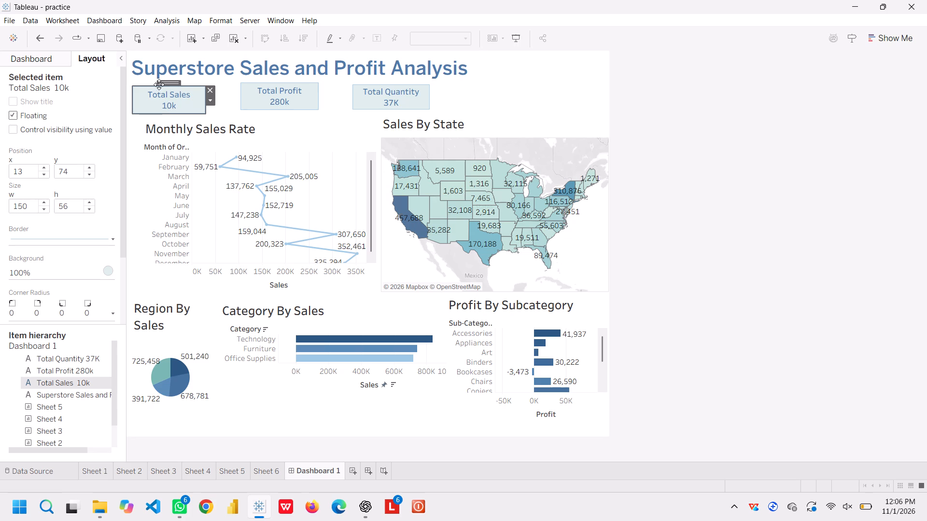
left_click_drag(171, 83, 179, 79)
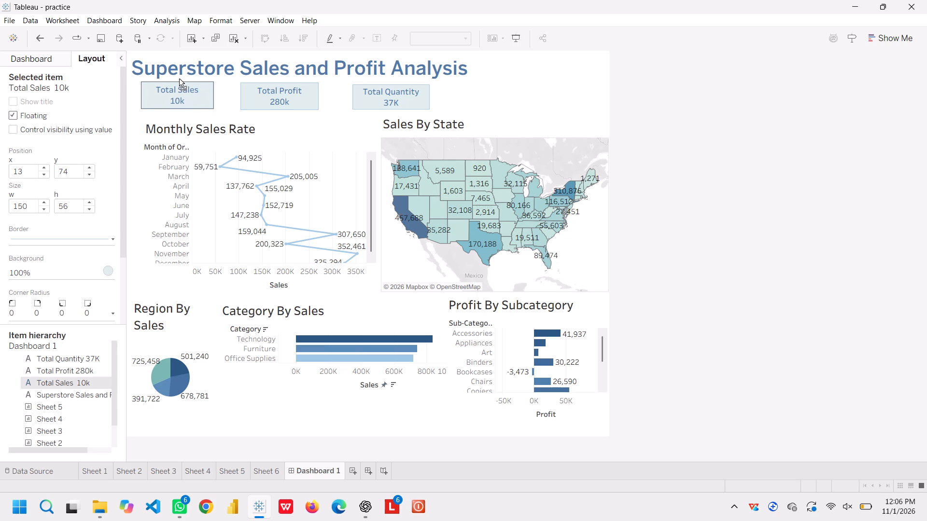
left_click_drag(179, 79, 179, 79)
Move the Total Quantity card to about x 446, y 66 and increase its height to about 54.
left_click(368, 93)
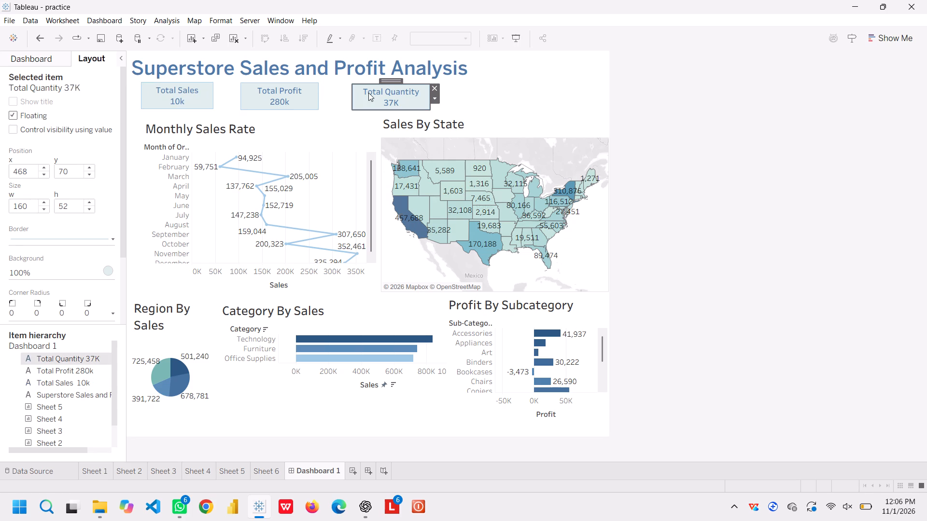
left_click_drag(390, 81, 380, 78)
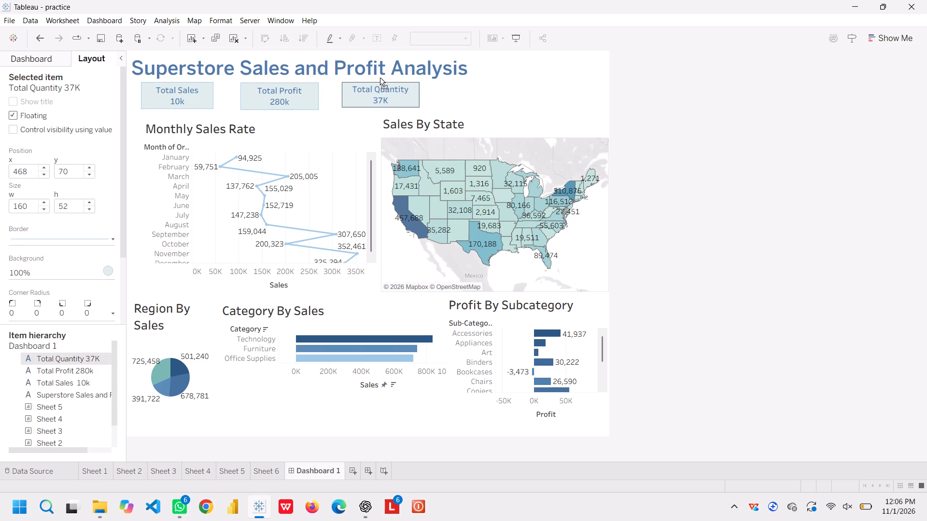
left_click_drag(380, 78, 379, 79)
left_click(384, 107)
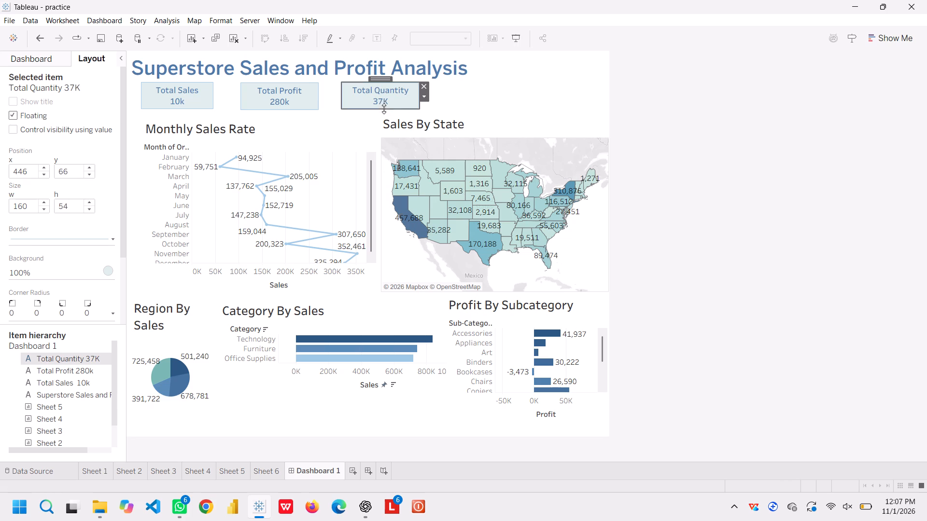
left_click(490, 88)
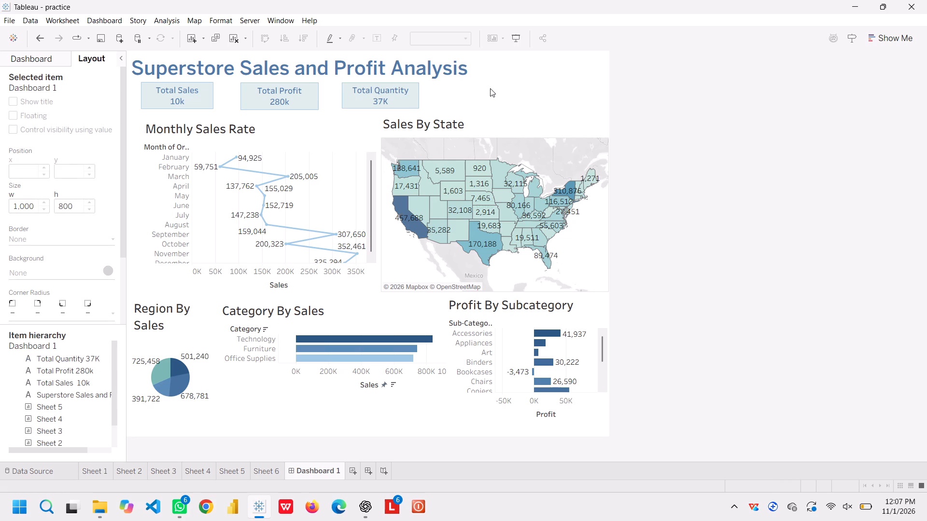
Reduce the height of the dashboard title box to about 51 so it clears the KPI cards.
left_click(328, 65)
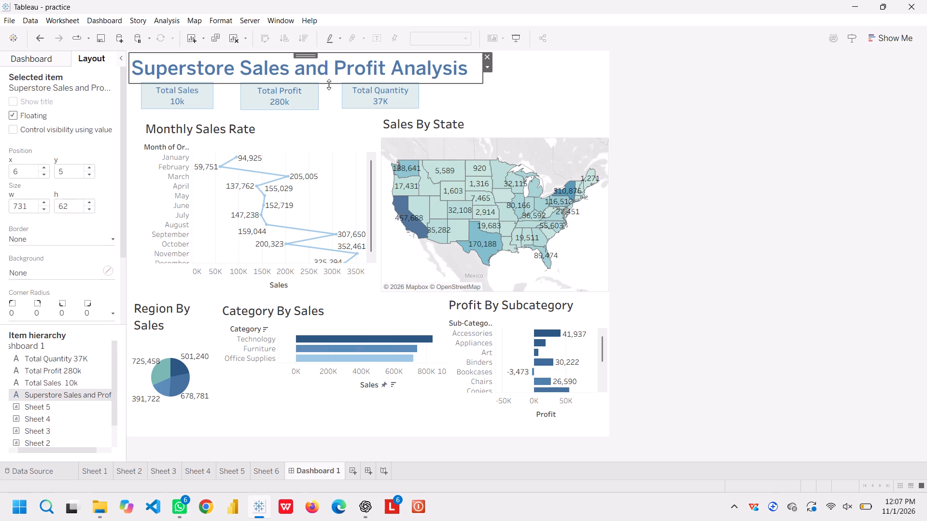
left_click_drag(329, 84, 329, 79)
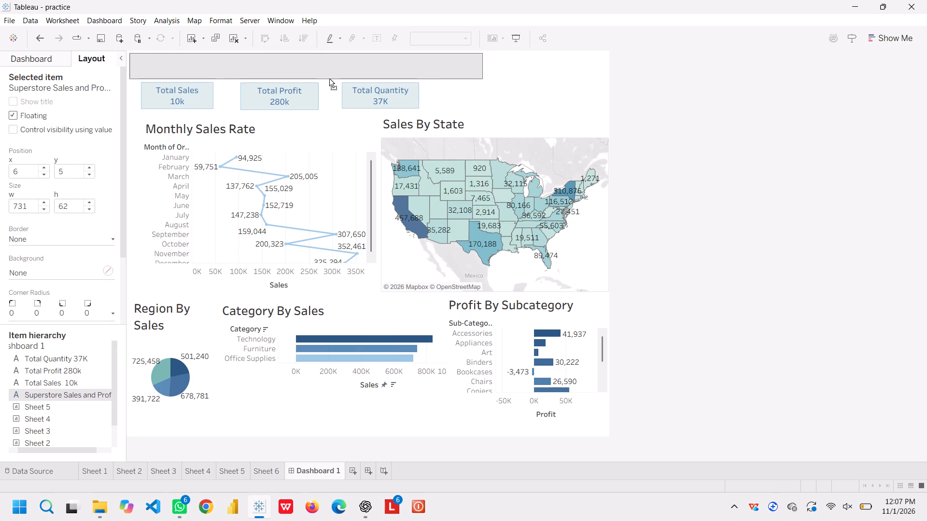
left_click_drag(329, 79, 329, 78)
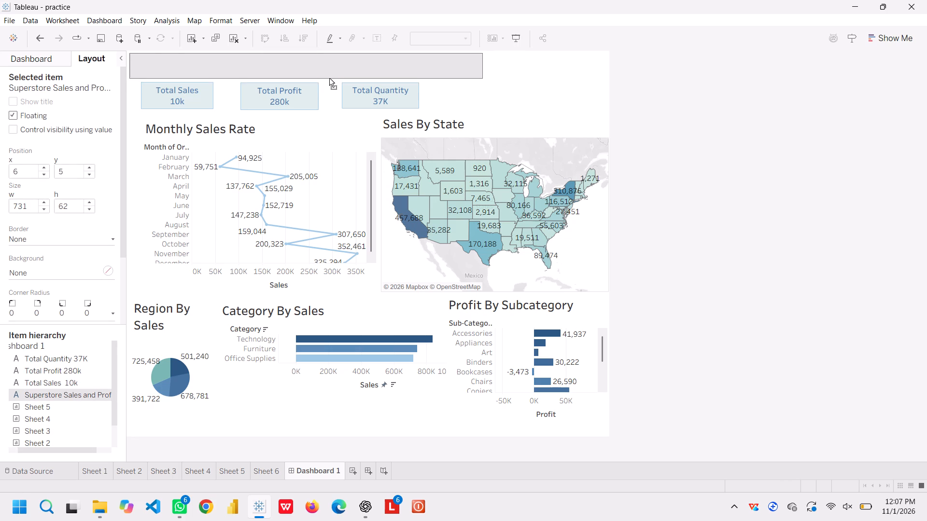
left_click_drag(329, 78, 329, 78)
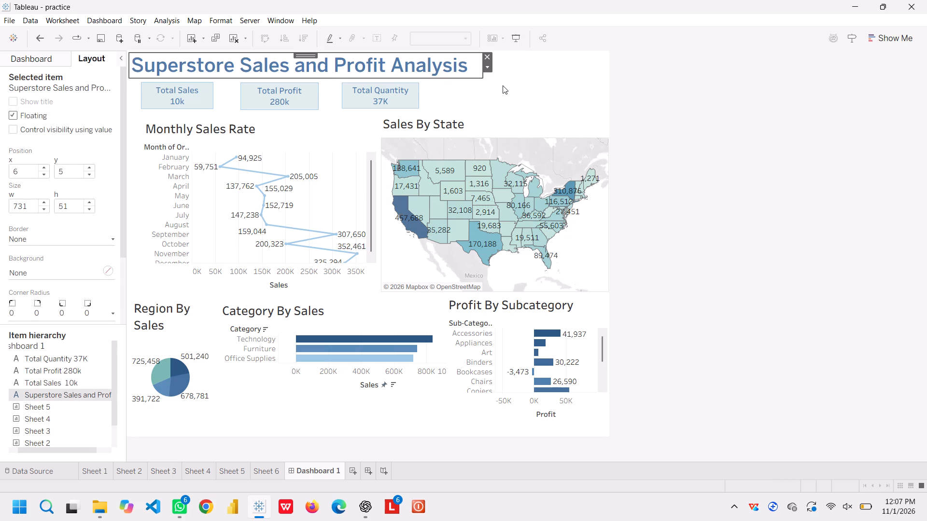
left_click(503, 85)
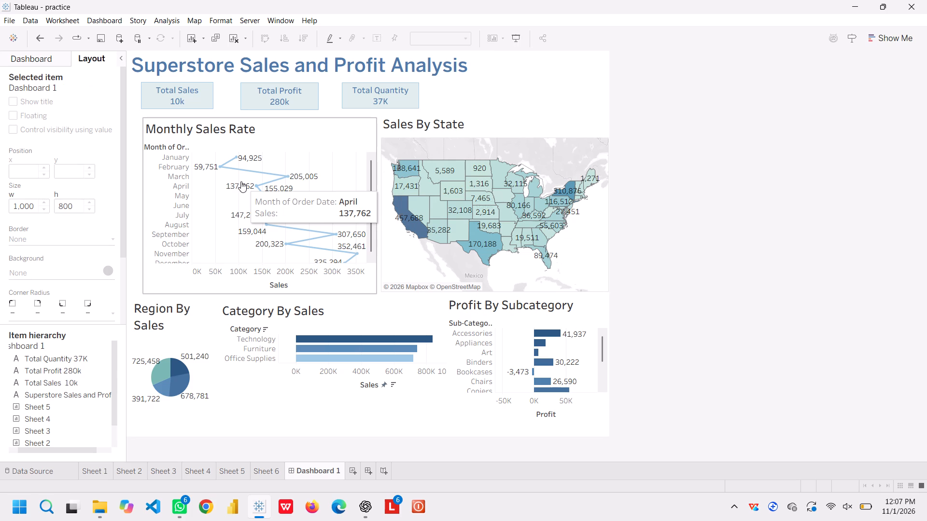
Show the Category filter for the Category By Sales chart on the dashboard.
left_click(392, 310)
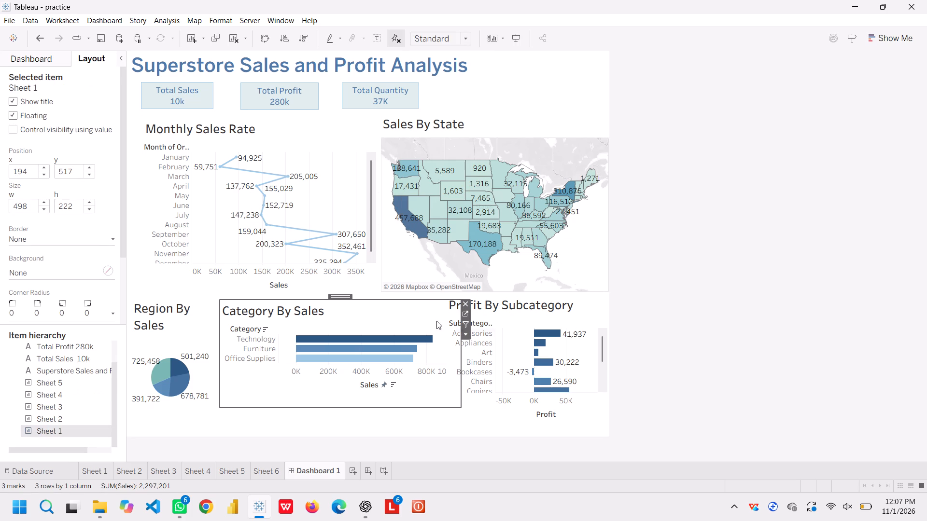
left_click(465, 331)
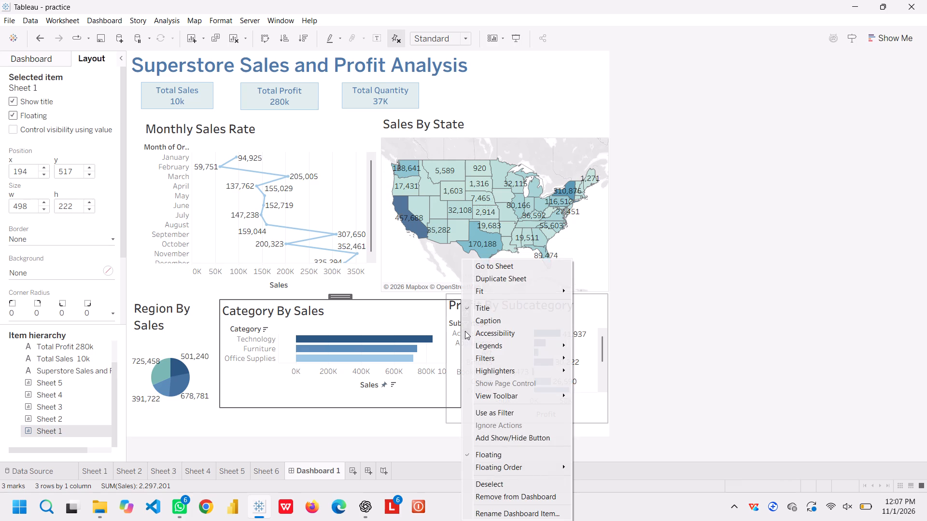
left_click(517, 358)
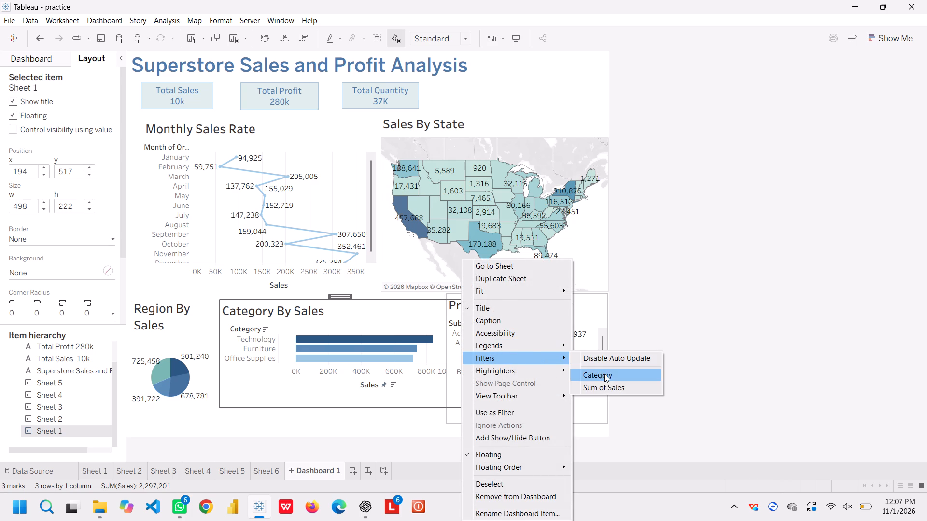
left_click(604, 374)
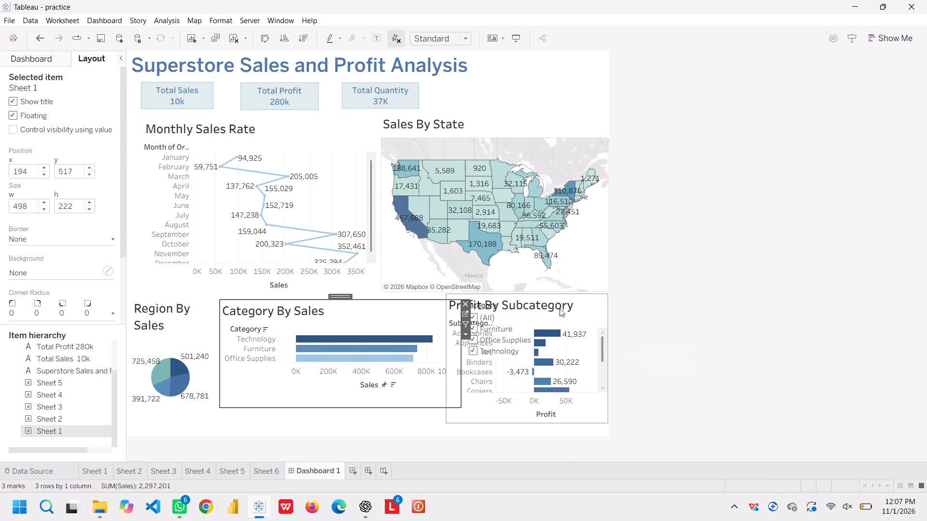
Shift the Profit By Subcategory chart aside and place the Category filter beside the dashboard title at about x 753, y 21.
left_click(599, 302)
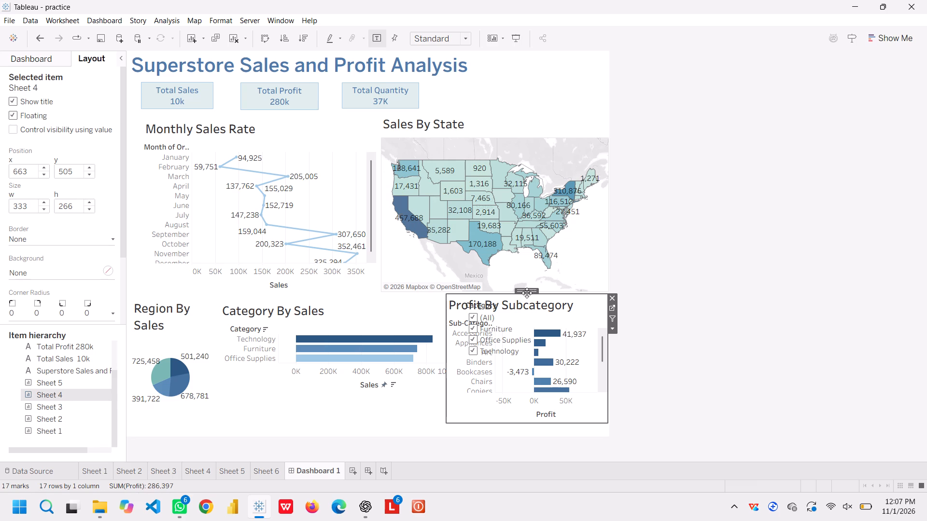
left_click_drag(526, 292, 530, 287)
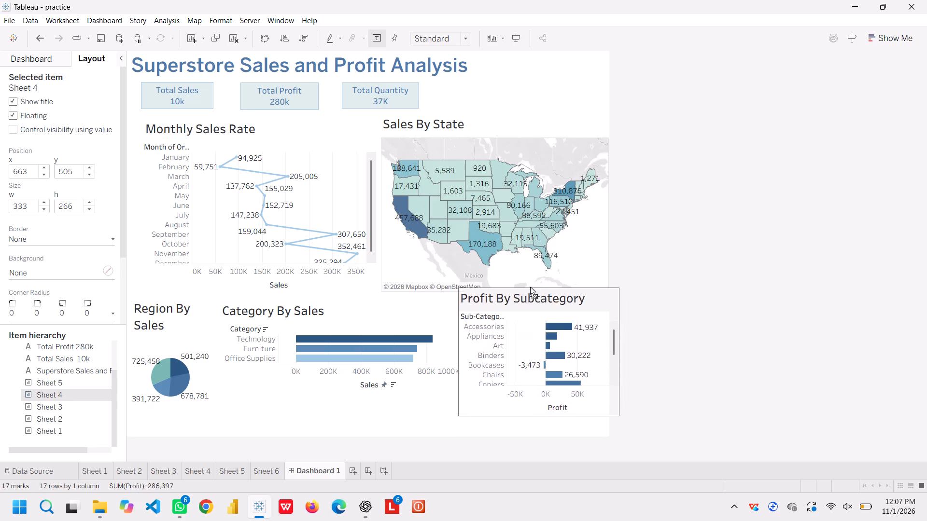
left_click_drag(530, 287, 563, 335)
left_click(517, 305)
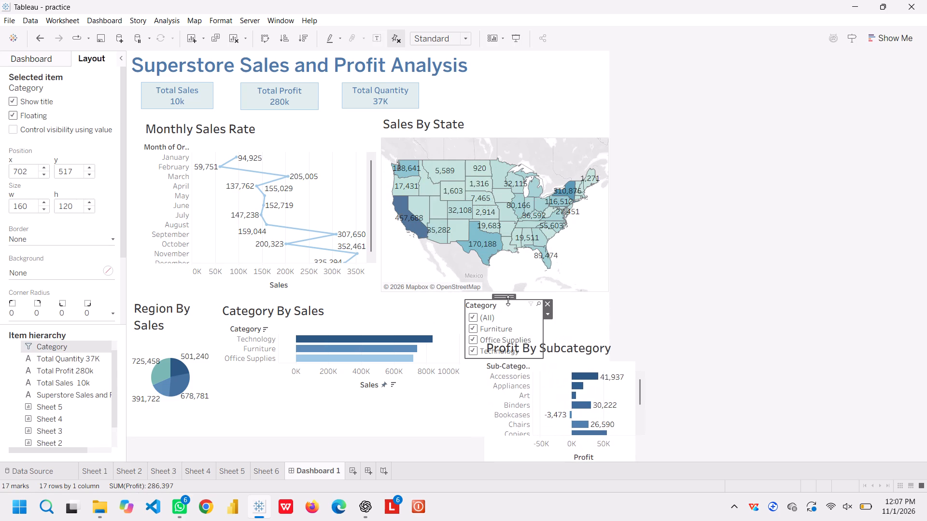
left_click_drag(504, 296, 529, 57)
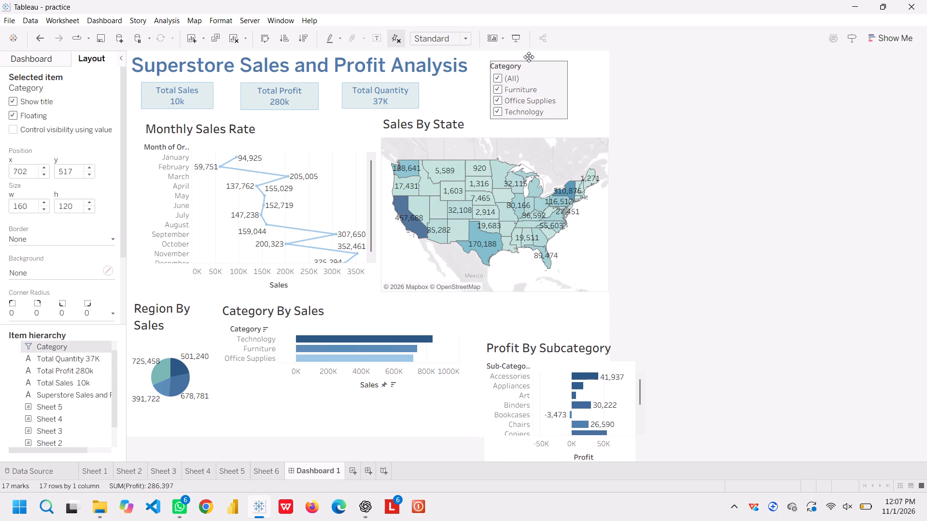
Move the Profit By Subcategory chart back beneath the Sales By State map.
left_click(539, 360)
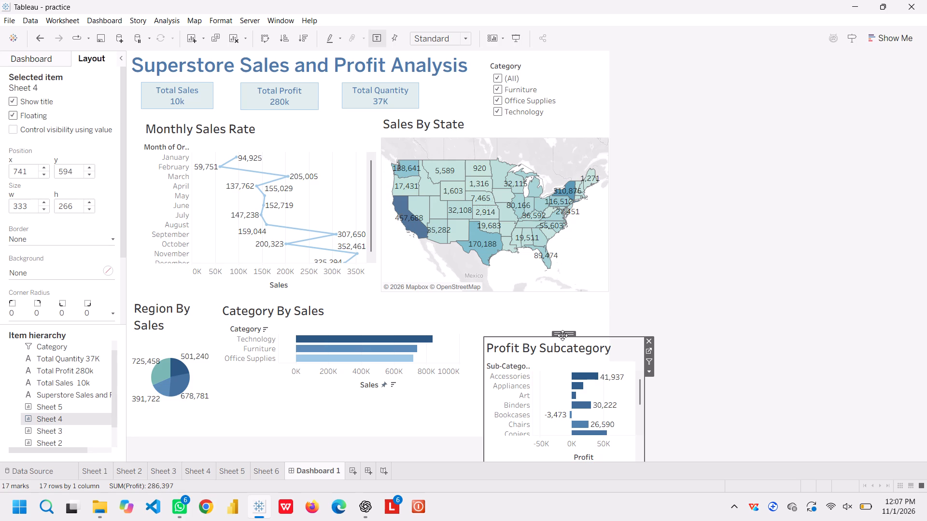
left_click_drag(562, 335, 525, 295)
left_click(672, 293)
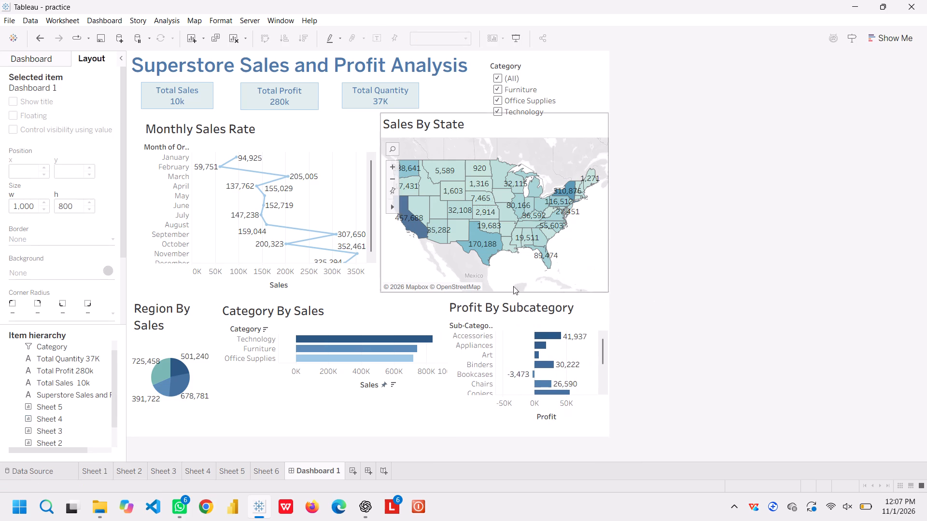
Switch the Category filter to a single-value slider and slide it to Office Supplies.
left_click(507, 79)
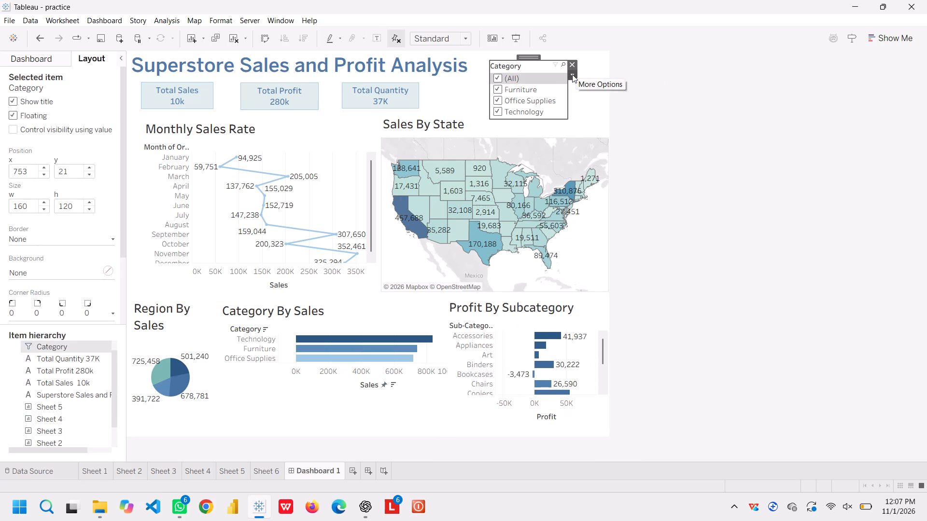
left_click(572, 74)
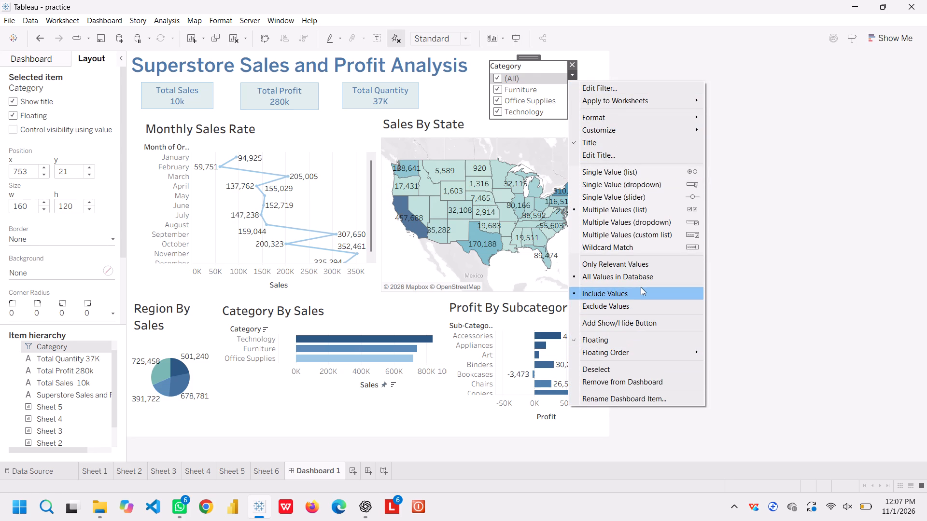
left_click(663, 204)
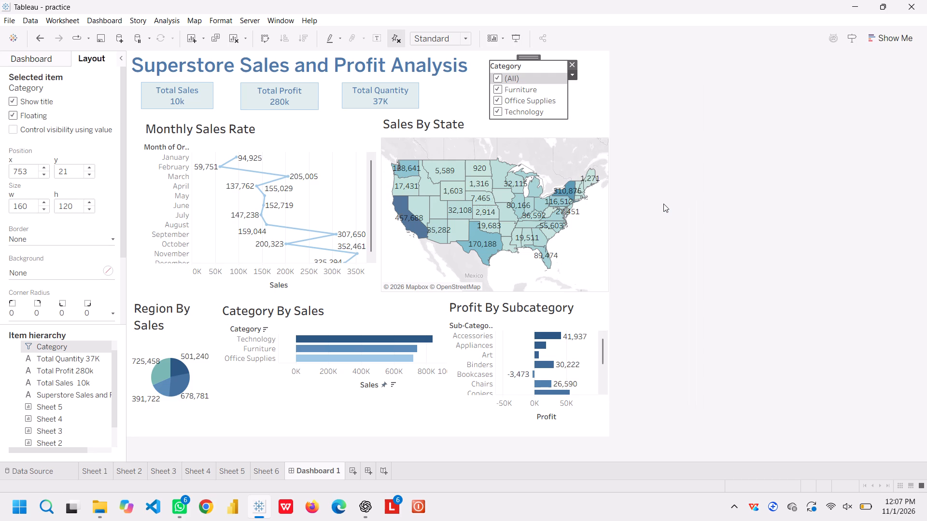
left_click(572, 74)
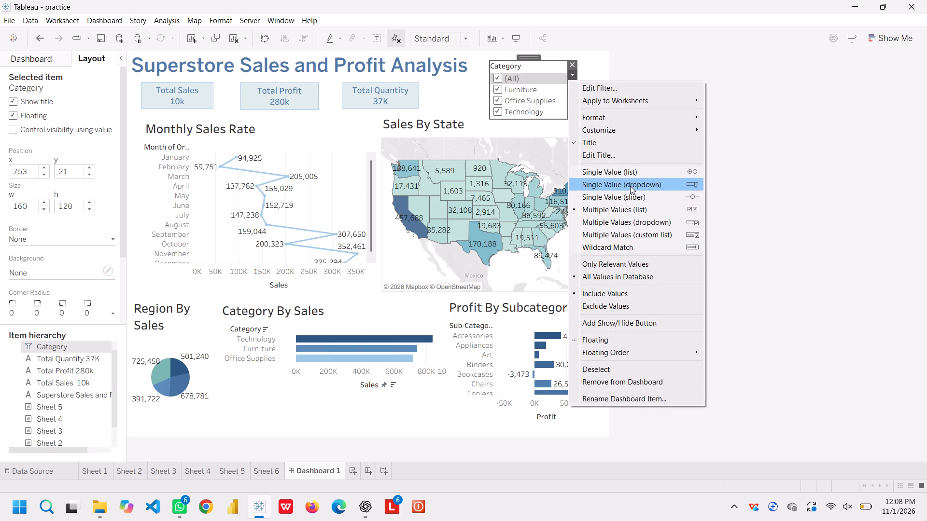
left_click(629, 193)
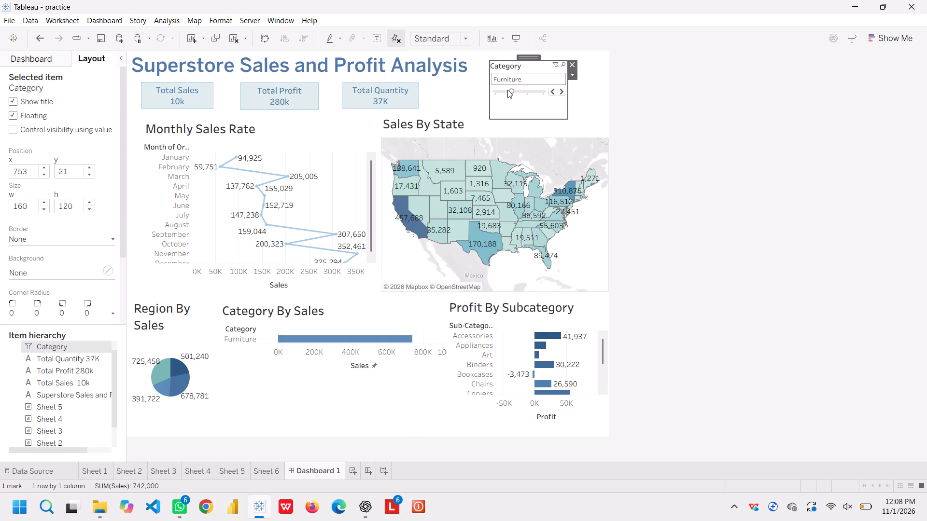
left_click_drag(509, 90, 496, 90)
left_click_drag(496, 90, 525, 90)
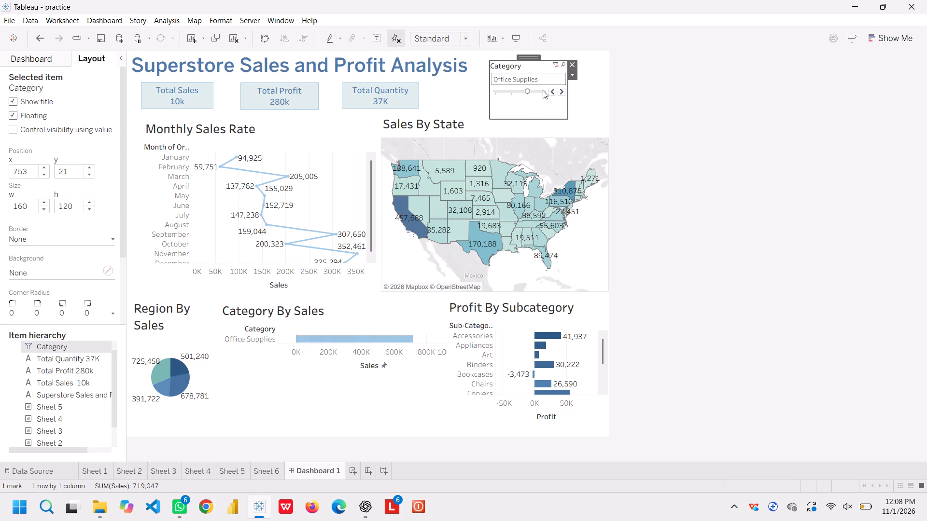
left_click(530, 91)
Change the Category filter to a single-value dropdown and select Furniture.
left_click(572, 72)
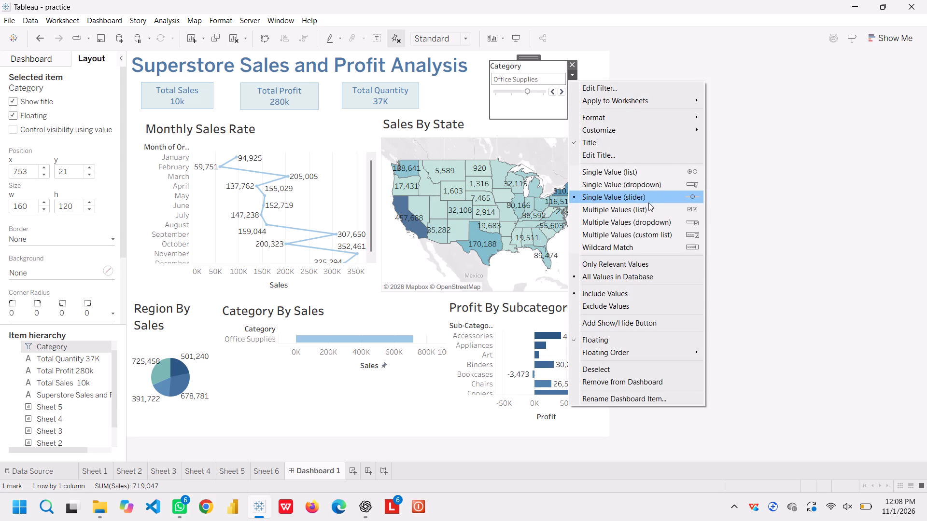
left_click(637, 188)
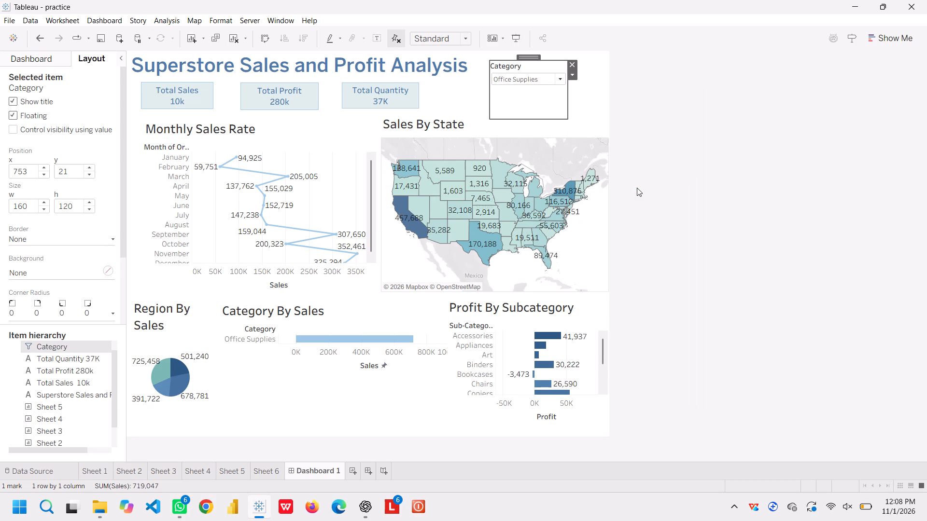
left_click(560, 79)
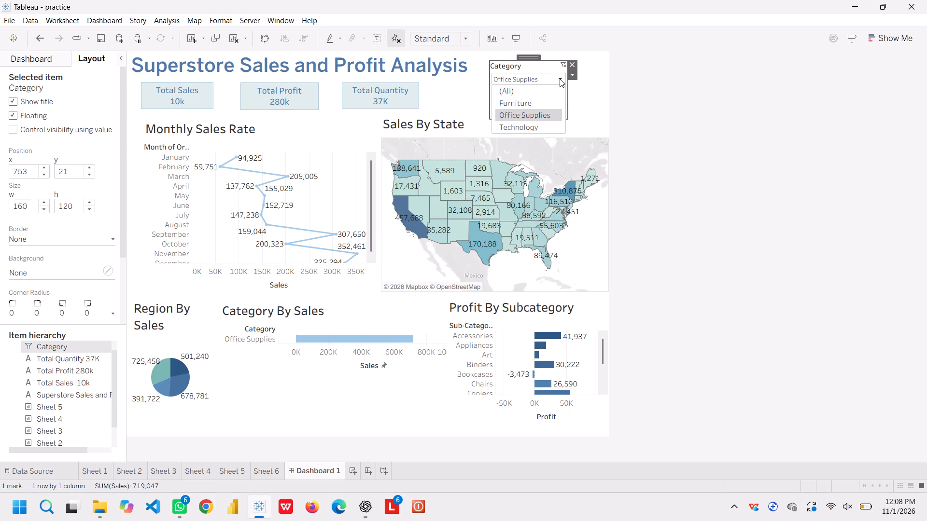
left_click(525, 106)
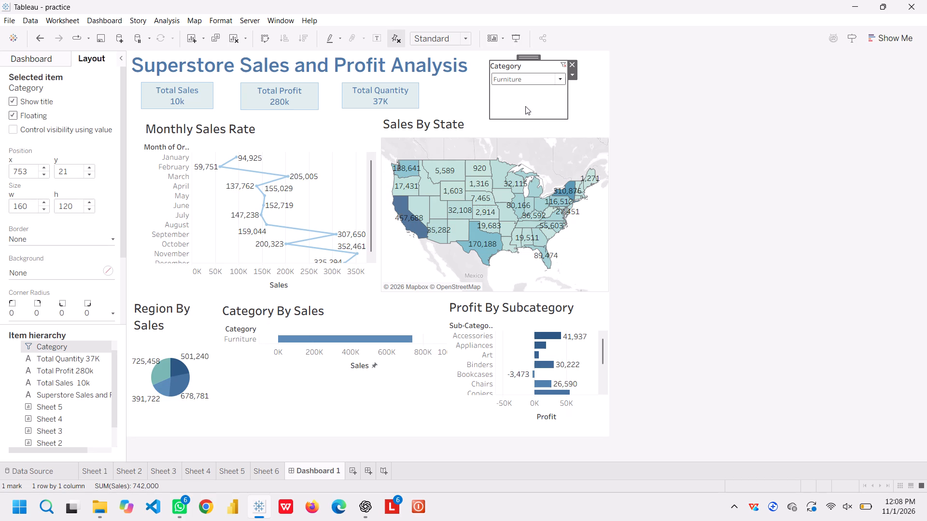
Resize the Category filter to about 224 wide by 56 high and position it at about x 751, y 10.
left_click_drag(527, 120, 526, 96)
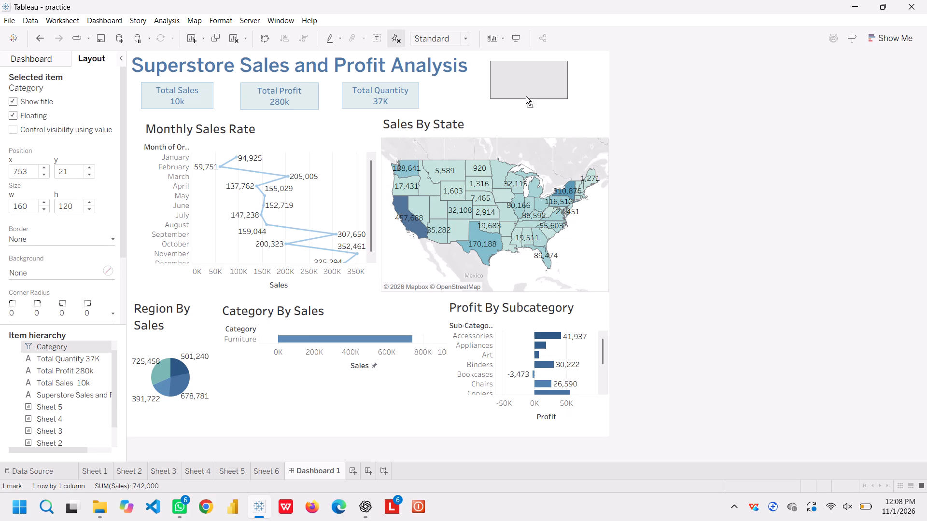
left_click_drag(526, 96, 526, 82)
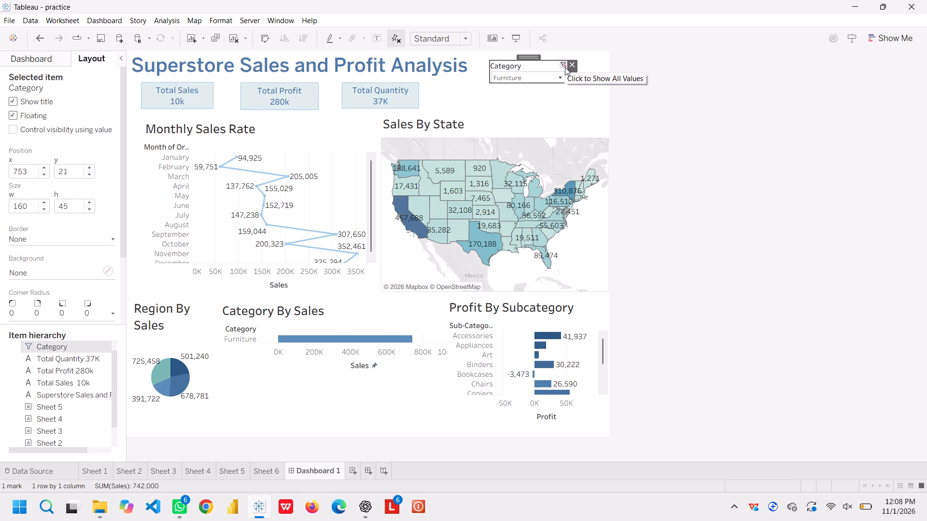
left_click_drag(566, 67, 598, 64)
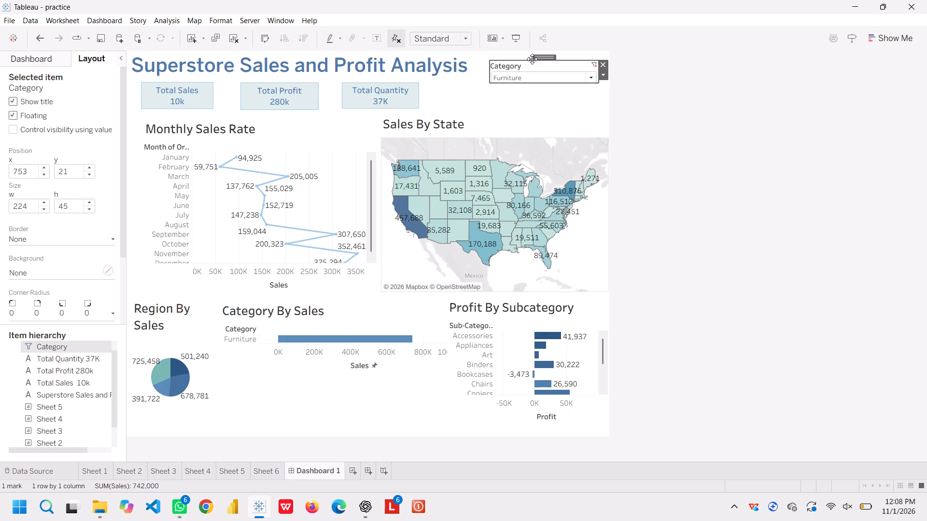
left_click_drag(532, 60, 529, 55)
left_click(541, 56)
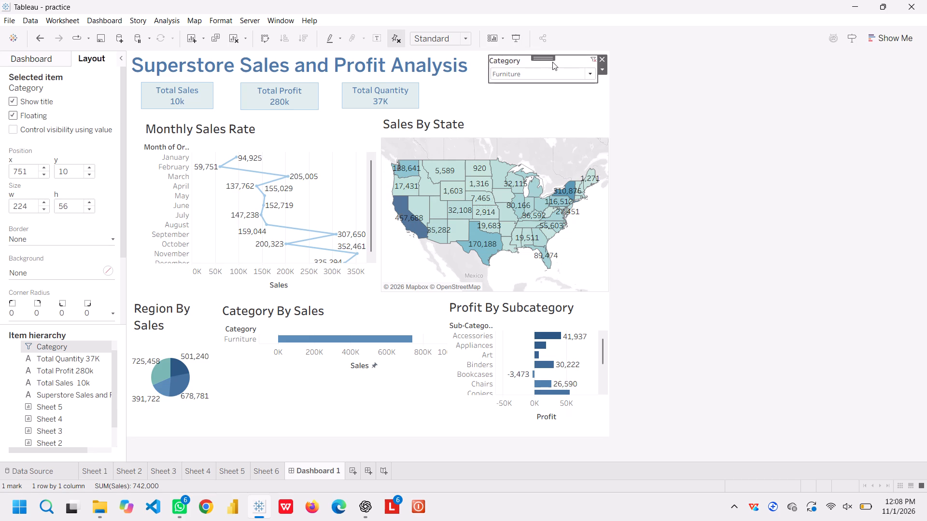
Hide the Category filter's title and reduce the filter's height to about 33.
left_click(600, 69)
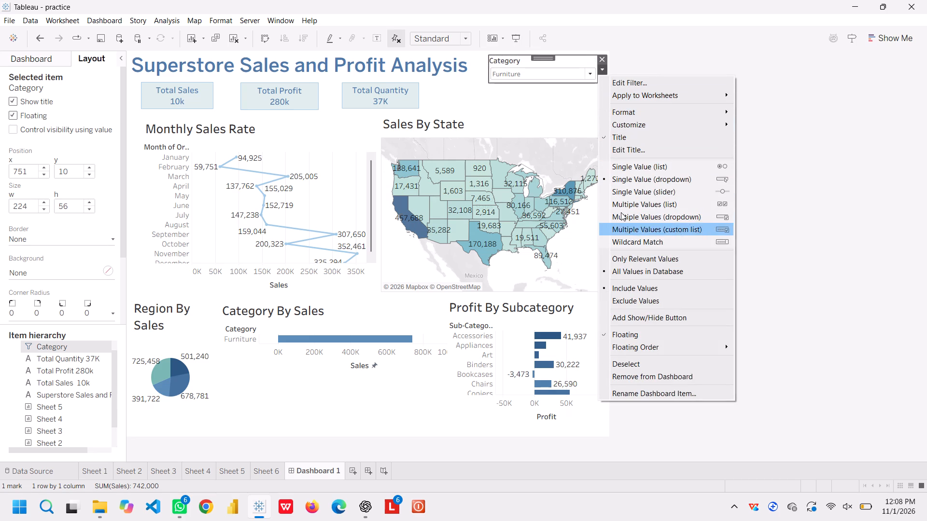
left_click(605, 137)
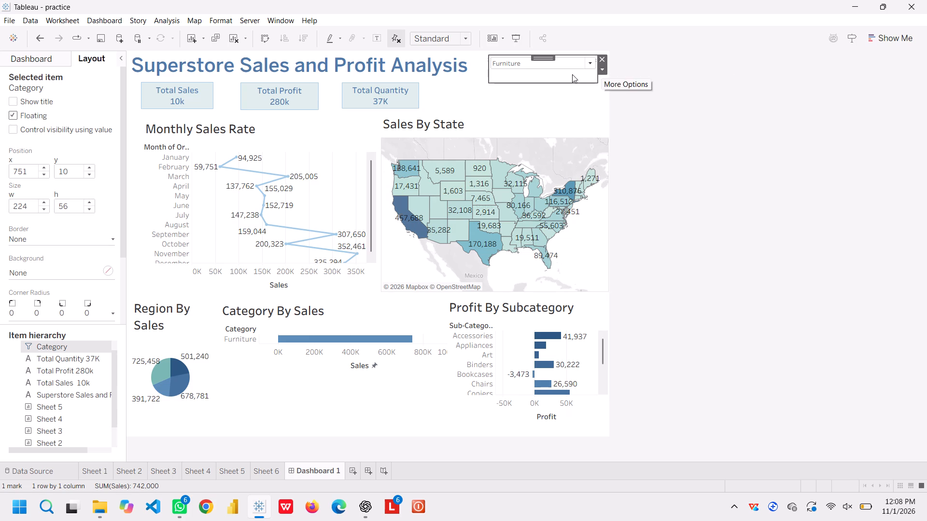
left_click_drag(549, 84, 548, 80)
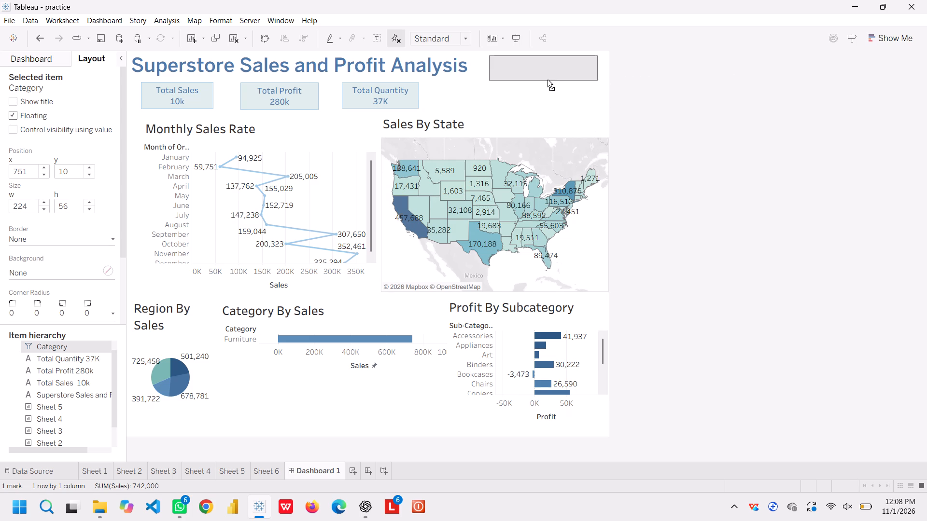
left_click_drag(548, 80, 546, 71)
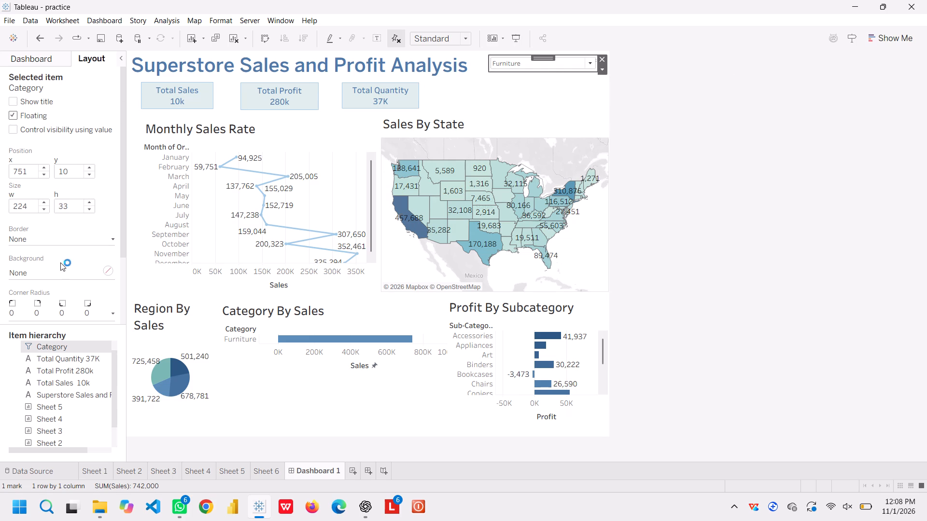
Give the Category filter a pale teal background at 100% opacity.
left_click(108, 268)
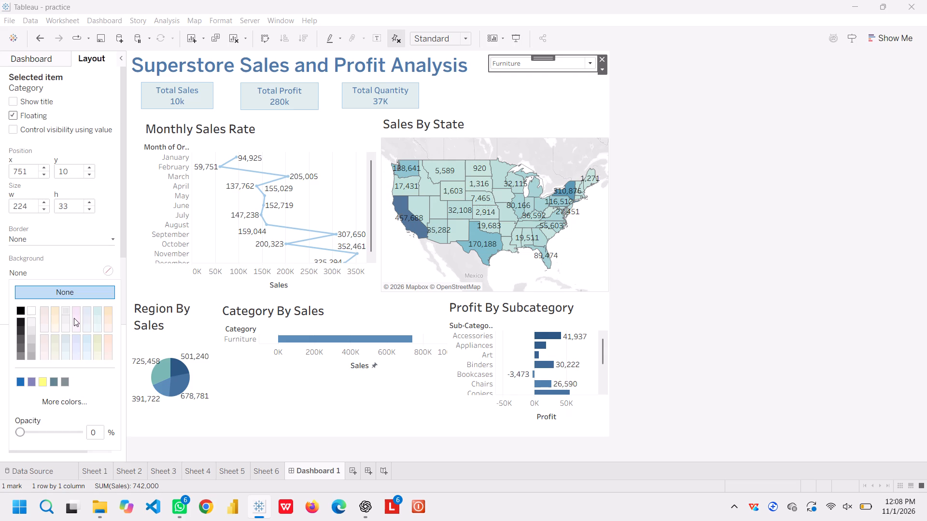
left_click(96, 319)
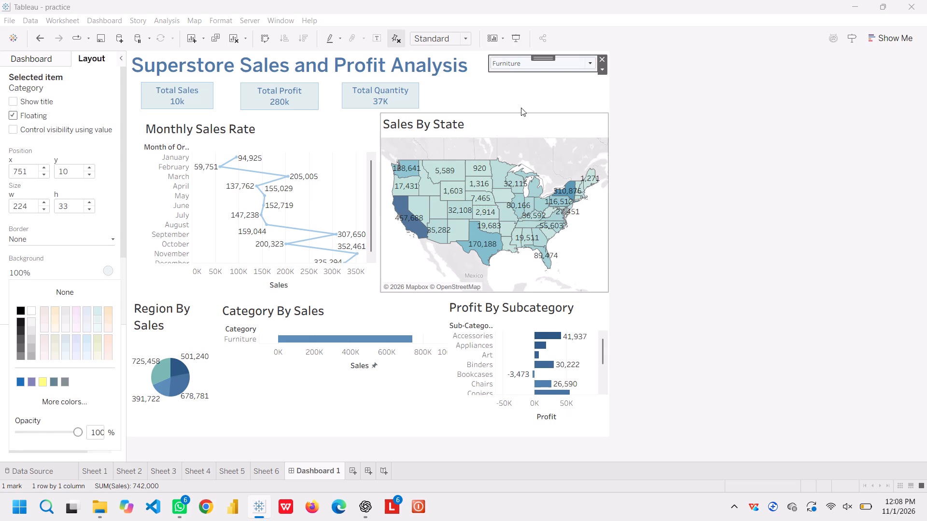
left_click(519, 91)
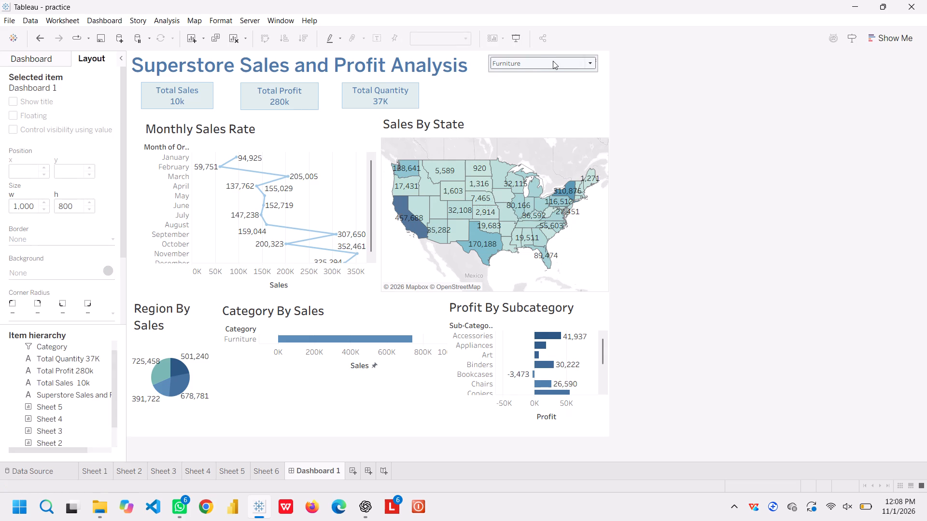
Set the Category filter's selection to Office Supplies.
left_click(553, 61)
left_click(536, 96)
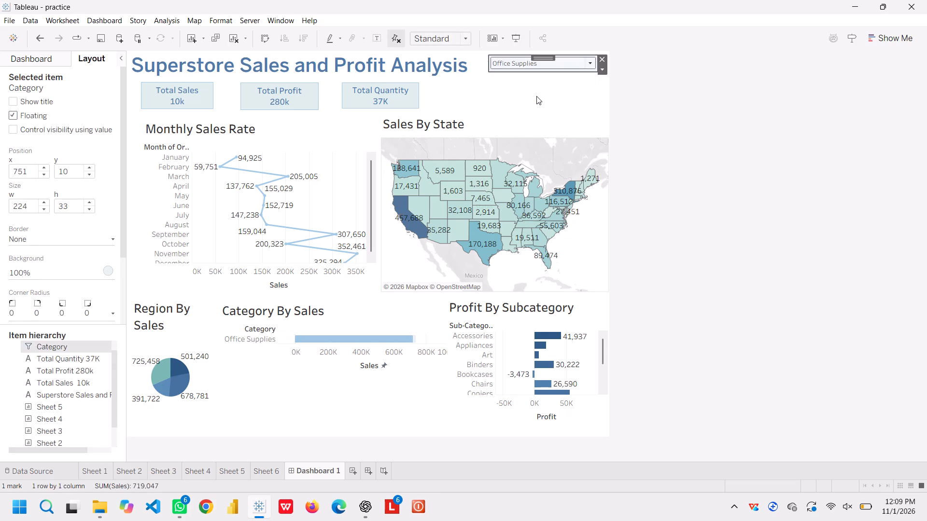
left_click(536, 96)
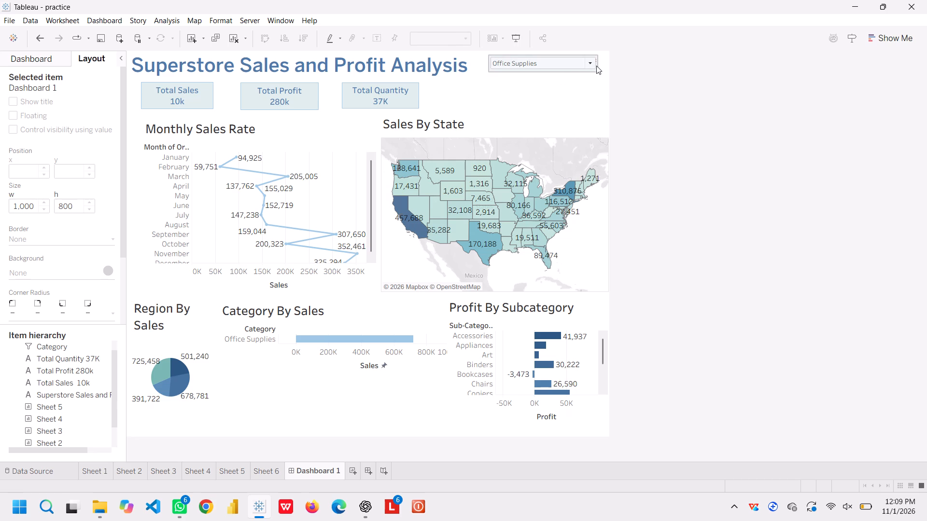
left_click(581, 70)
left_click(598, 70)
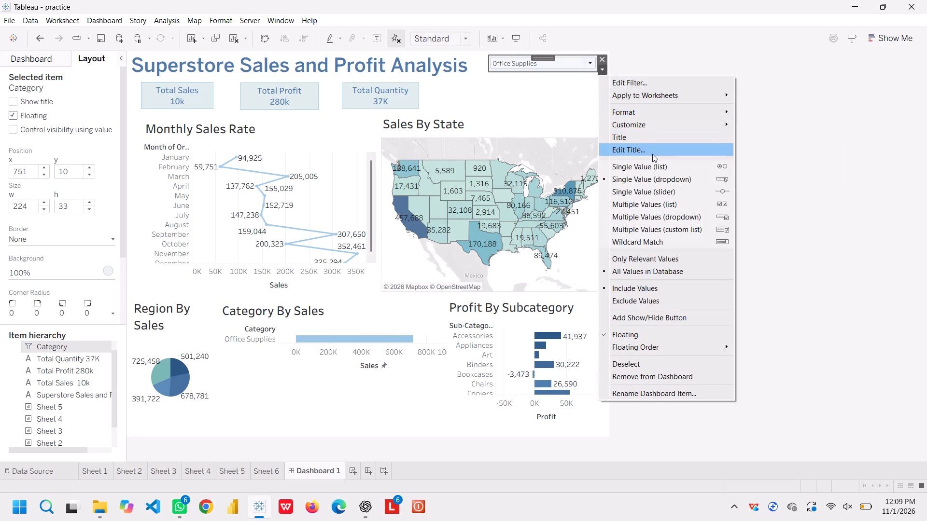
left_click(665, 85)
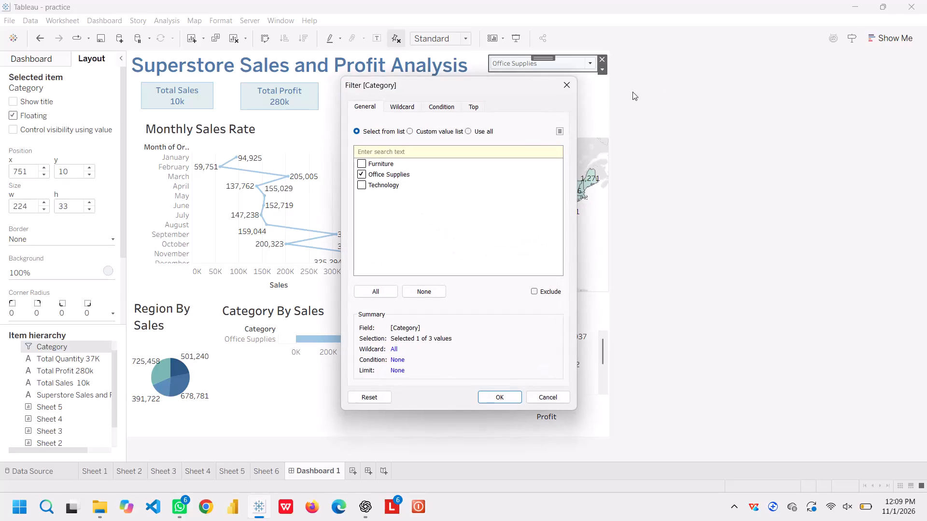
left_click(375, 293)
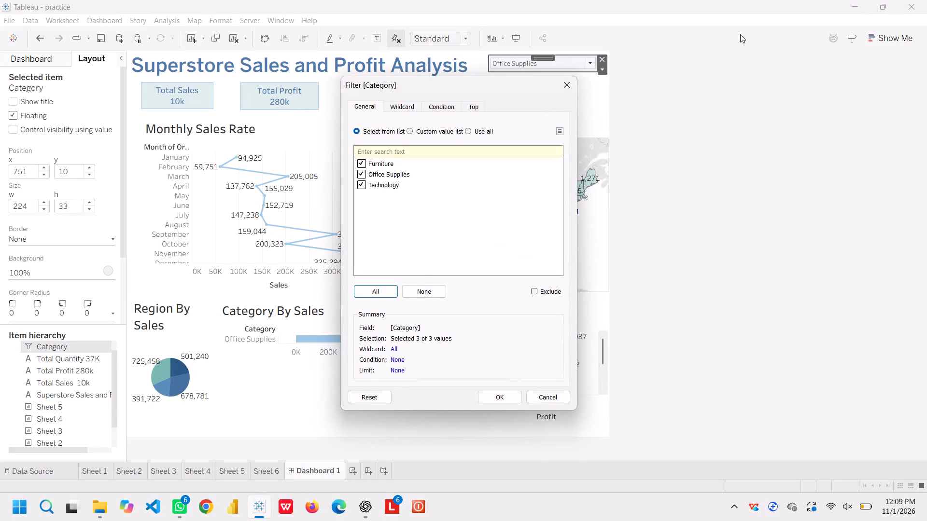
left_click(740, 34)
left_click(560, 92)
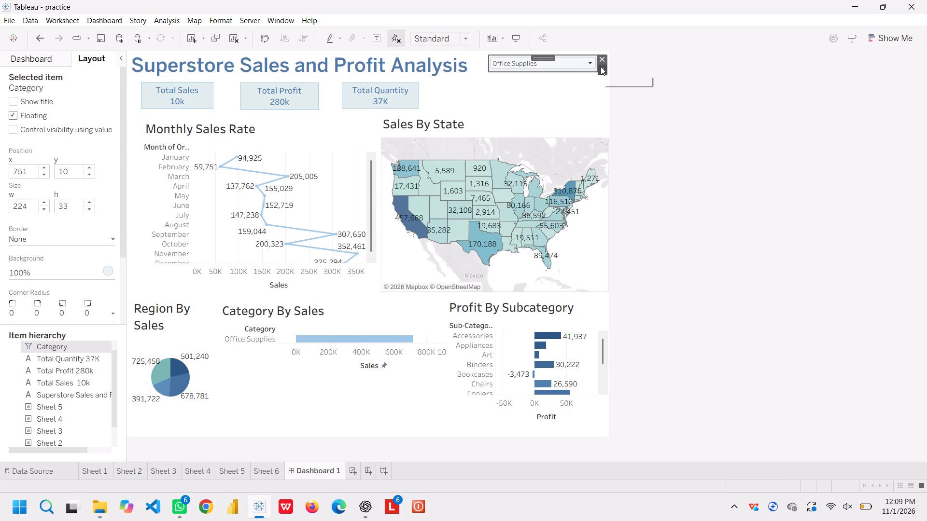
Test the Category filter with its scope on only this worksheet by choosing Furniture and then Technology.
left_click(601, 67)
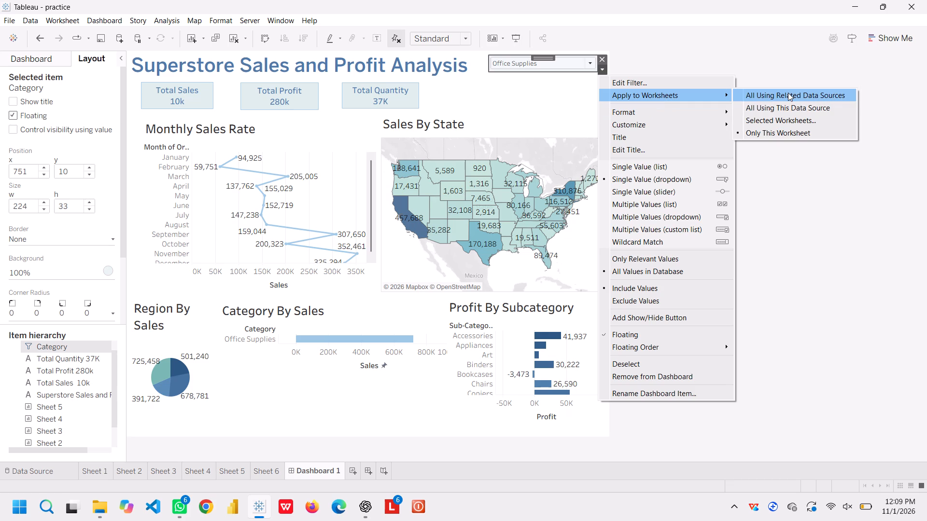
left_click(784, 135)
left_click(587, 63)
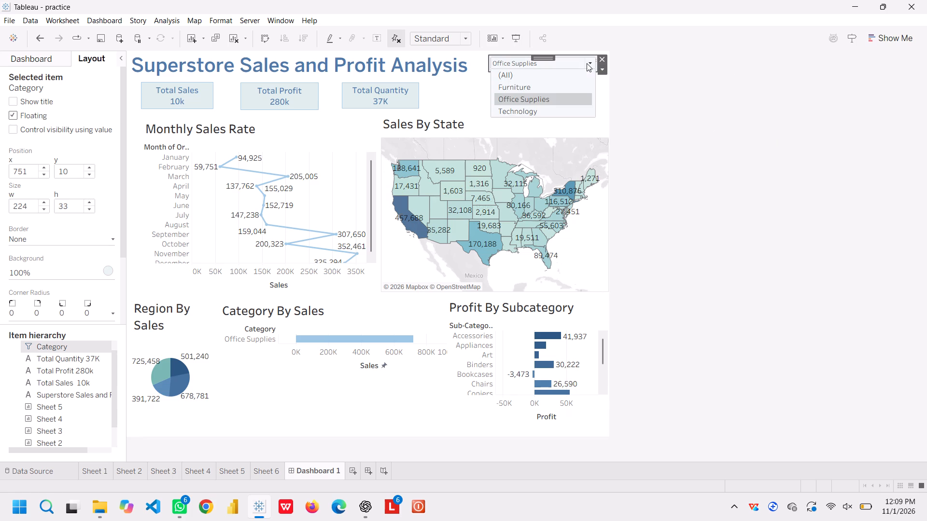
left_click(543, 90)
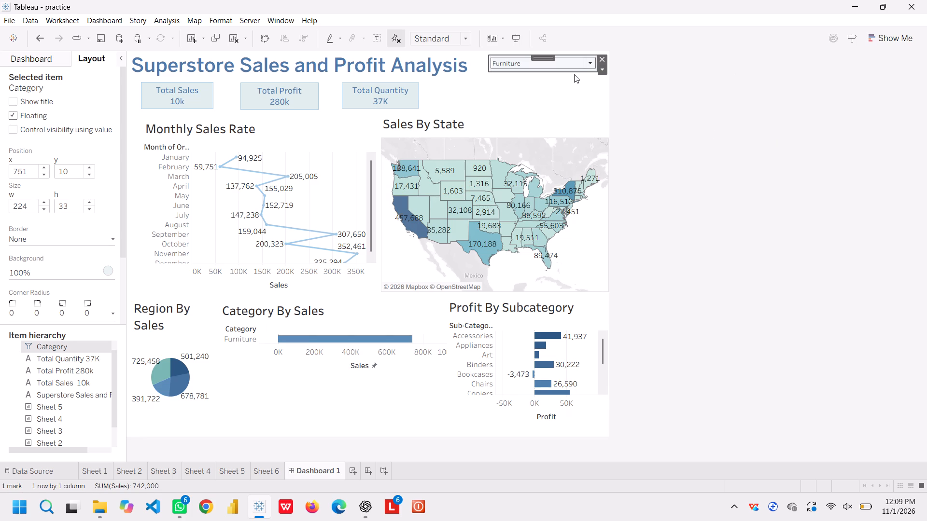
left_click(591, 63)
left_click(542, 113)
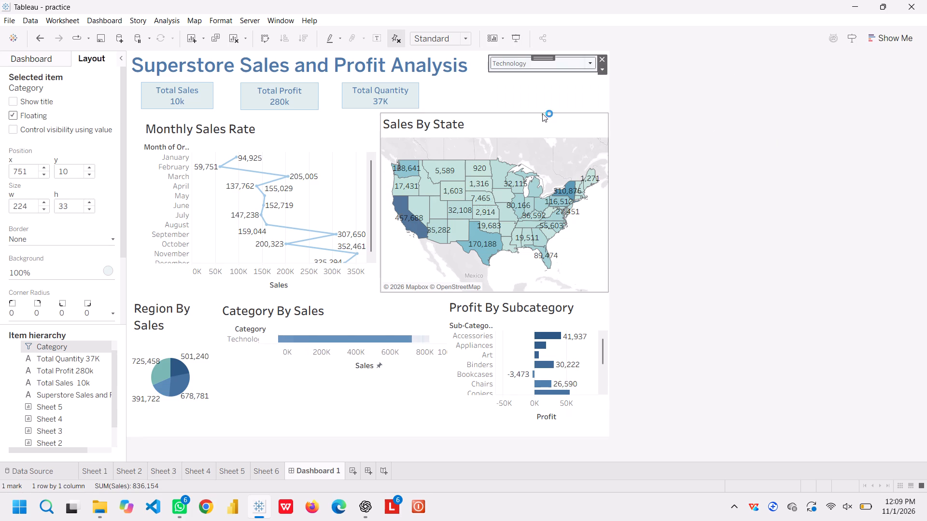
Apply the Category filter to all worksheets using related data sources.
left_click(601, 69)
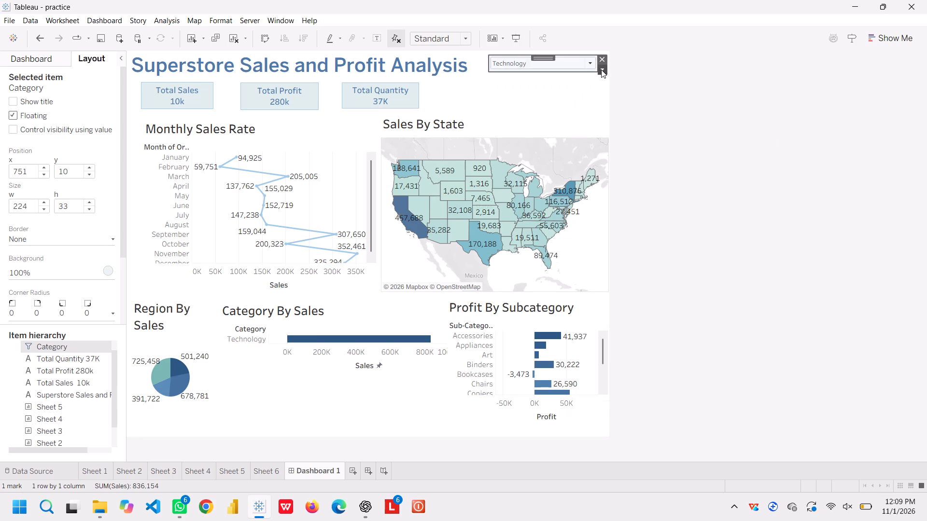
left_click(662, 92)
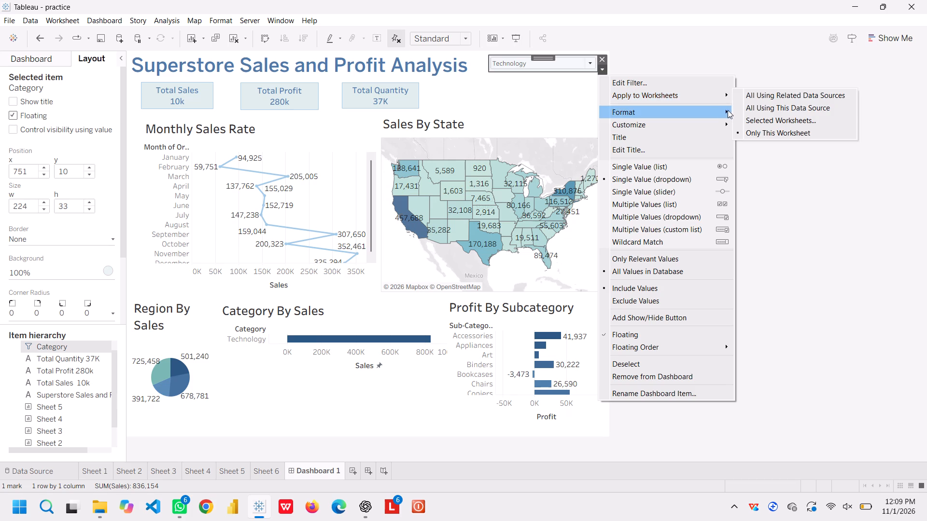
left_click(758, 98)
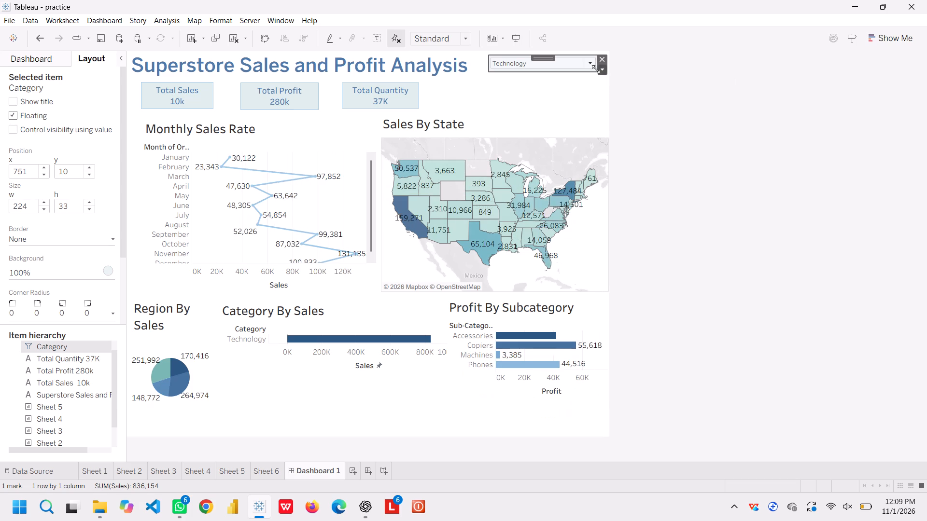
Test the Category filter across the dashboard with Office Supplies, then set it back to (All).
left_click(591, 69)
left_click(591, 64)
left_click(547, 94)
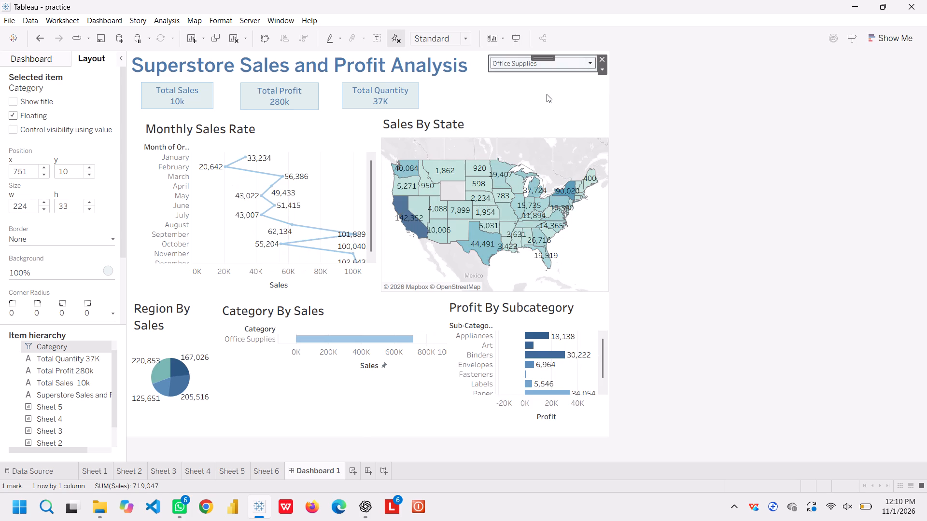
left_click(588, 61)
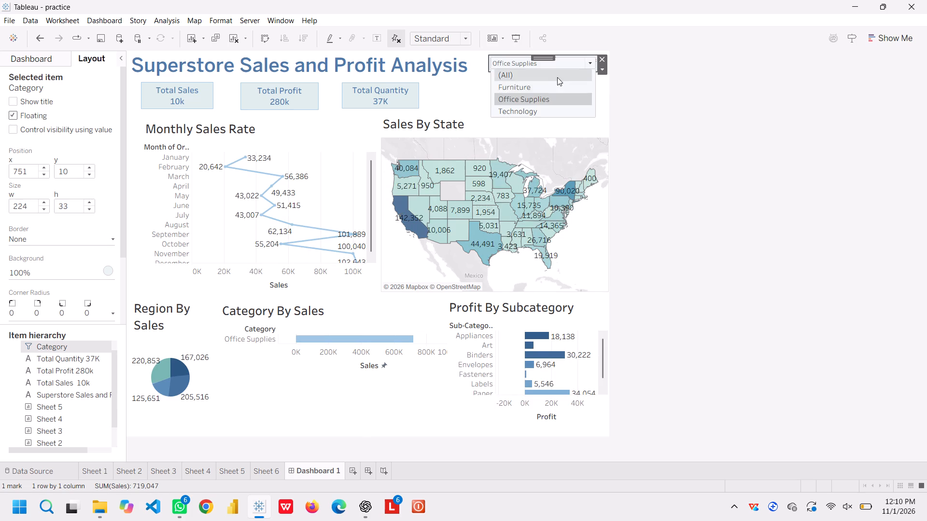
left_click(537, 77)
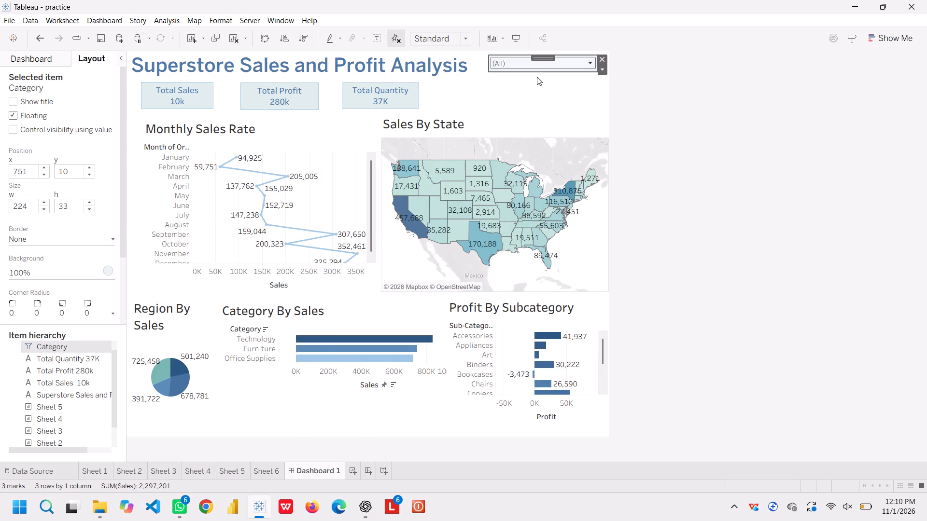
left_click(643, 217)
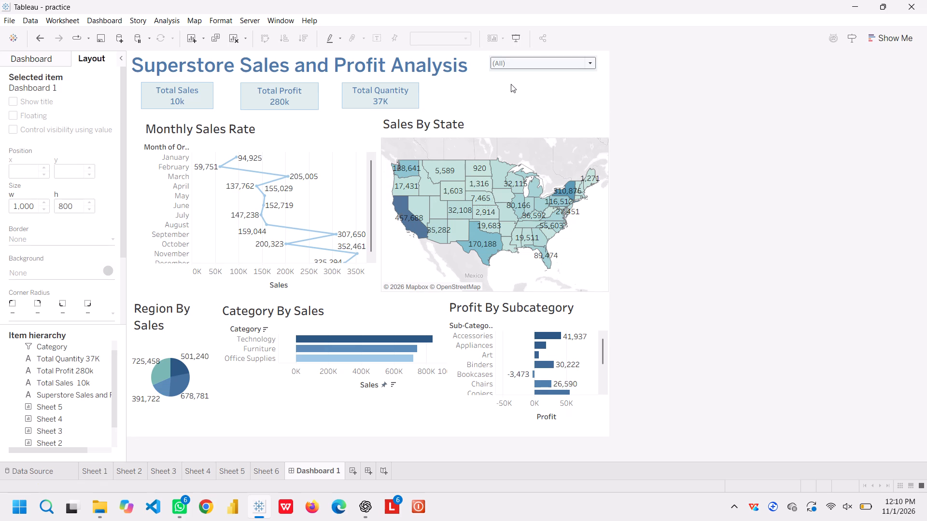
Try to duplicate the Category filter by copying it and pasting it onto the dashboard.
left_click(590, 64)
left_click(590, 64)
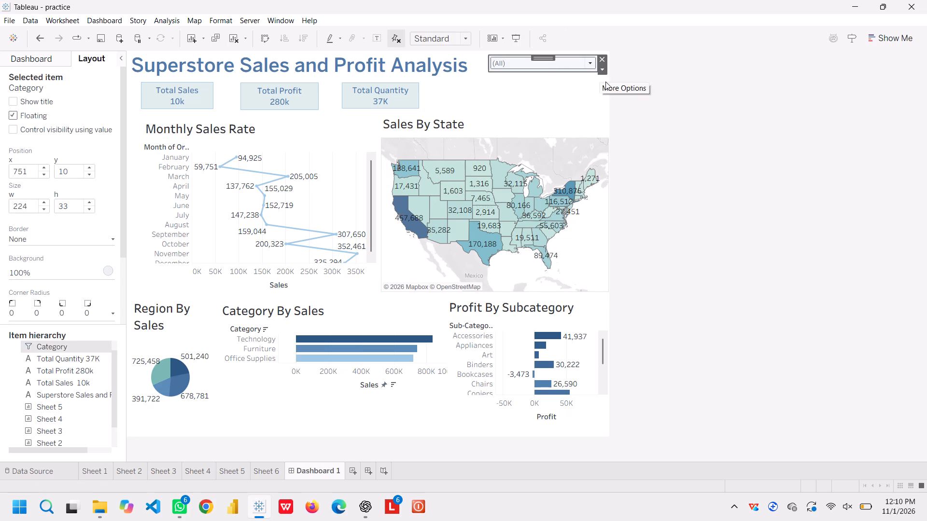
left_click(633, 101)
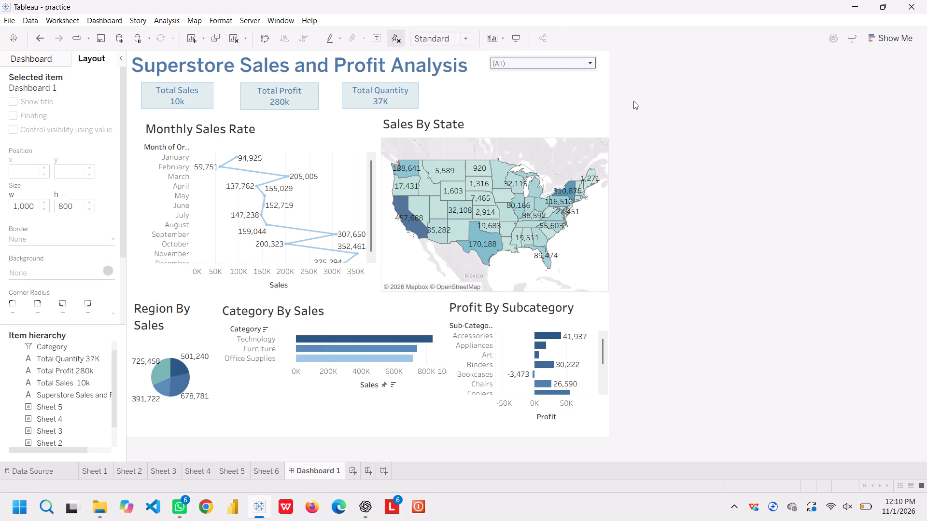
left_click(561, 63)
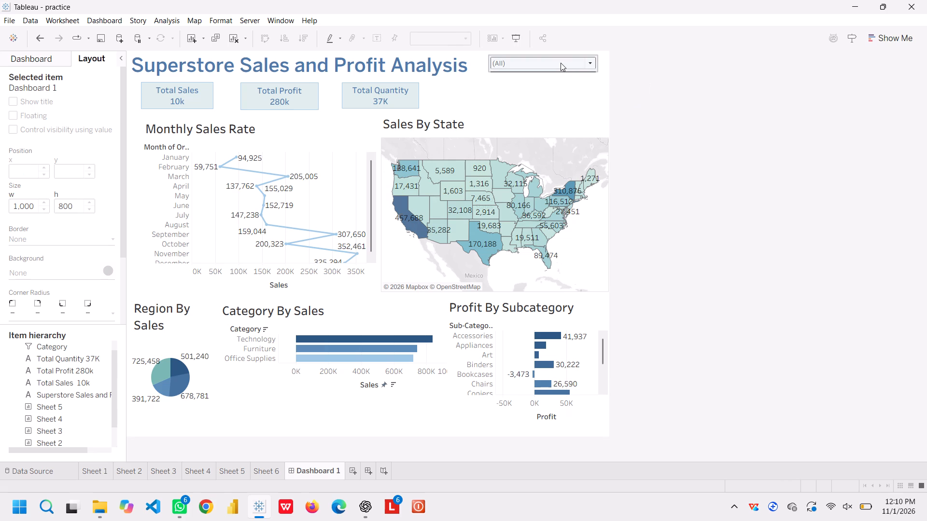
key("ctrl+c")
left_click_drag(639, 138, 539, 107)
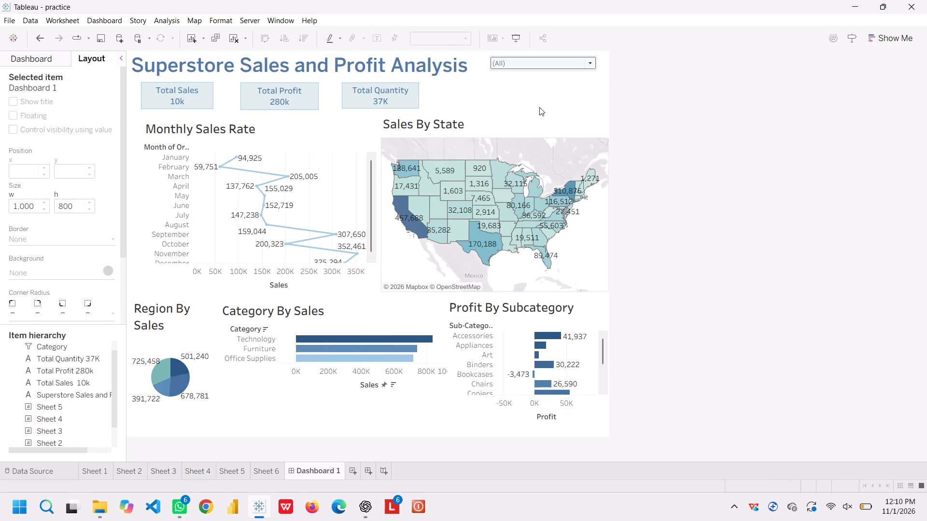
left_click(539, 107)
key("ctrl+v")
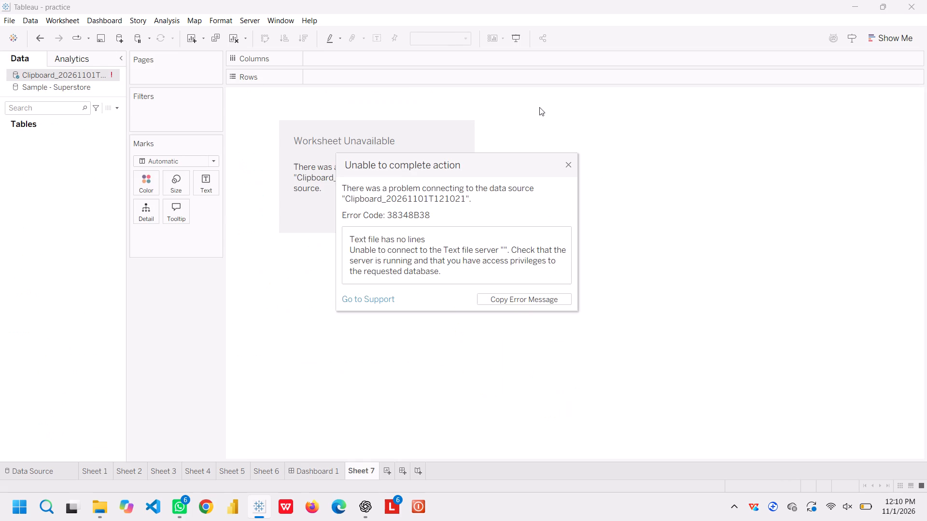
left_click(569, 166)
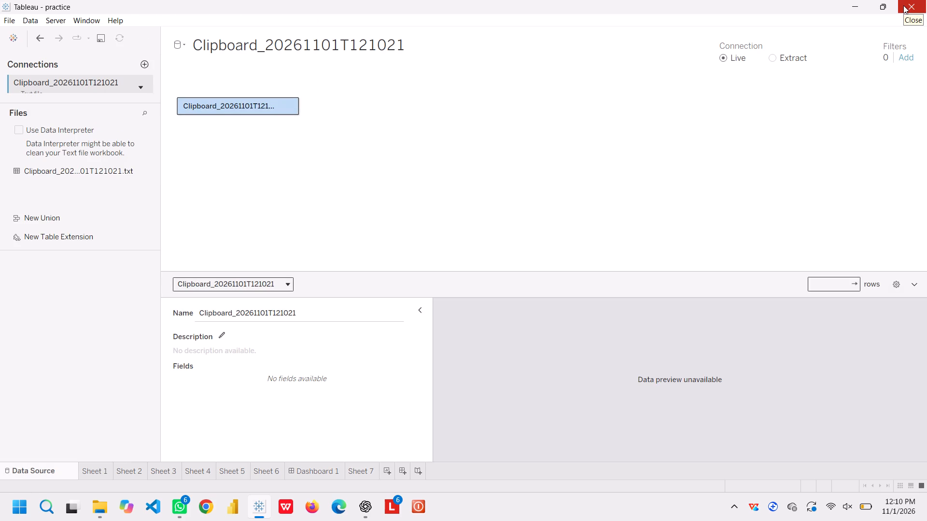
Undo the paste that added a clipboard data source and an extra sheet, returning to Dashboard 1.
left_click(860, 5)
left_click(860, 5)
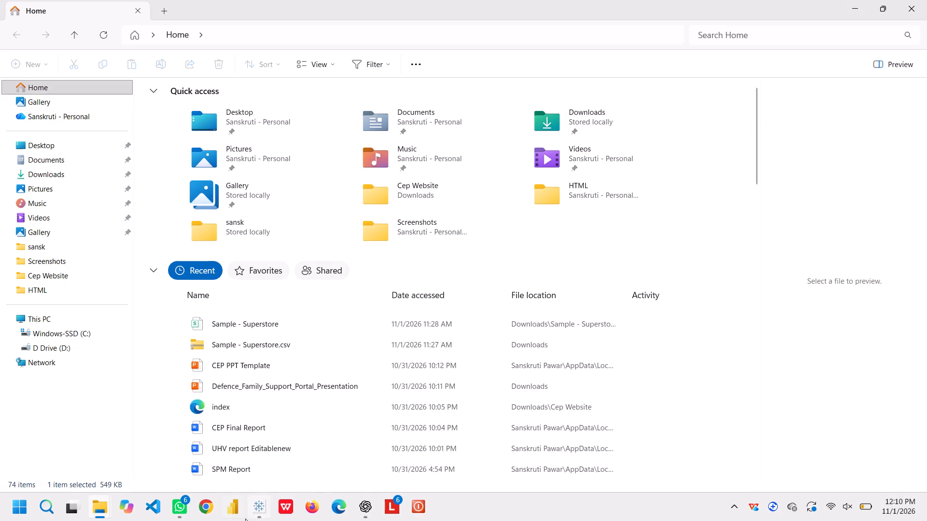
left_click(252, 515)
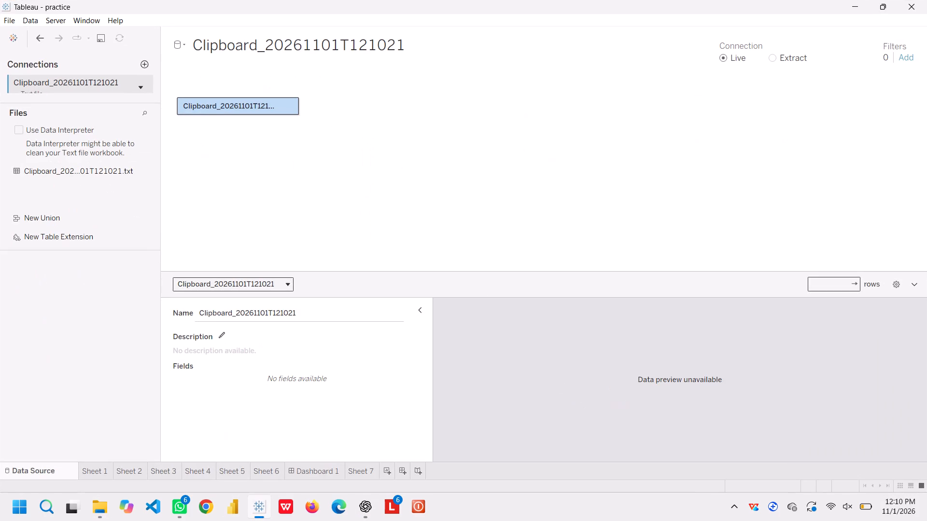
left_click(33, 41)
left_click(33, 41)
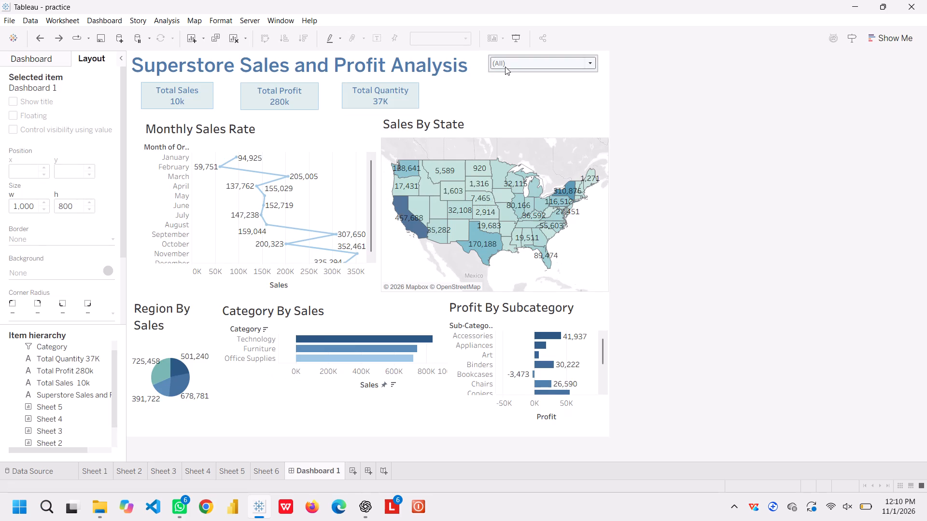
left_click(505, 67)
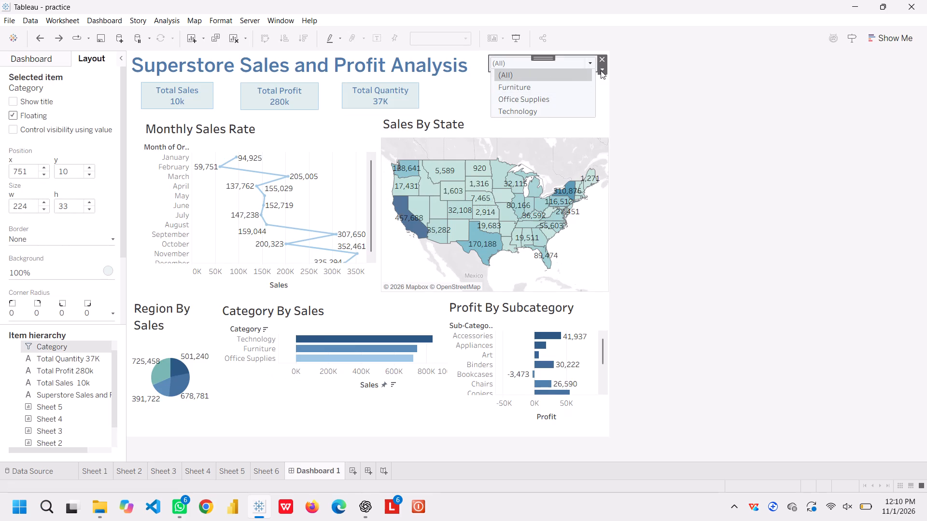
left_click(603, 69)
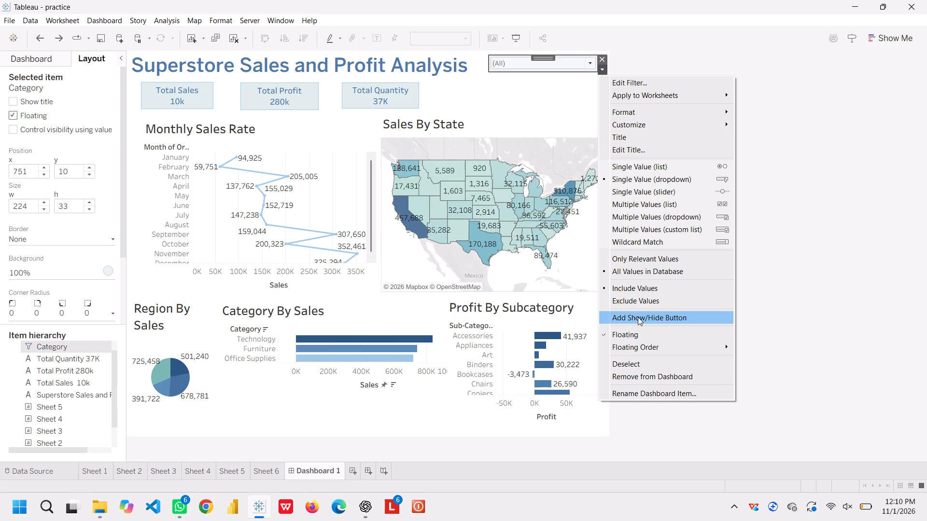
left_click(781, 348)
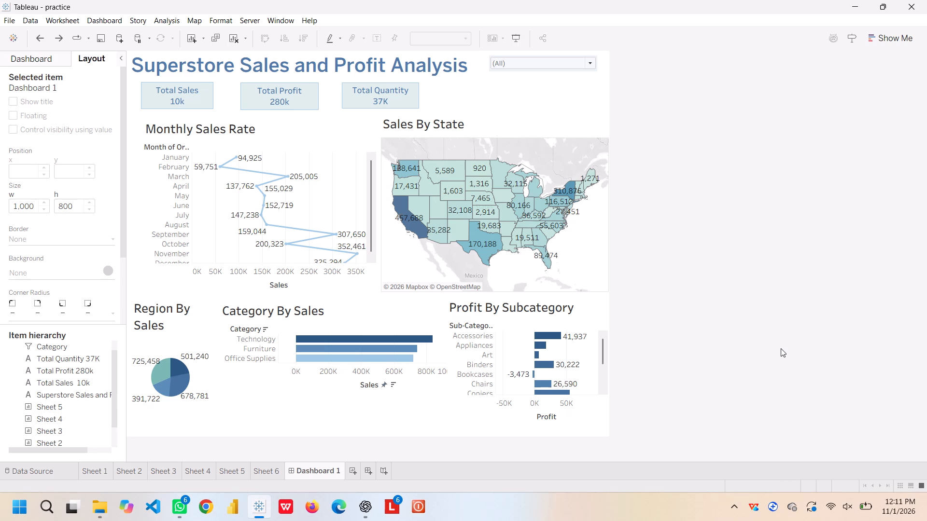
Show the Region filter from the Region By Sales chart on the dashboard.
left_click(198, 334)
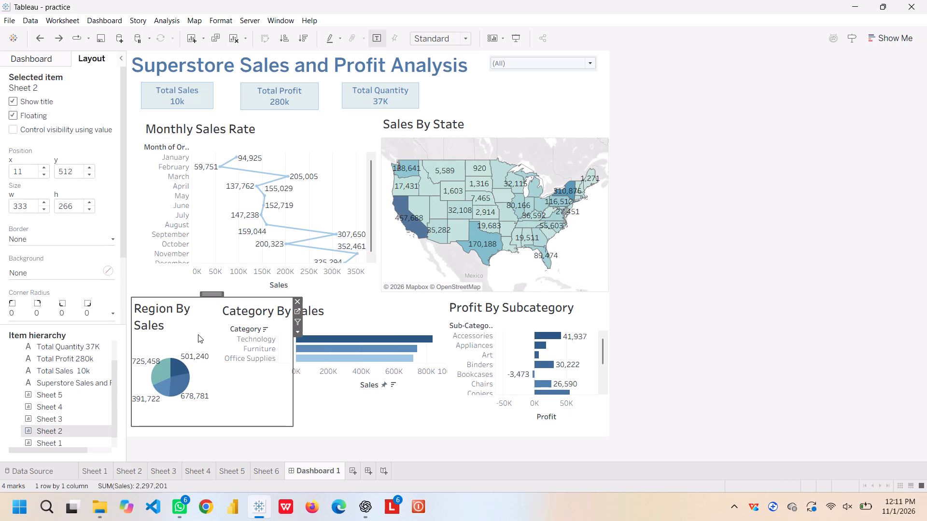
left_click(297, 331)
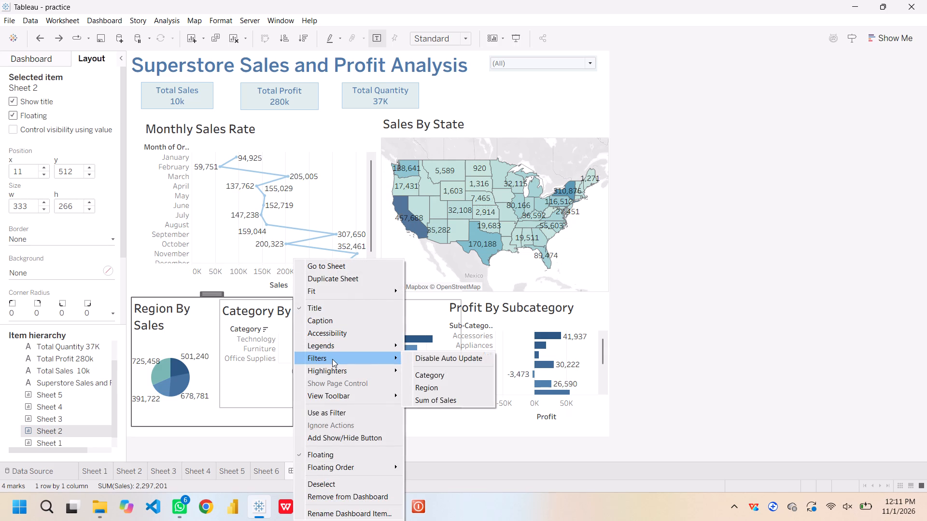
left_click(441, 388)
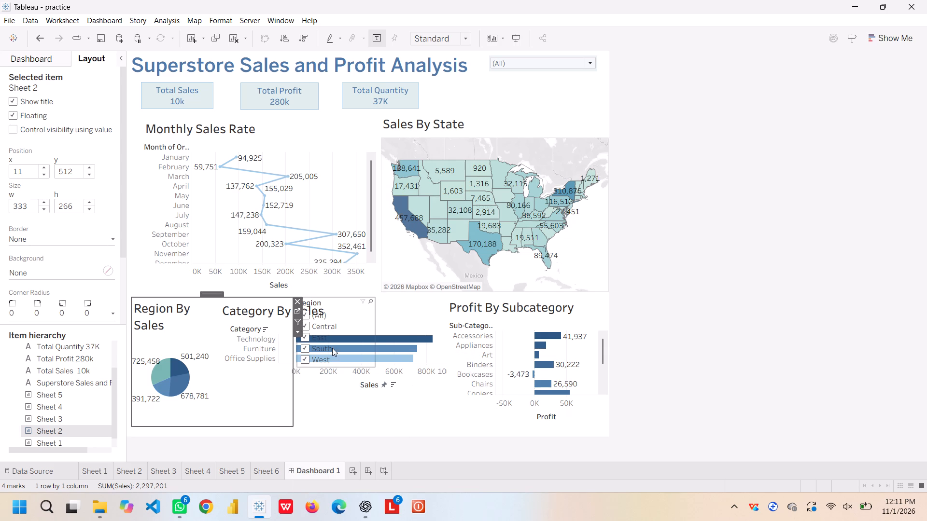
Move the Region filter directly below the Category dropdown and resize it to about 220 by 32.
left_click(344, 299)
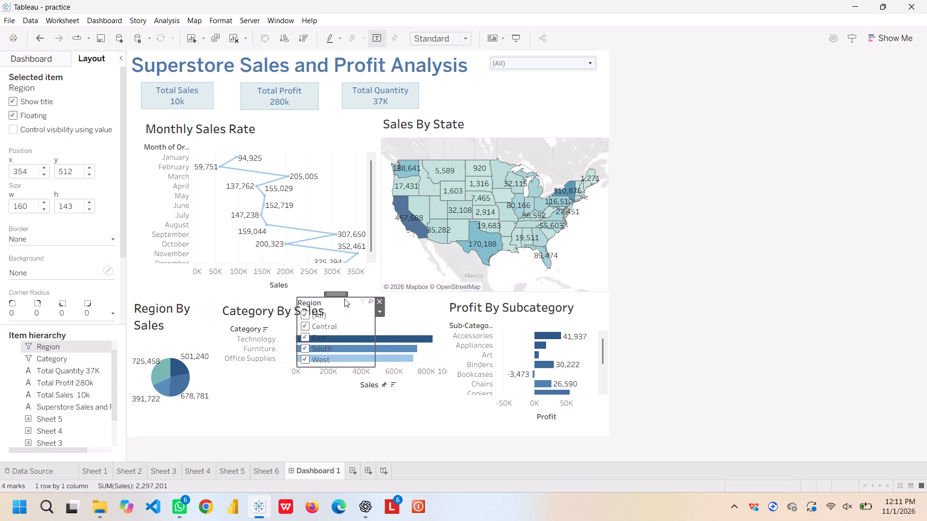
left_click_drag(340, 294, 534, 47)
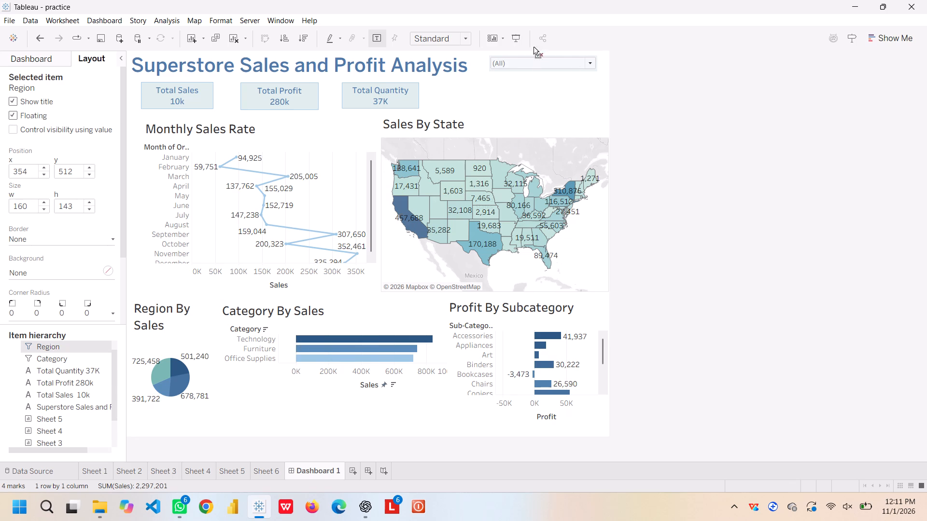
left_click_drag(534, 47, 535, 72)
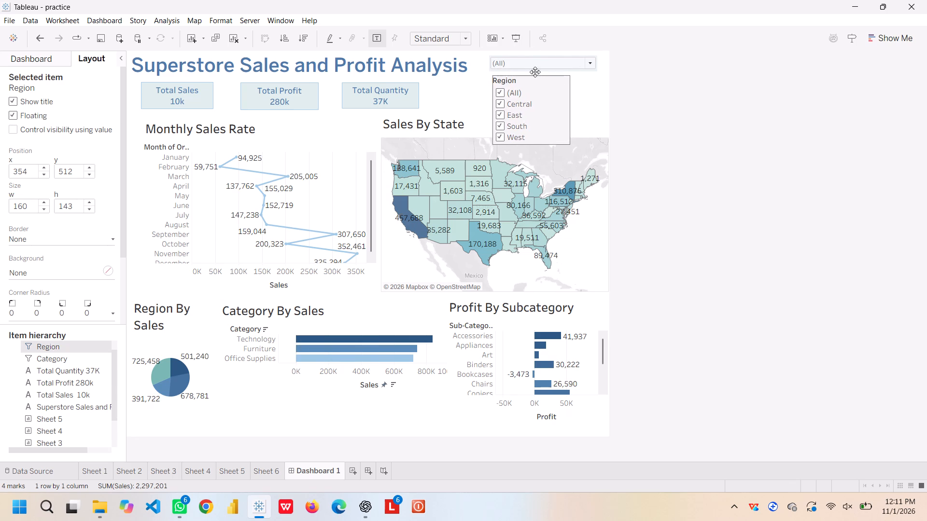
left_click_drag(570, 102, 596, 98)
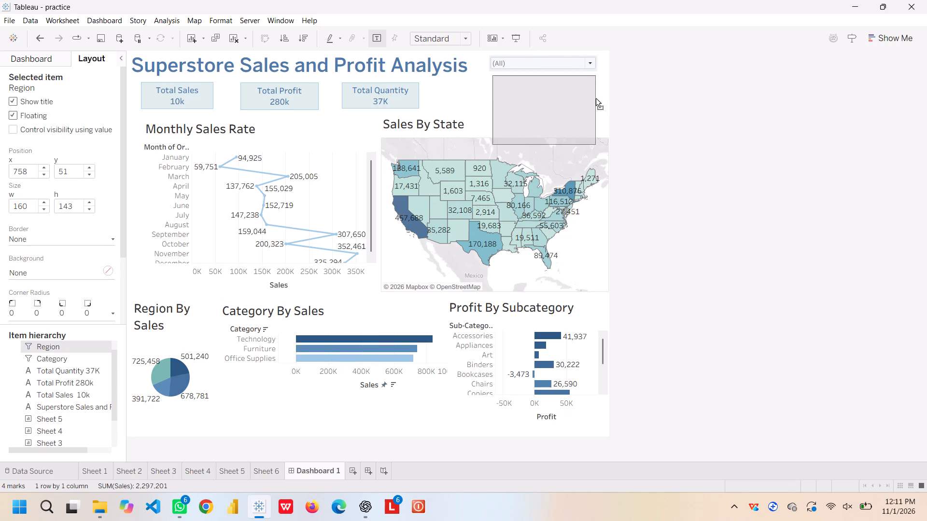
left_click_drag(596, 98, 596, 98)
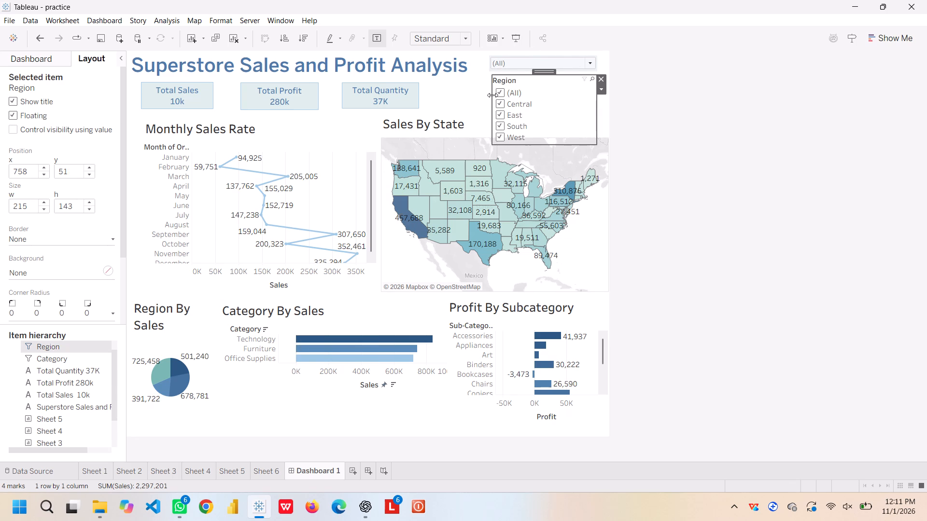
left_click(492, 95)
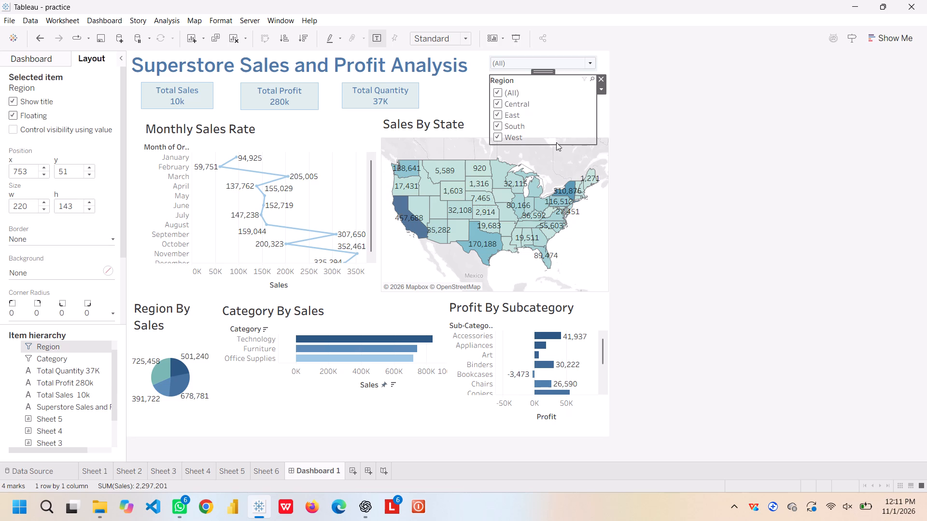
left_click_drag(554, 144, 548, 96)
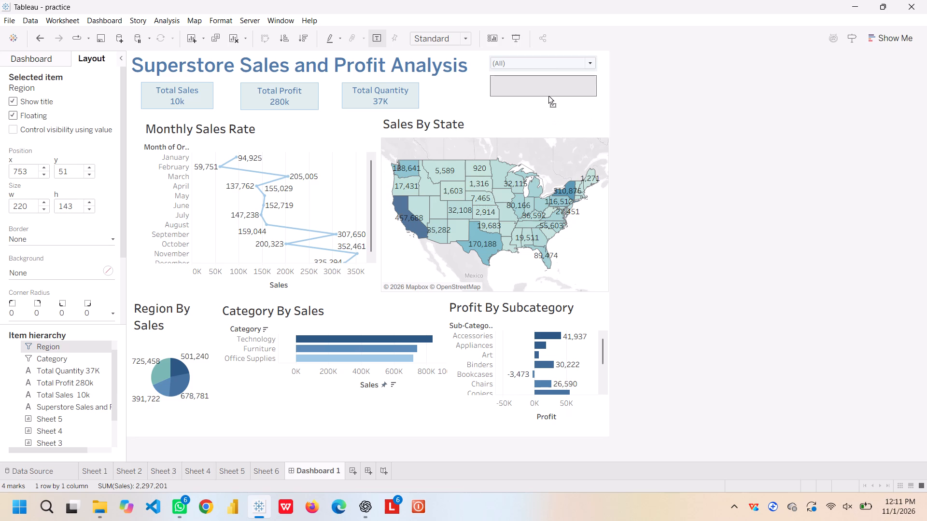
left_click_drag(548, 96, 548, 92)
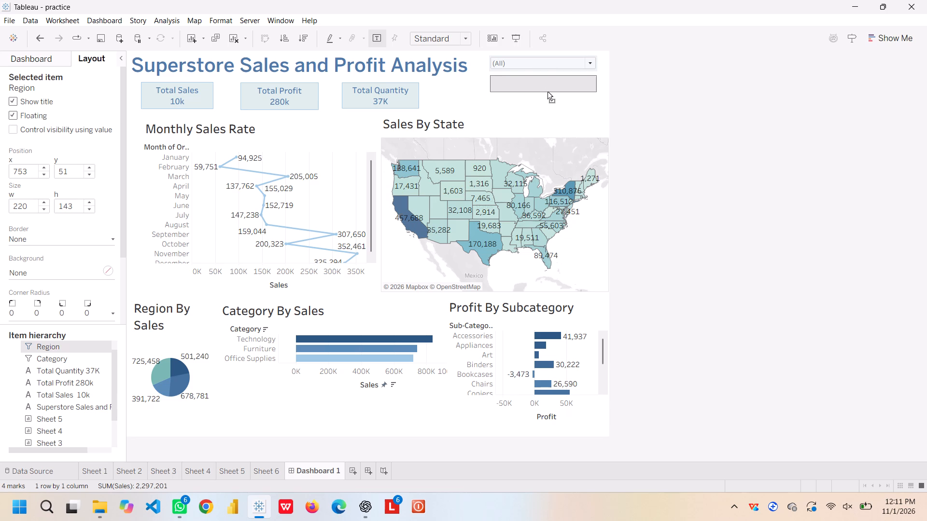
left_click_drag(548, 92, 548, 91)
Hide the Region filter's title and reduce its height to about 28.
left_click(599, 89)
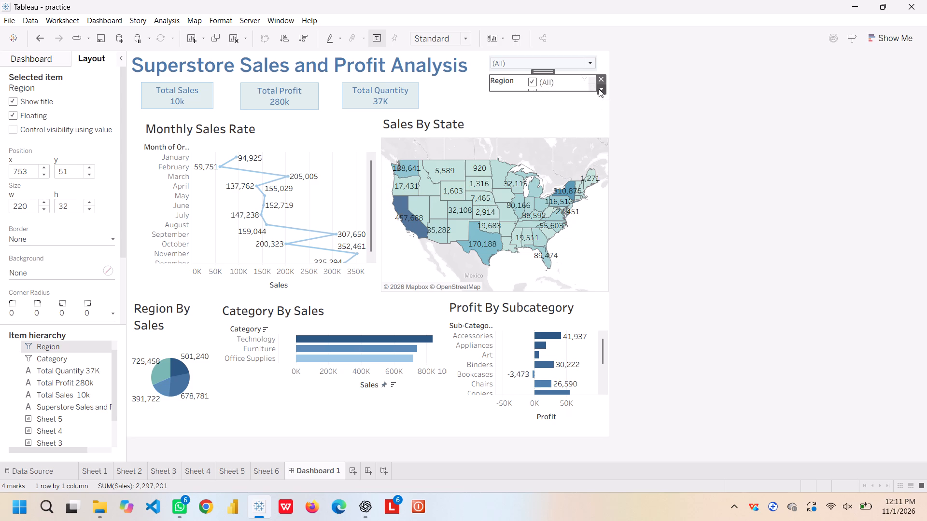
left_click(608, 157)
left_click(558, 91)
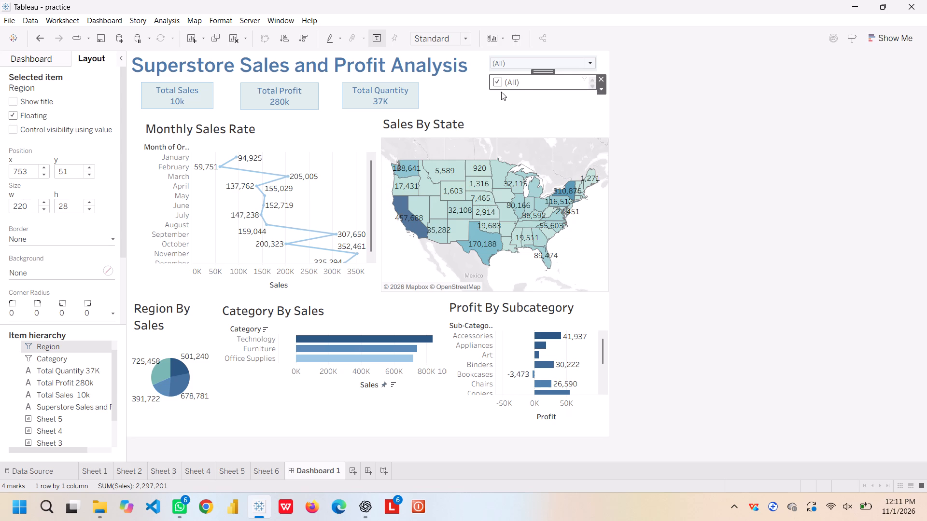
Turn the Region filter into a single-value dropdown and set it to (All).
left_click(601, 91)
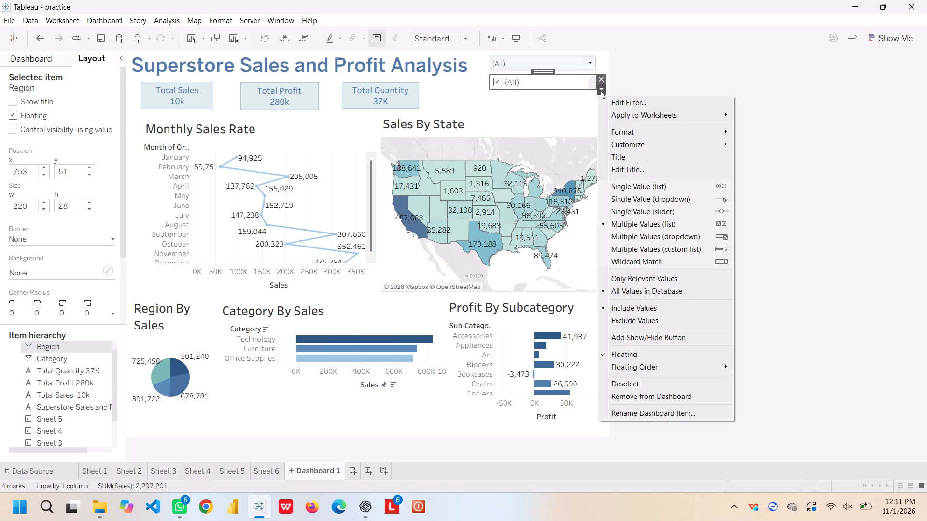
left_click(665, 197)
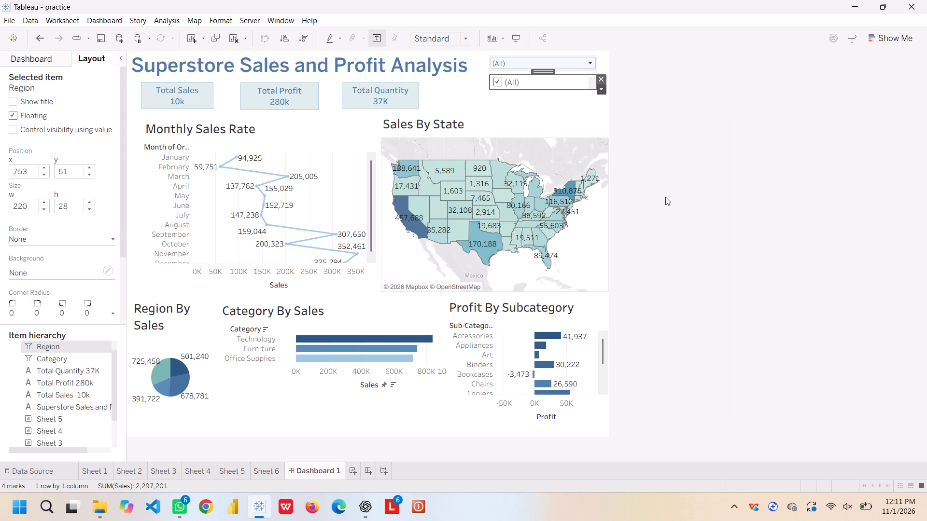
left_click(586, 85)
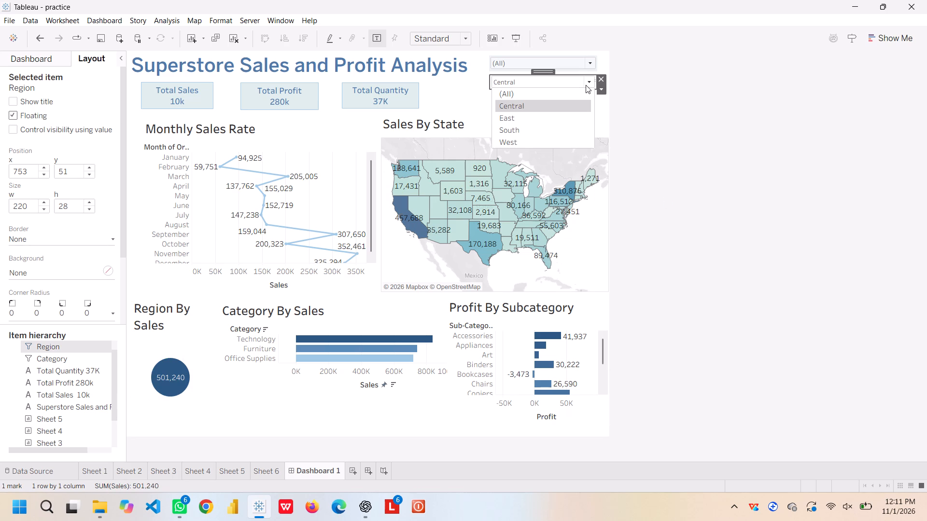
left_click(546, 92)
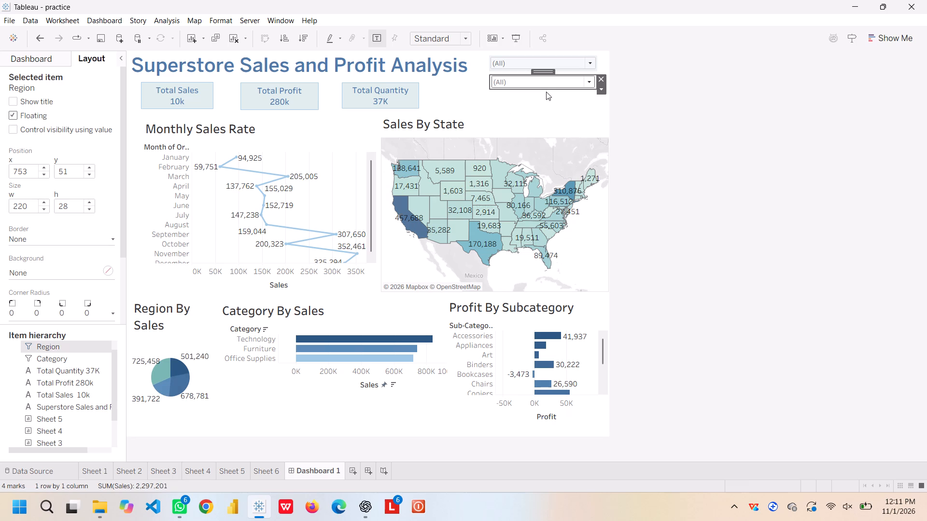
Give the Region filter a light blue background shade on the dashboard.
left_click_drag(546, 92, 524, 57)
left_click(524, 57)
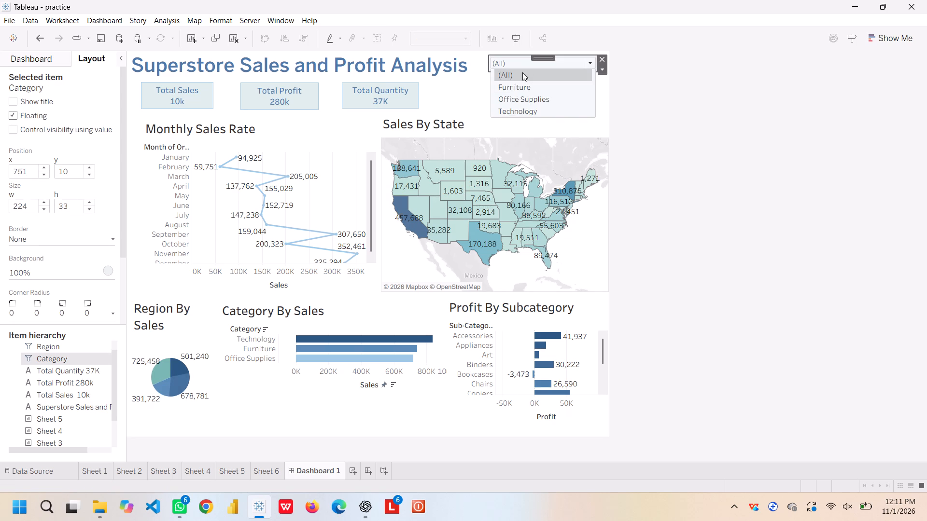
left_click(465, 100)
double_click(550, 85)
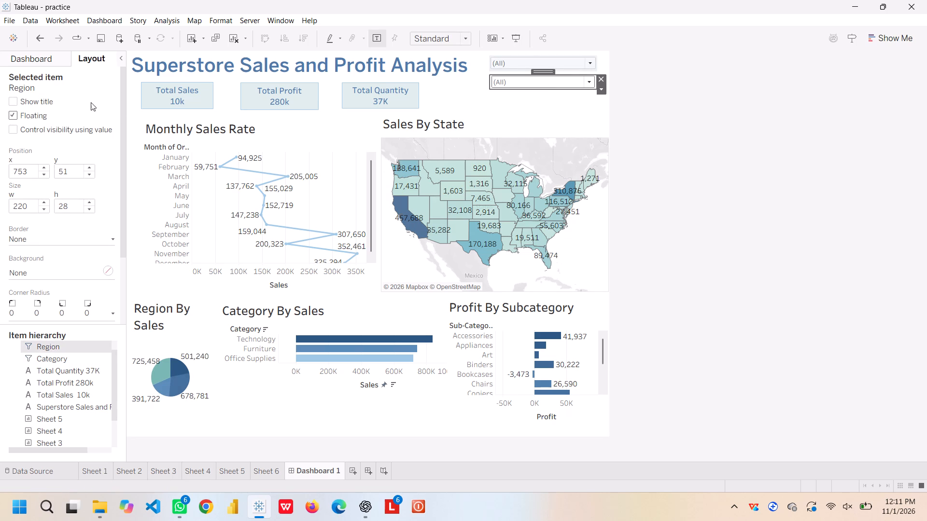
left_click(111, 274)
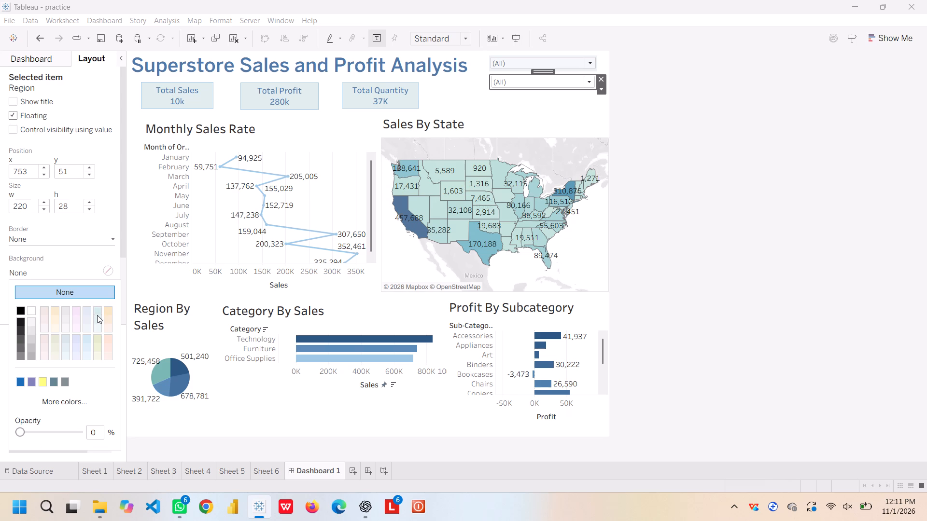
left_click(98, 316)
left_click(644, 117)
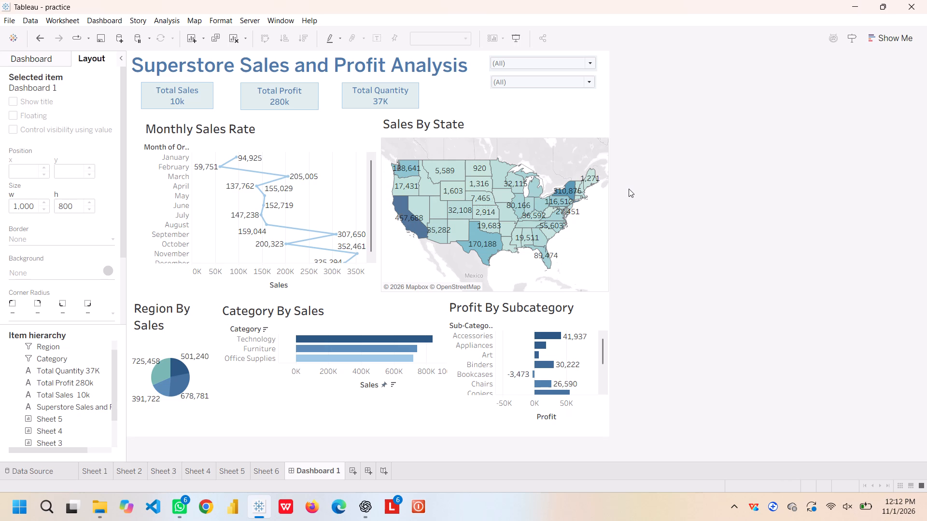
left_click(372, 507)
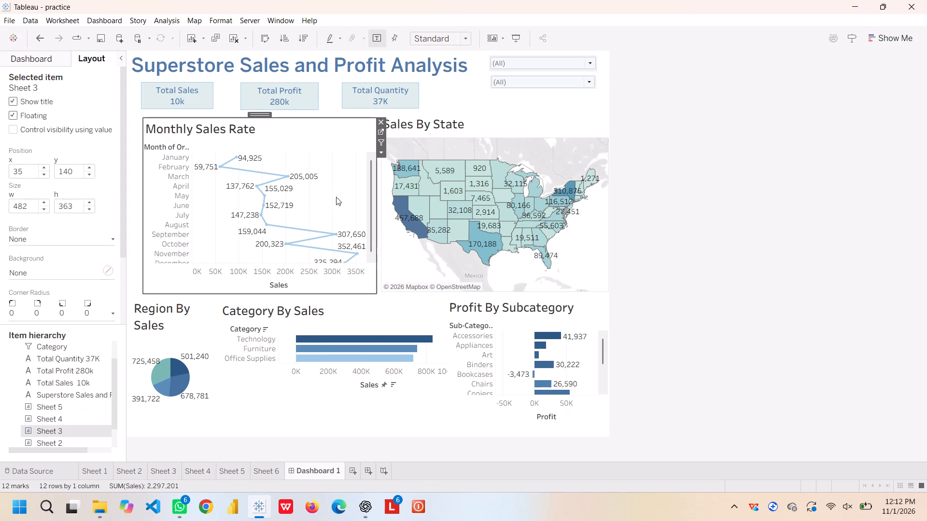
left_click(381, 155)
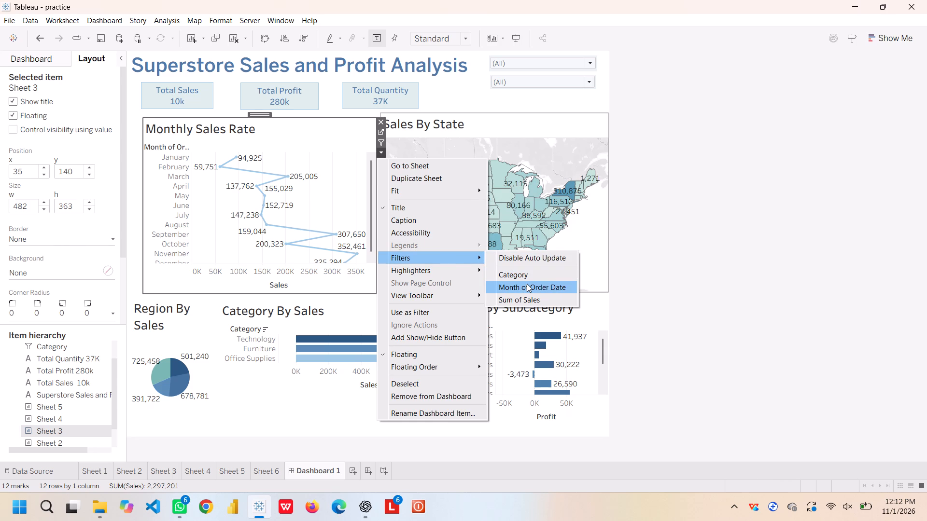
left_click(527, 284)
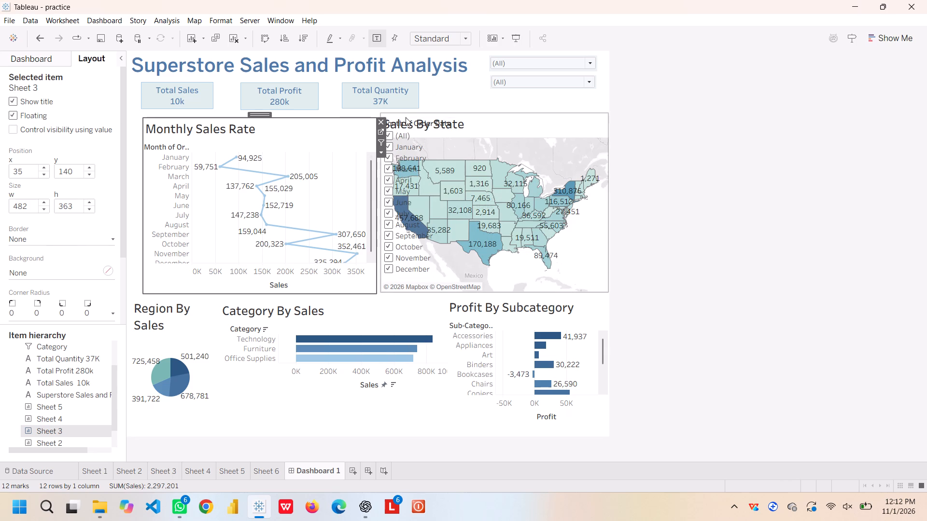
Move the Month of Order Date filter directly below the Region filter and resize it to about 218 by 26.
left_click(421, 136)
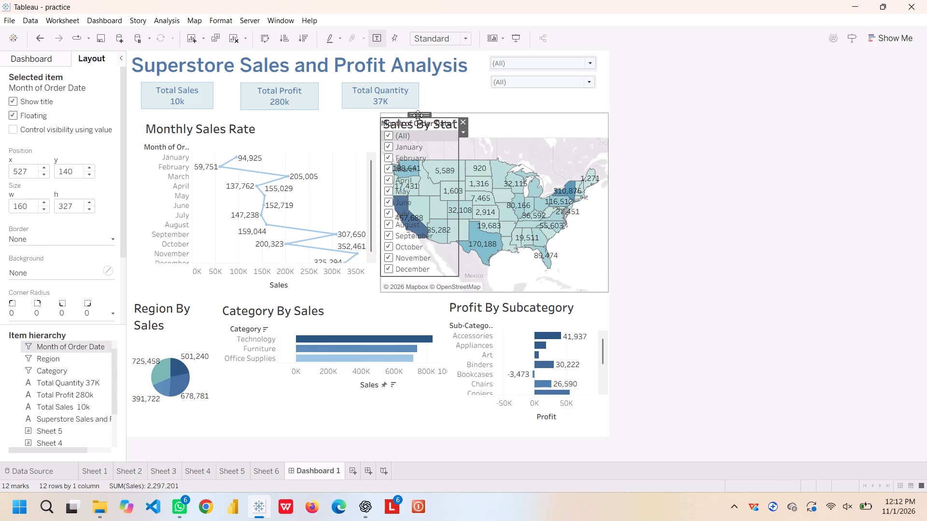
left_click_drag(419, 117, 529, 96)
left_click_drag(567, 123, 596, 118)
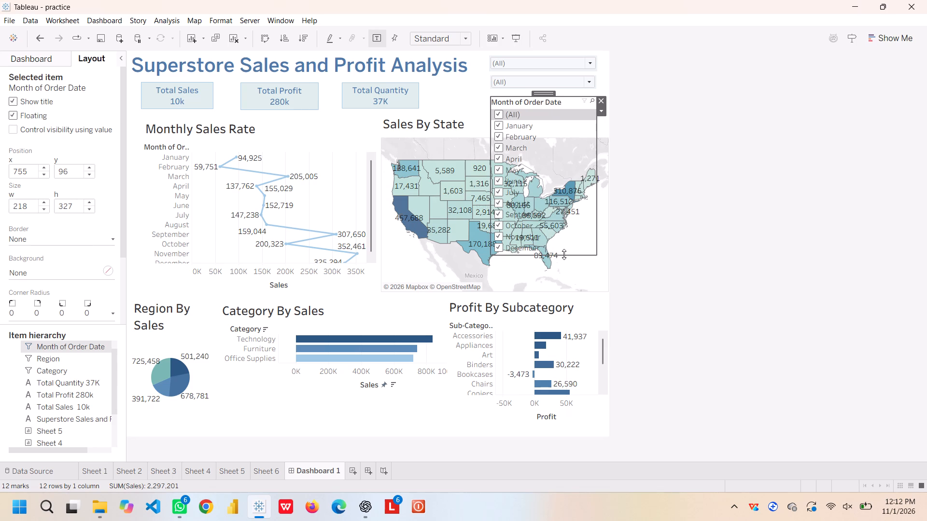
left_click_drag(564, 254, 546, 110)
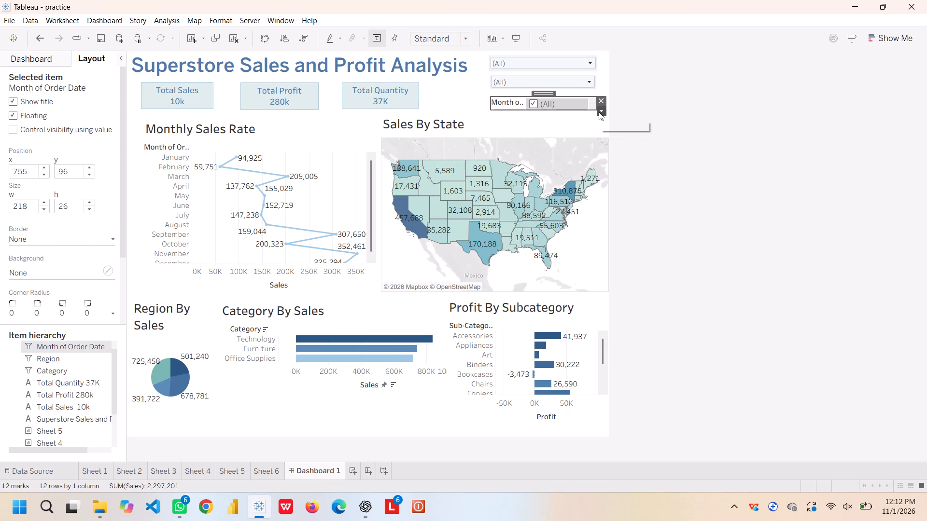
Hide the Month of Order Date filter's title and turn it into a single-value dropdown.
left_click(600, 112)
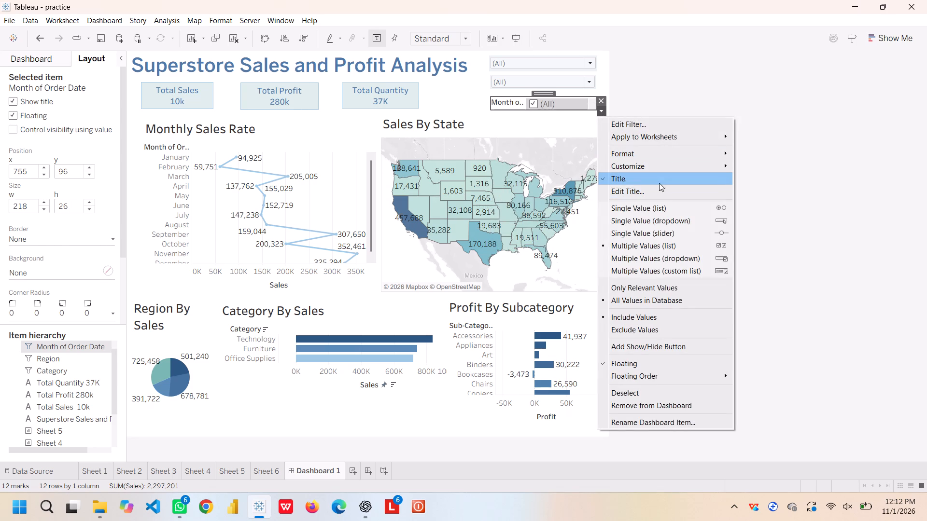
left_click(605, 178)
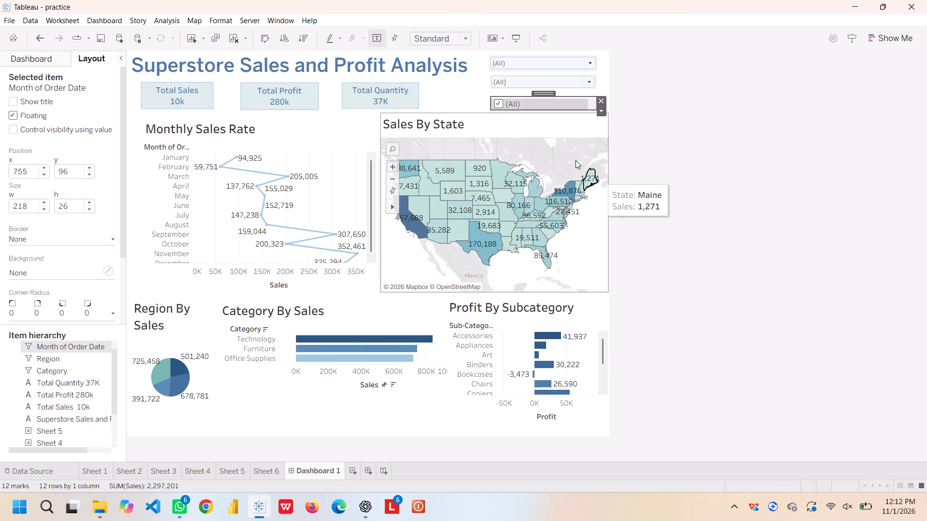
left_click(598, 112)
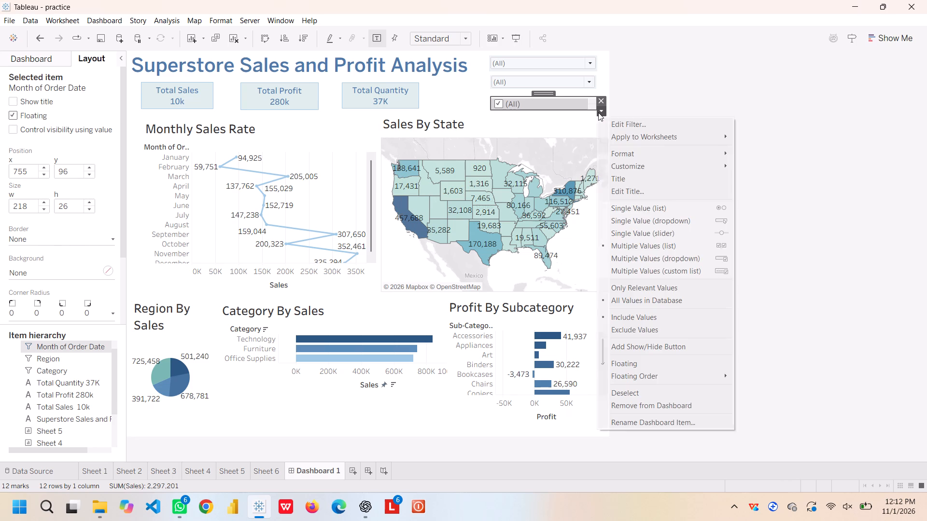
left_click(649, 219)
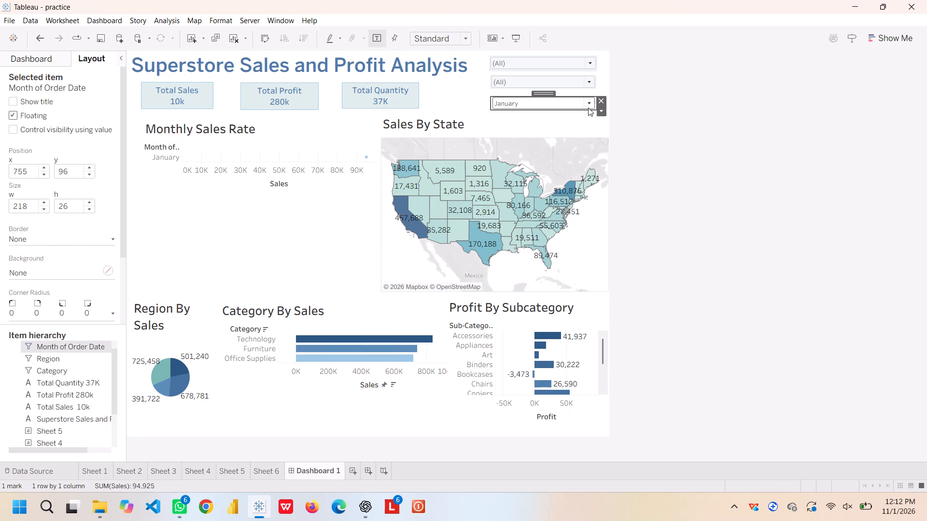
Nudge the Month of Order Date filter up to a y position of about 92 and give it a light blue background.
left_click(542, 94)
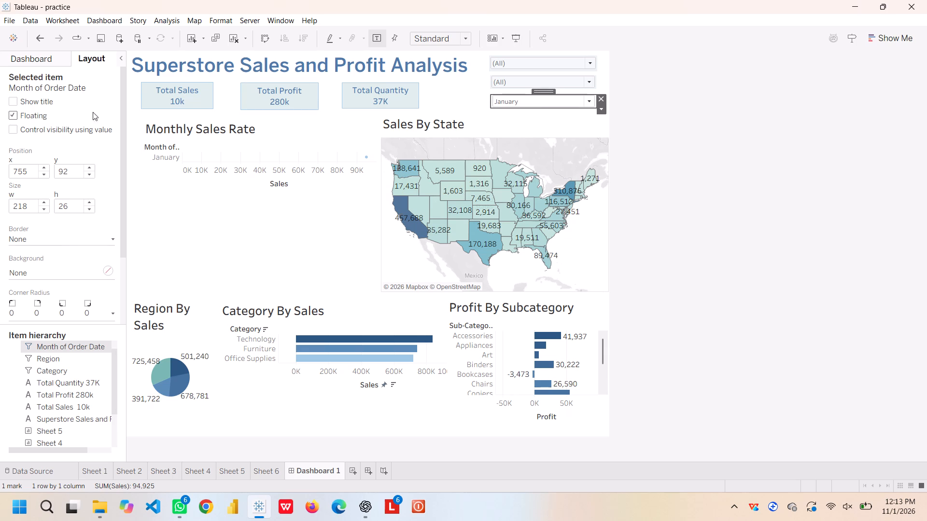
left_click(113, 268)
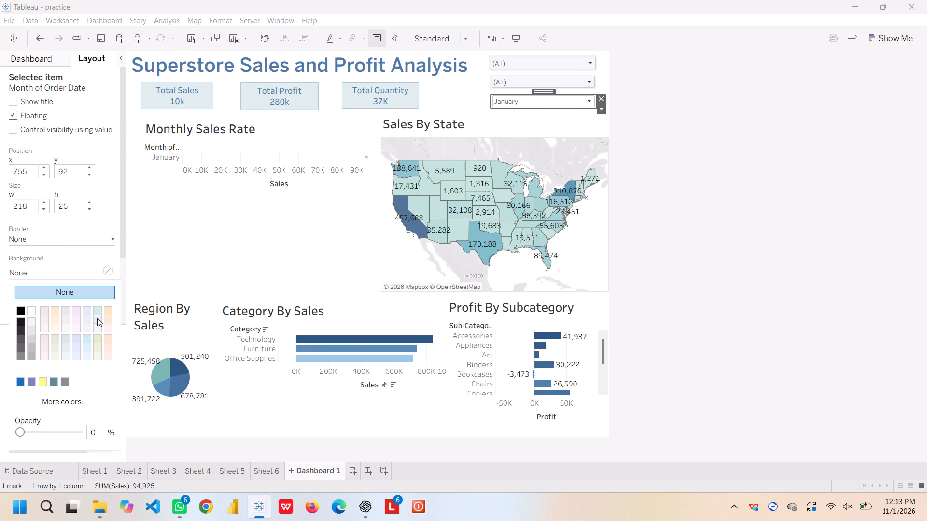
left_click(97, 318)
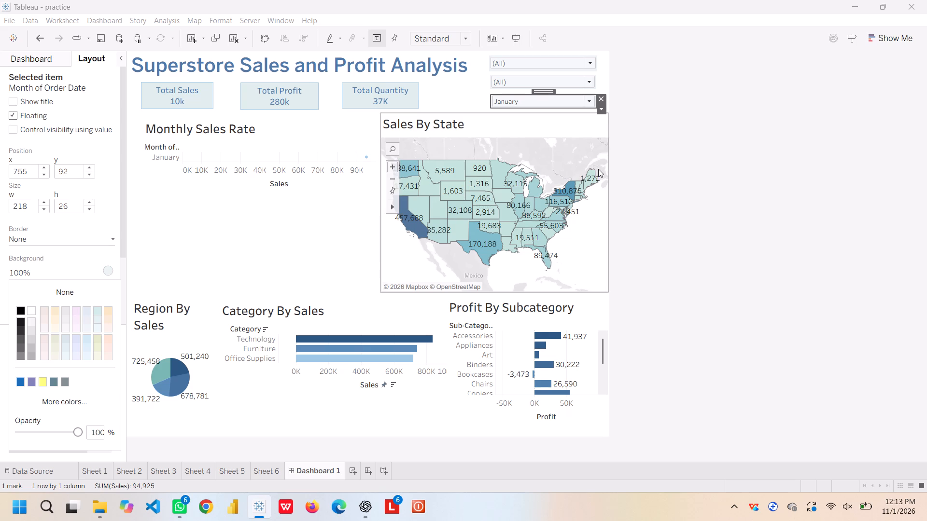
left_click(654, 168)
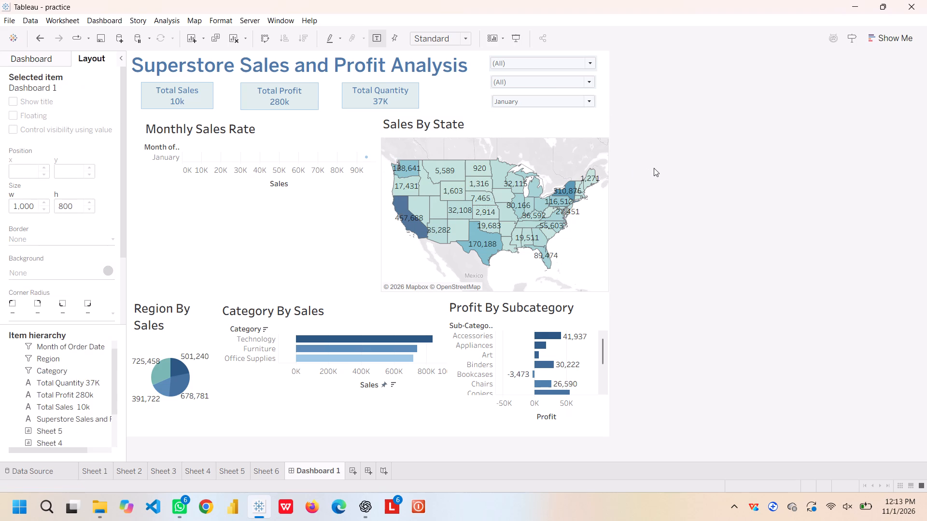
Set the Month of Order Date filter to (All).
left_click(588, 98)
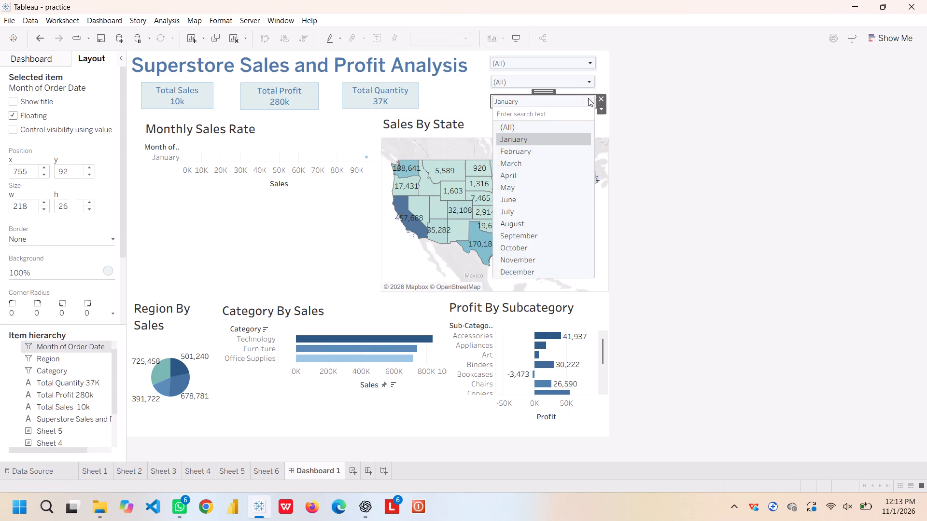
left_click(588, 98)
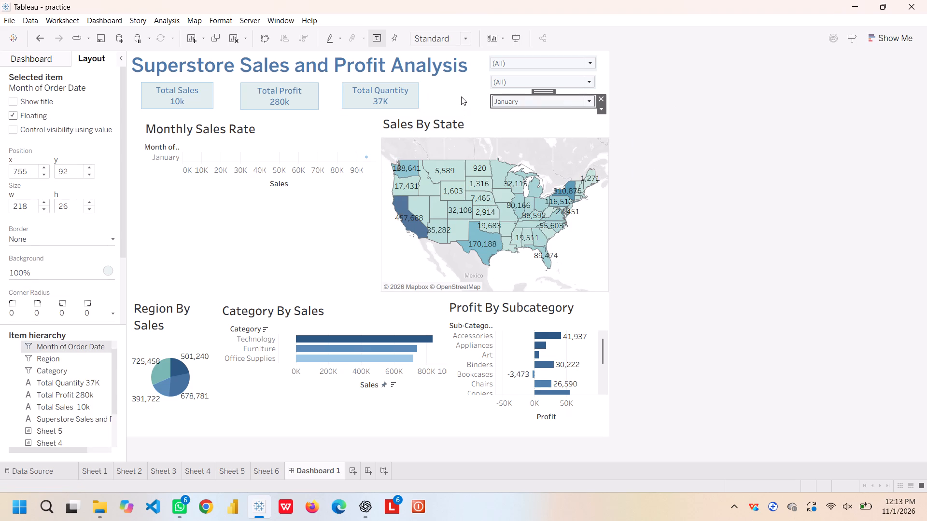
left_click(461, 96)
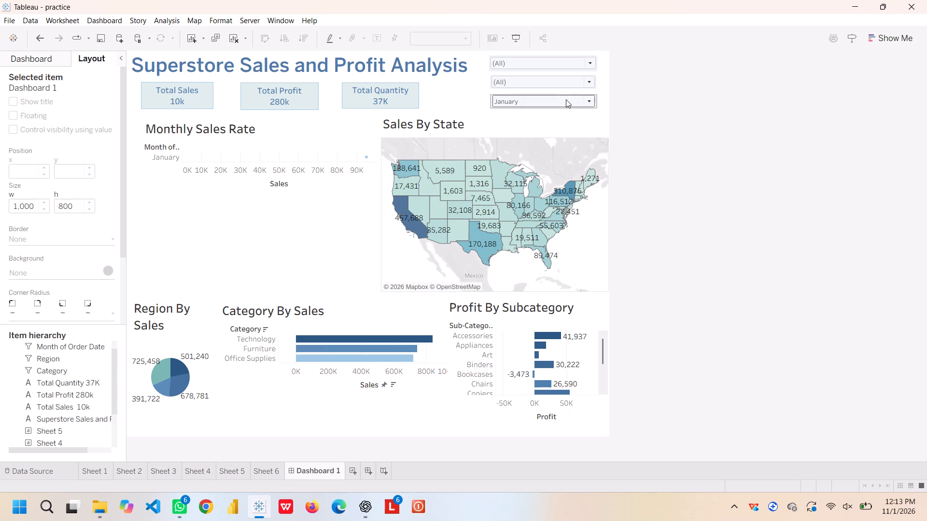
left_click(590, 100)
left_click(529, 124)
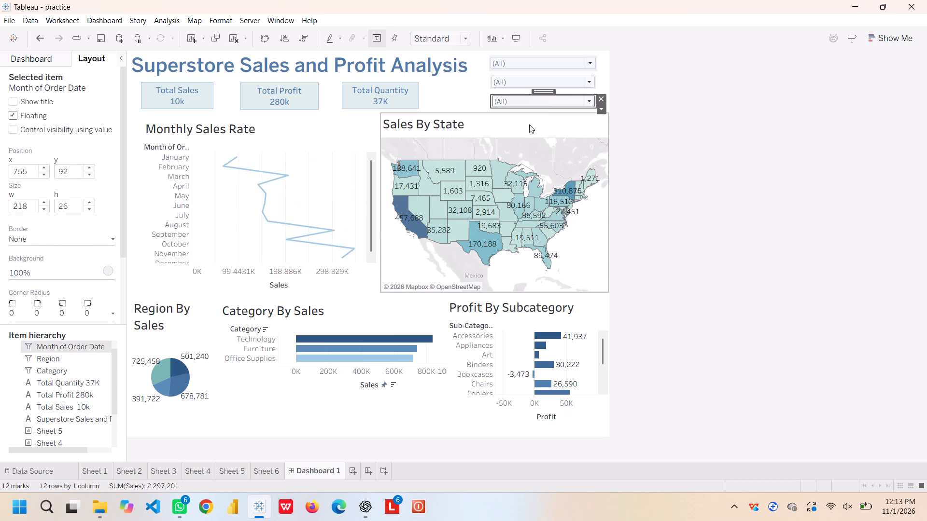
Apply the Region filter to all worksheets using related data sources.
left_click(589, 83)
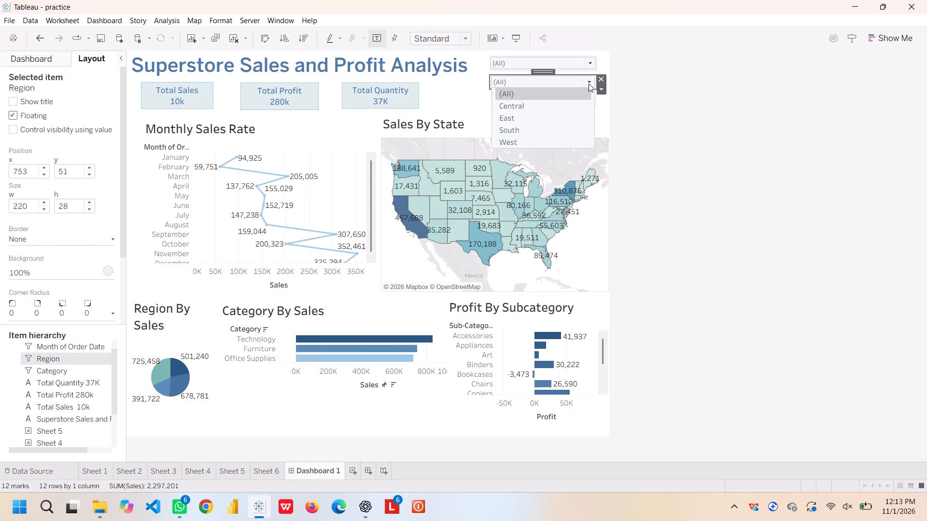
left_click(589, 83)
left_click(598, 89)
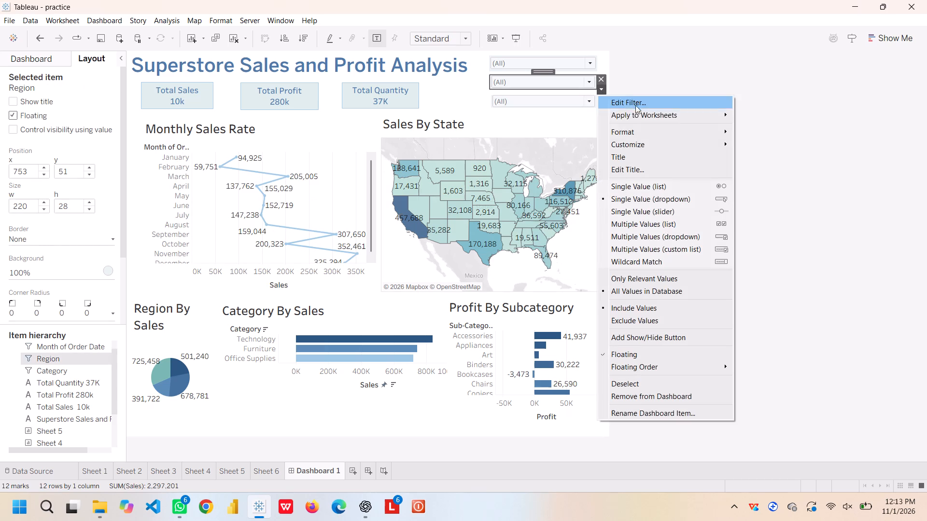
left_click(655, 116)
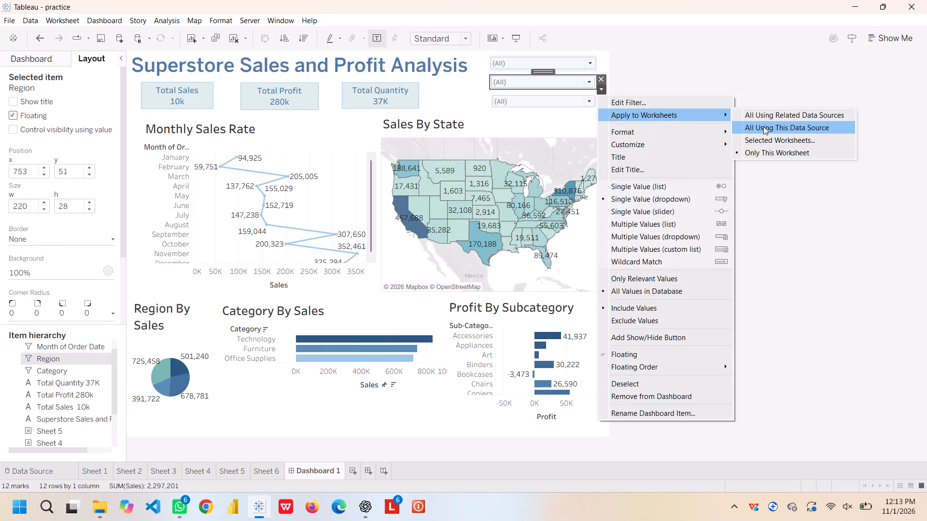
left_click(782, 116)
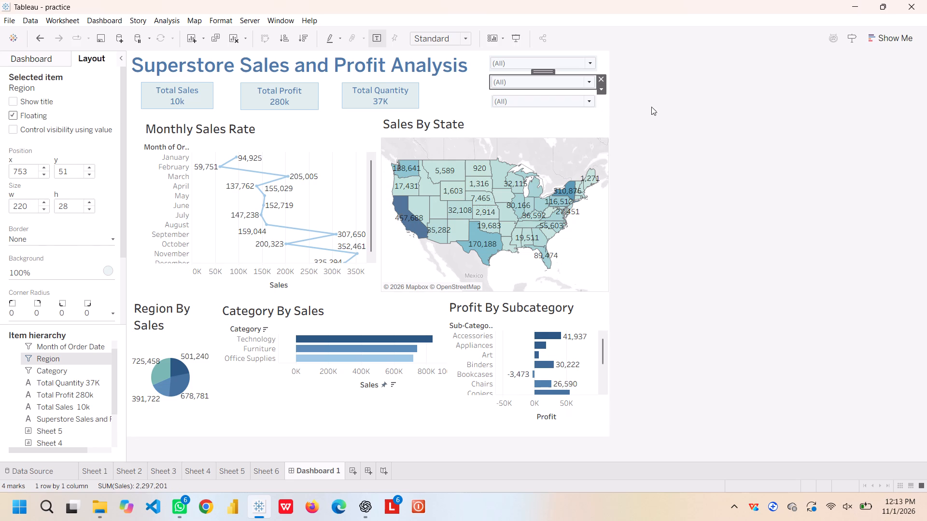
Test the Region filter on the dashboard charts with East and reset it to (All).
left_click(591, 87)
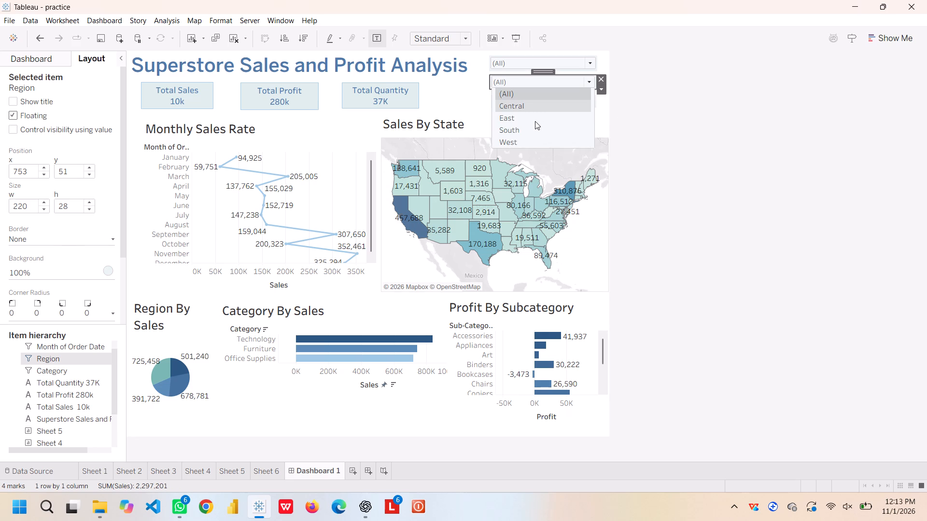
left_click(535, 121)
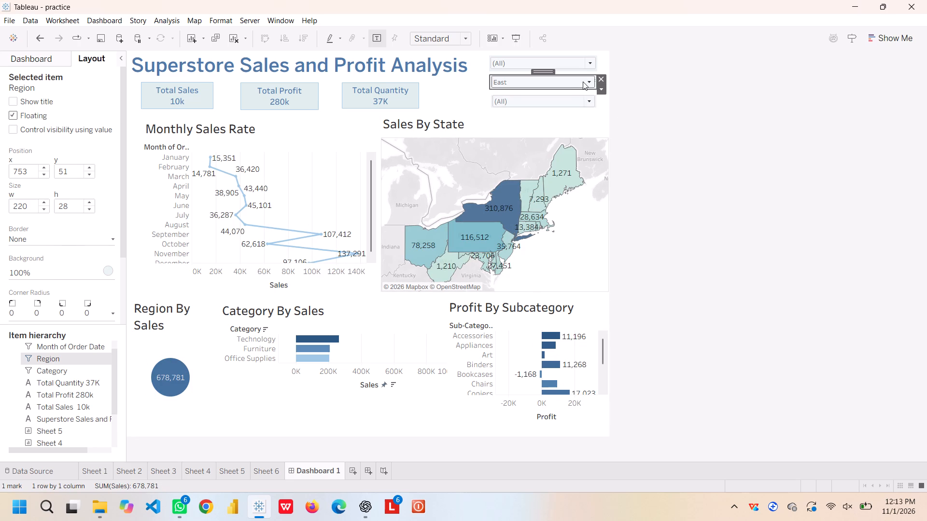
left_click(589, 81)
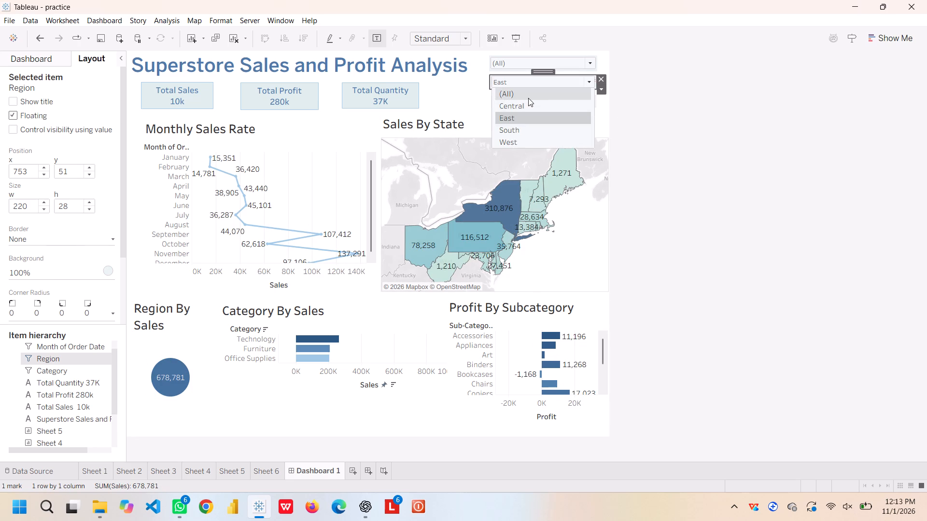
left_click(542, 92)
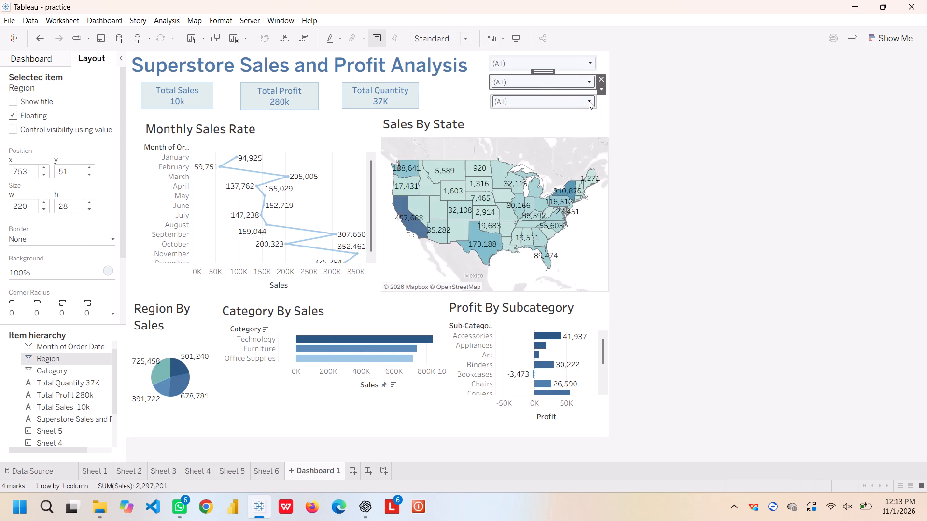
Apply the Month of Order Date filter to all worksheets using related data sources.
left_click(549, 105)
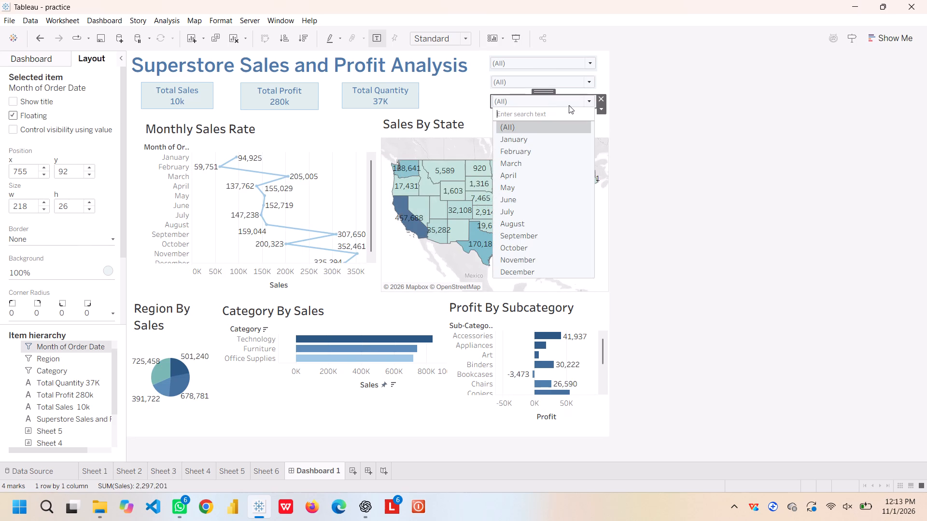
left_click(601, 110)
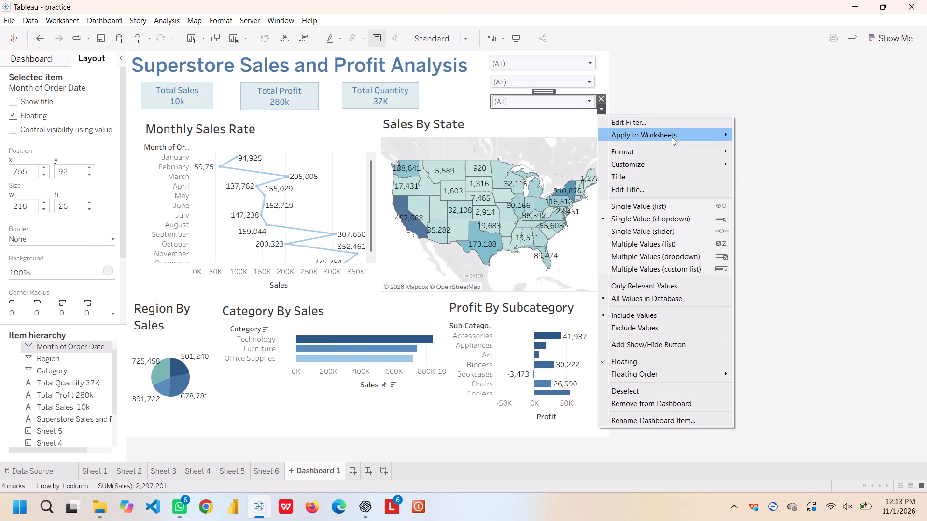
left_click(672, 137)
left_click(764, 137)
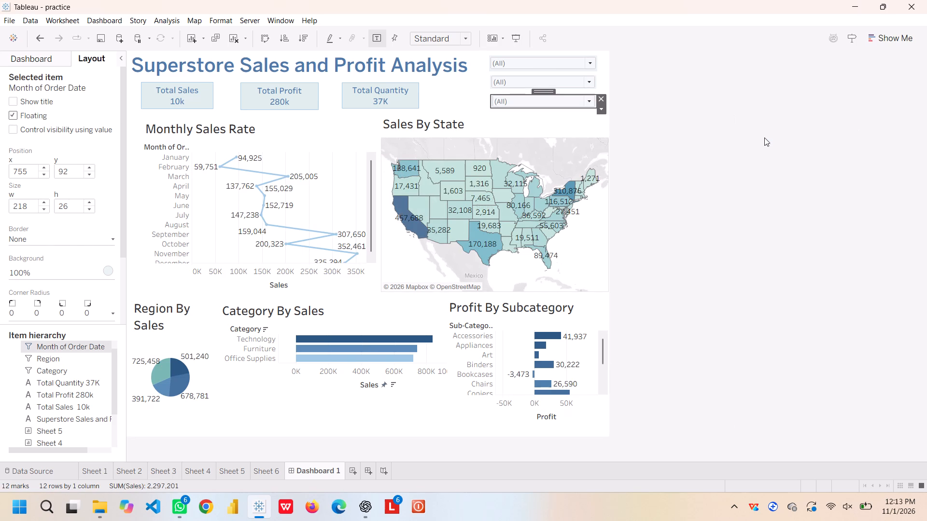
left_click(453, 95)
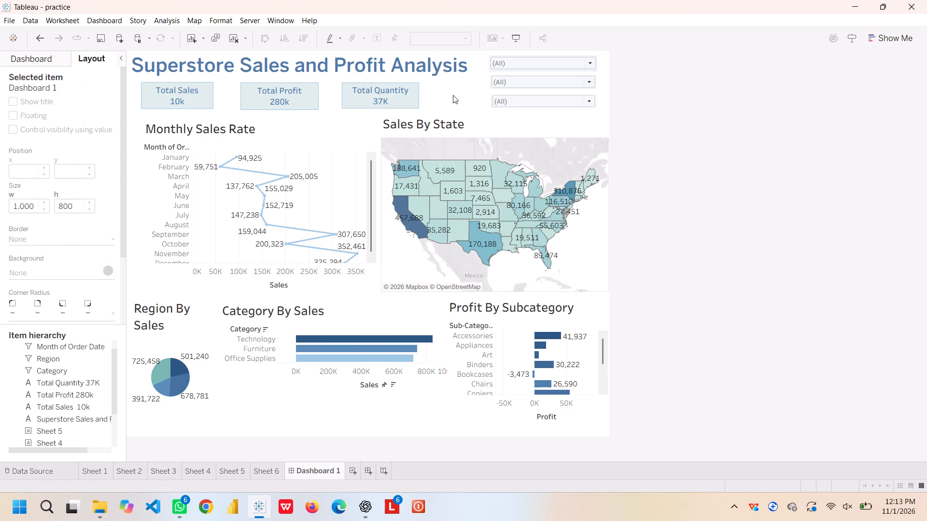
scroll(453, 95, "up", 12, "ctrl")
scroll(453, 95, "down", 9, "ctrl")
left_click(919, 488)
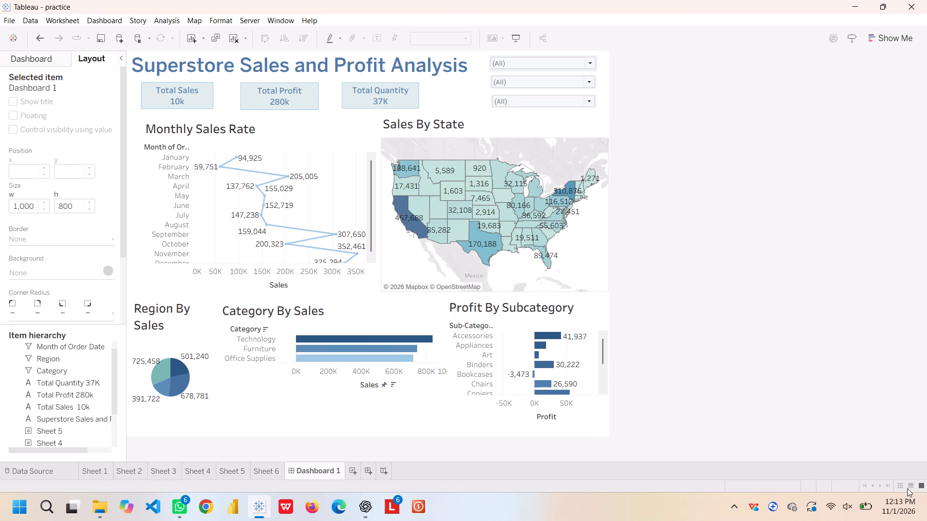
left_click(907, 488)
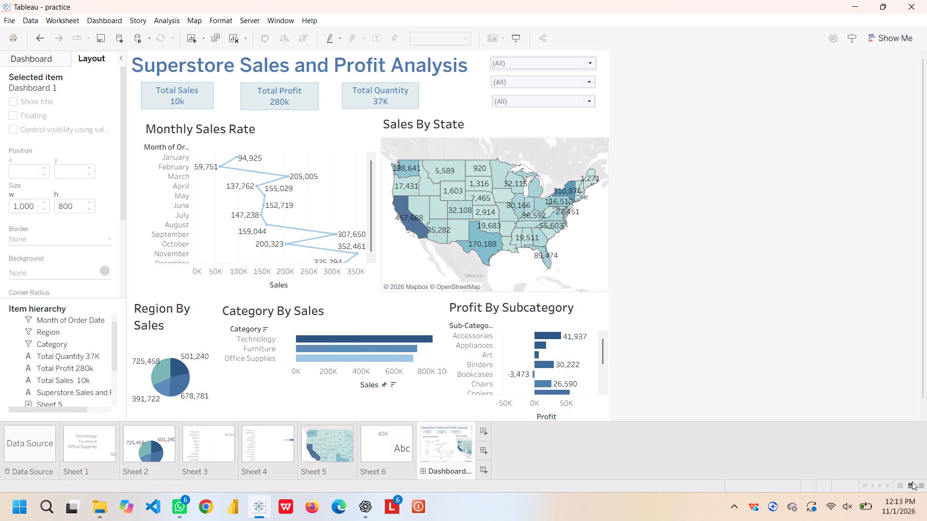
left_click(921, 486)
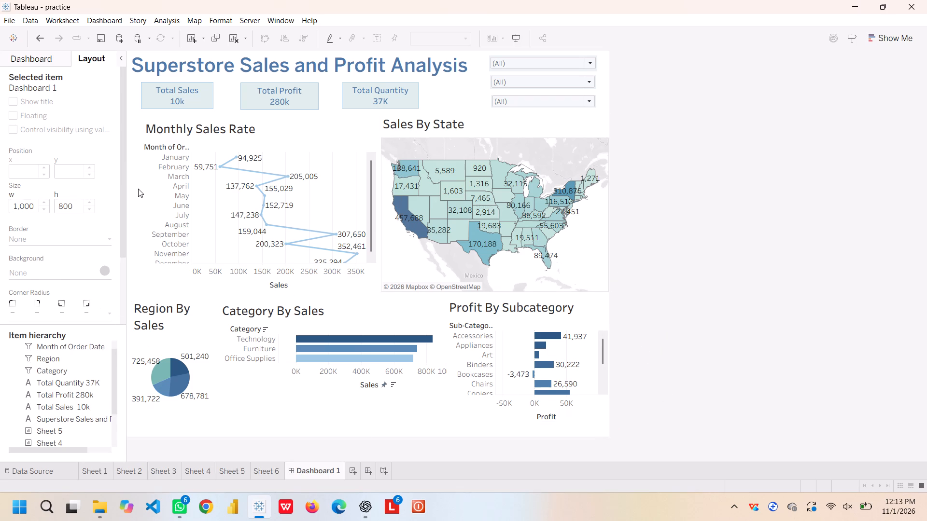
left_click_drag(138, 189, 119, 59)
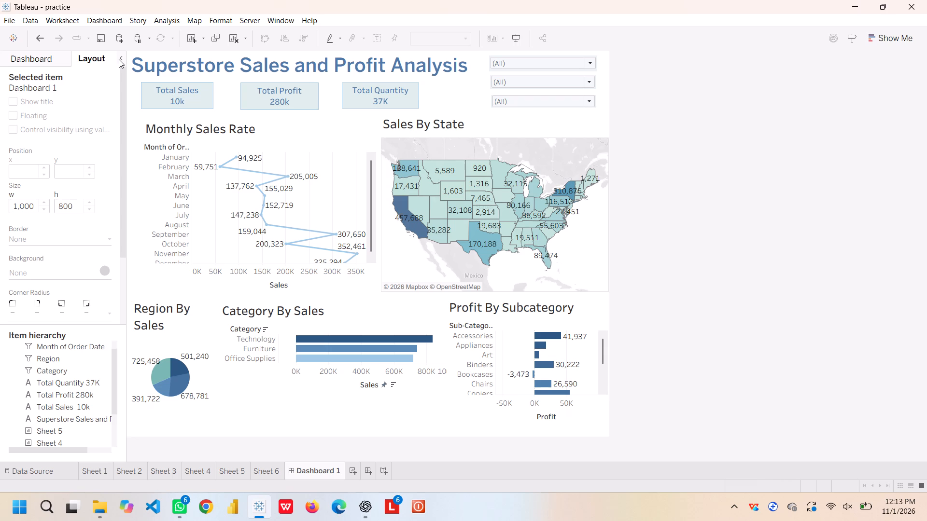
Collapse the side pane and look through the value lists of the Month of Order Date and Region filters.
left_click(119, 59)
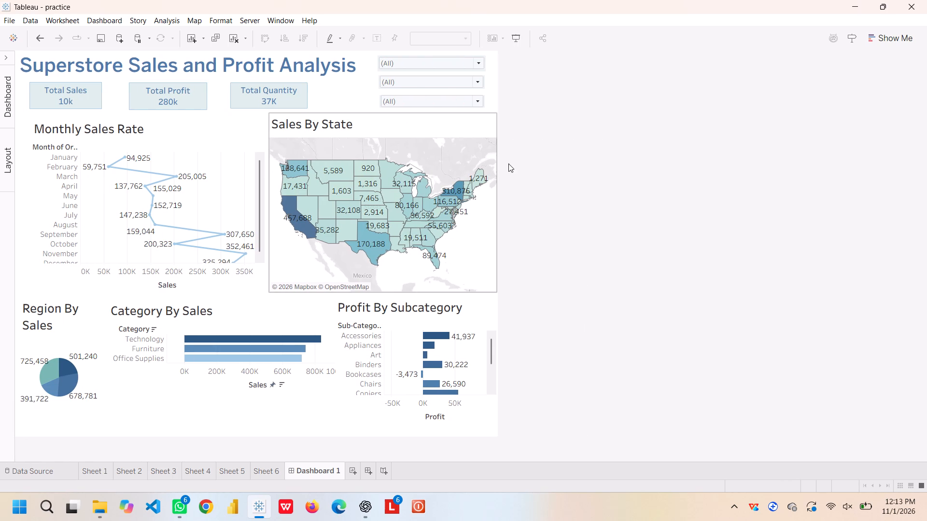
scroll(562, 185, "left", 2)
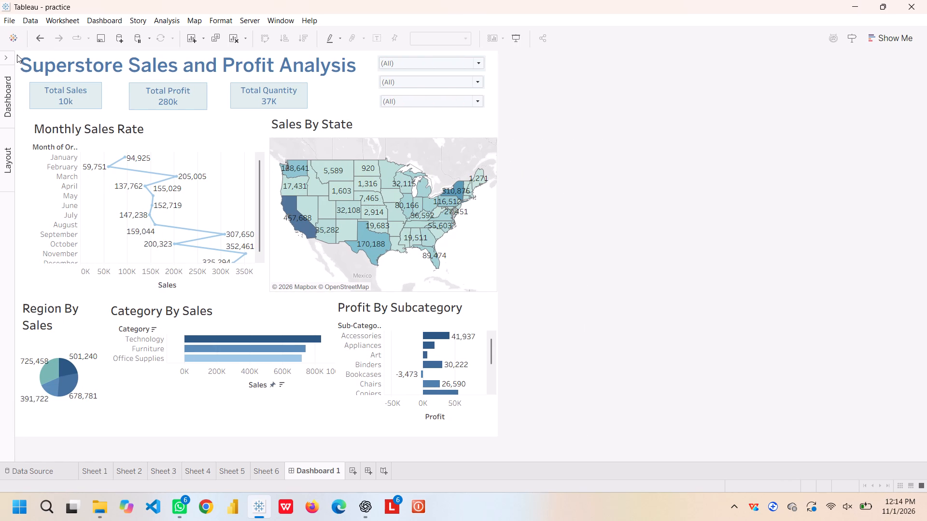
left_click_drag(16, 54, 616, 225)
left_click(477, 104)
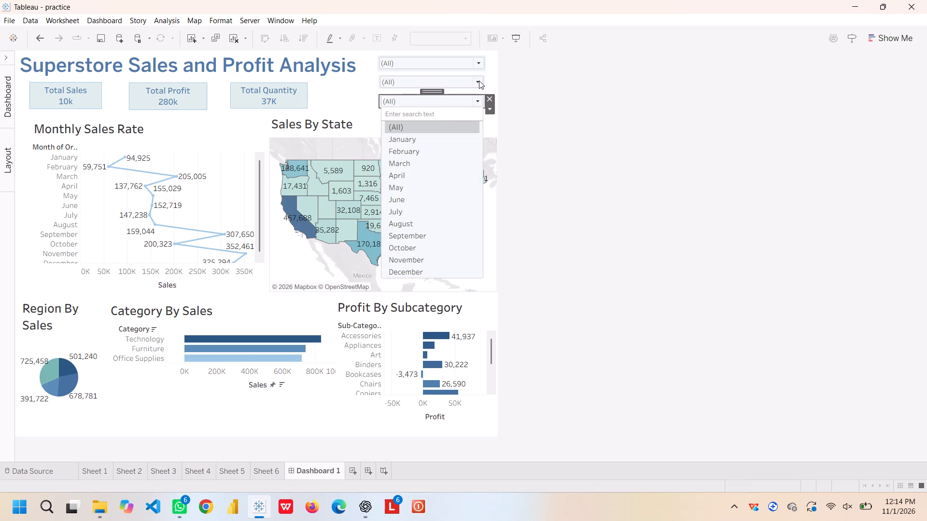
left_click(479, 81)
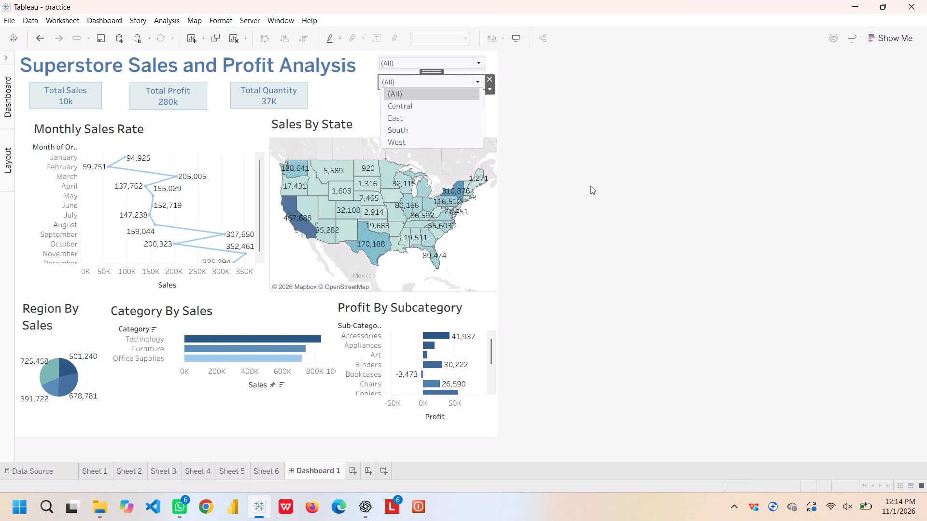
left_click(590, 186)
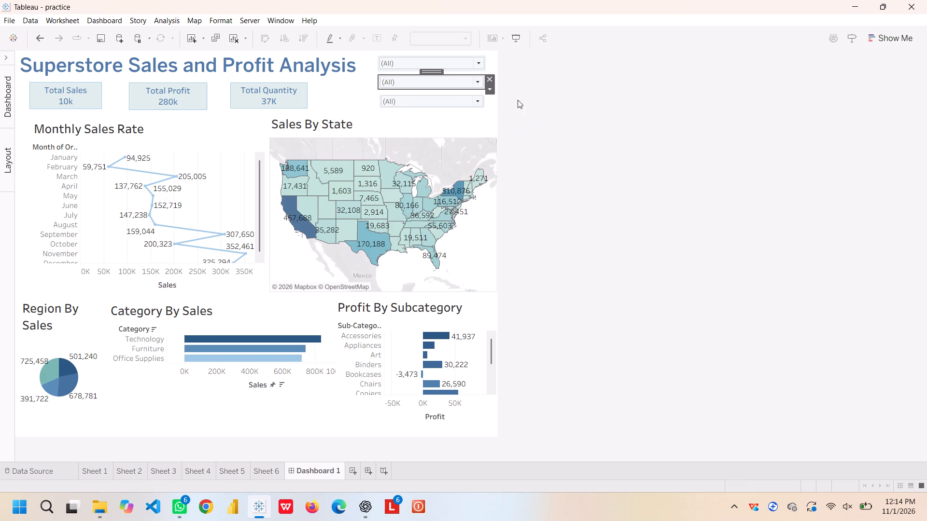
left_click(478, 105)
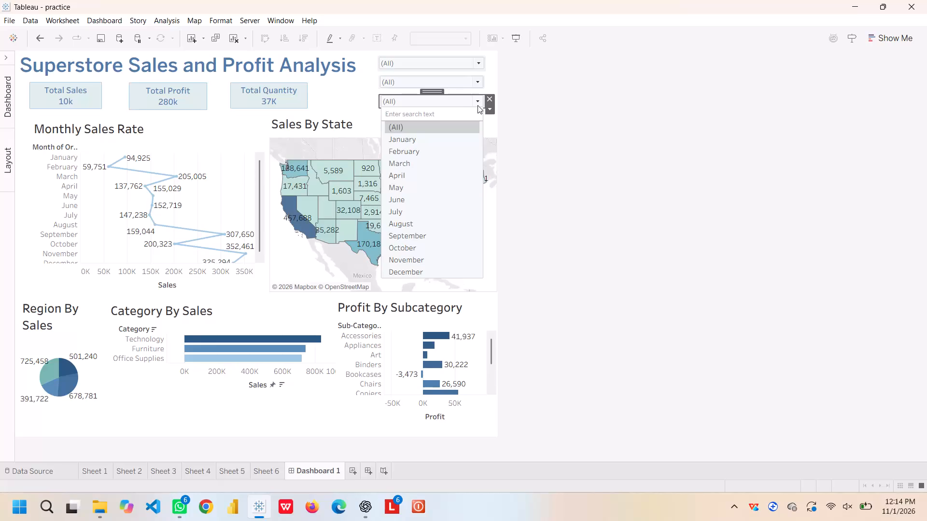
Take a small screen snip of the empty area beside the dashboard with the Month of Order Date list open.
key("shift+super+s")
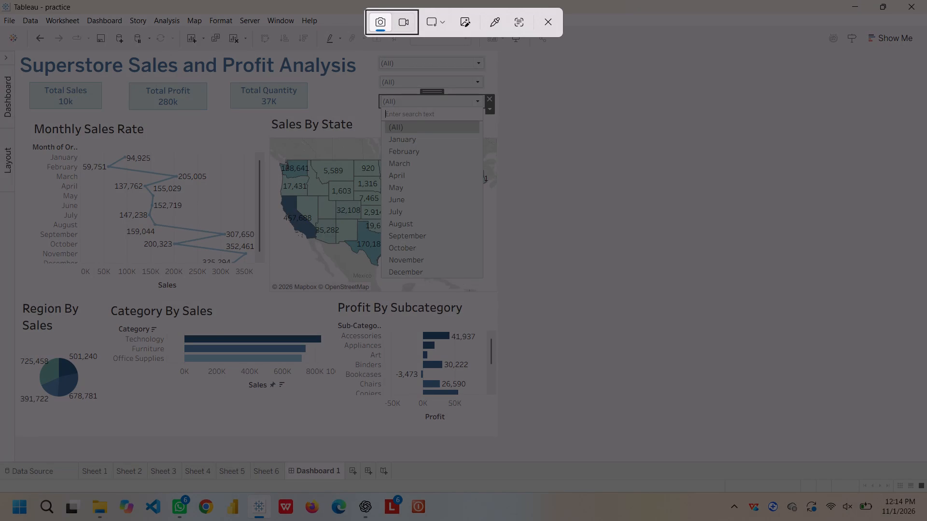
left_click_drag(567, 179, 538, 161)
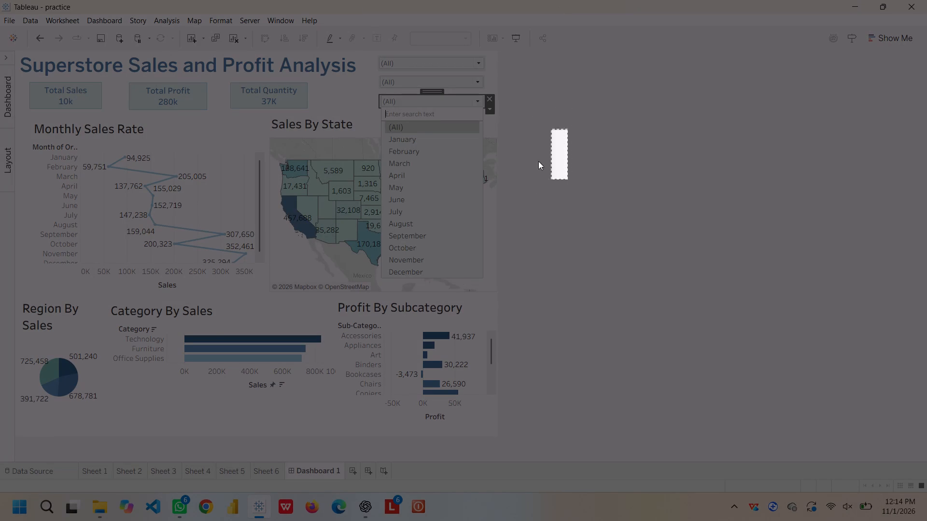
left_click_drag(538, 161, 556, 212)
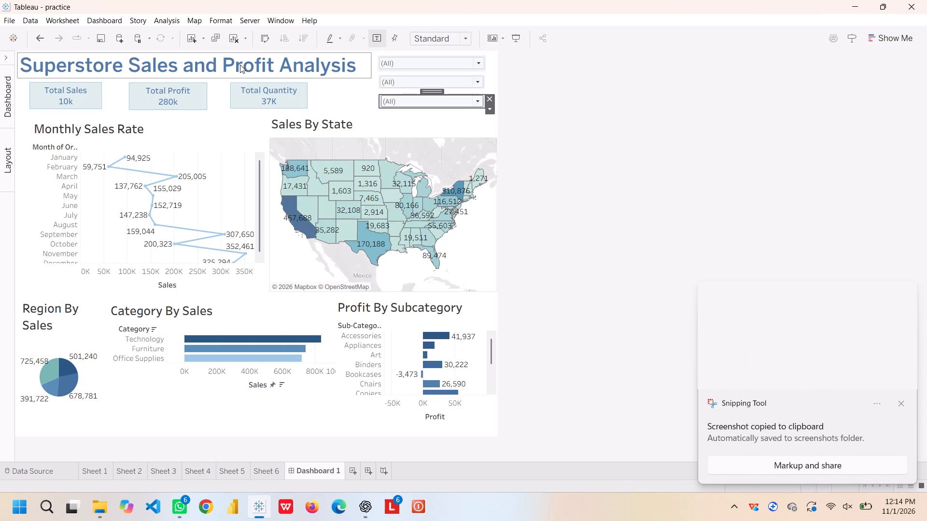
Add a thin solid blue border around the Superstore Sales and Profit Analysis dashboard title.
left_click(239, 64)
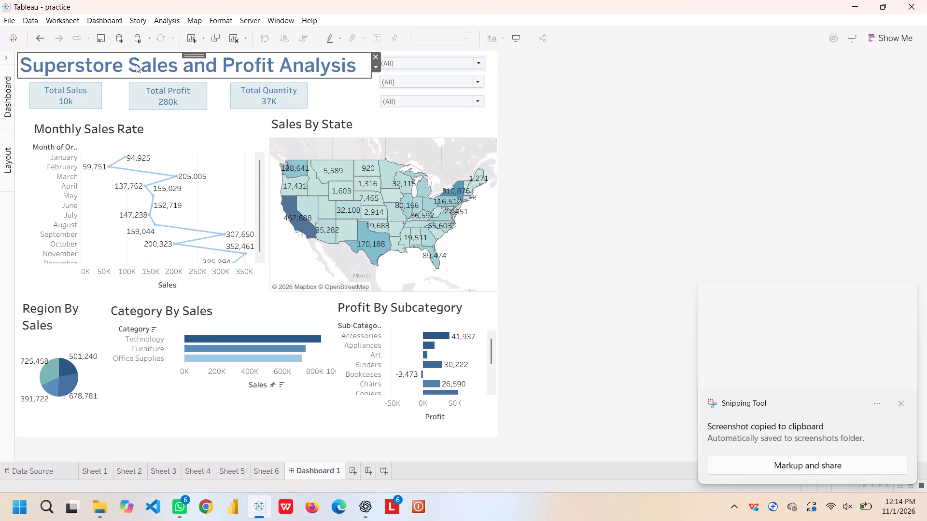
left_click(11, 145)
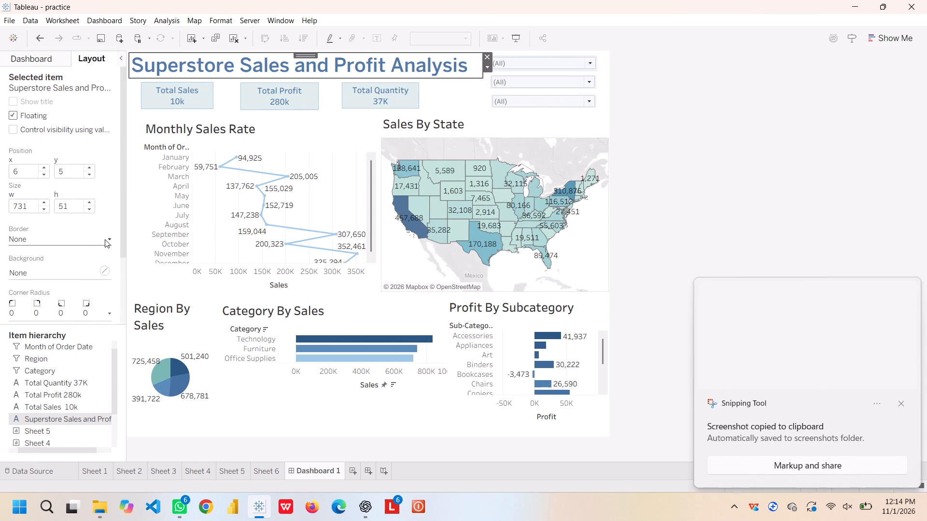
left_click(106, 239)
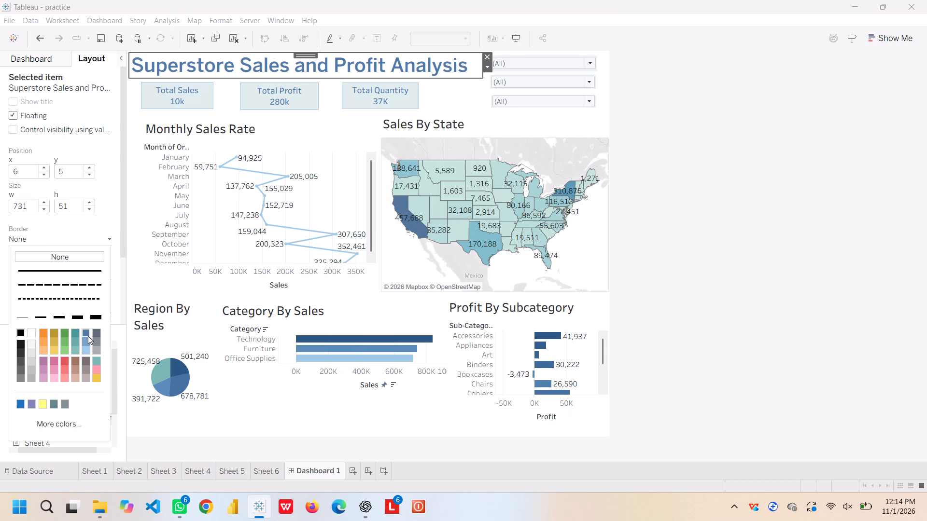
left_click(88, 336)
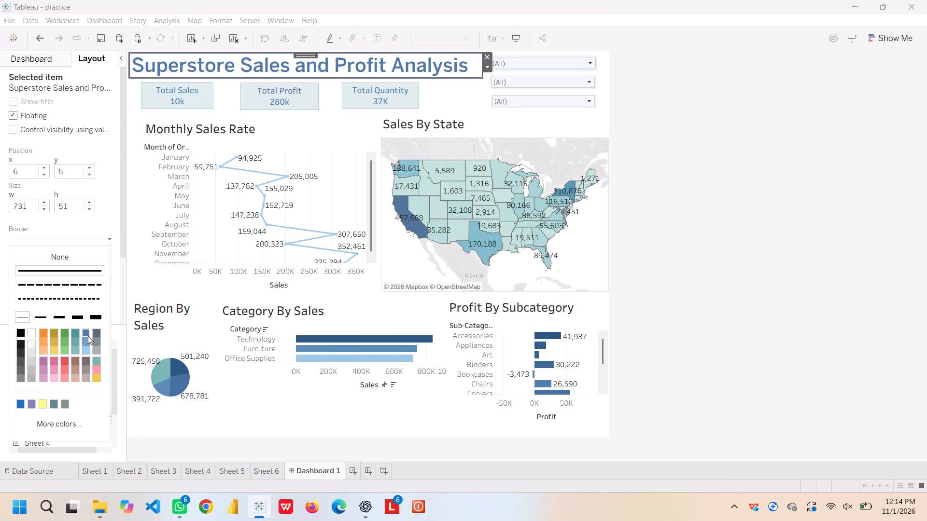
left_click(717, 279)
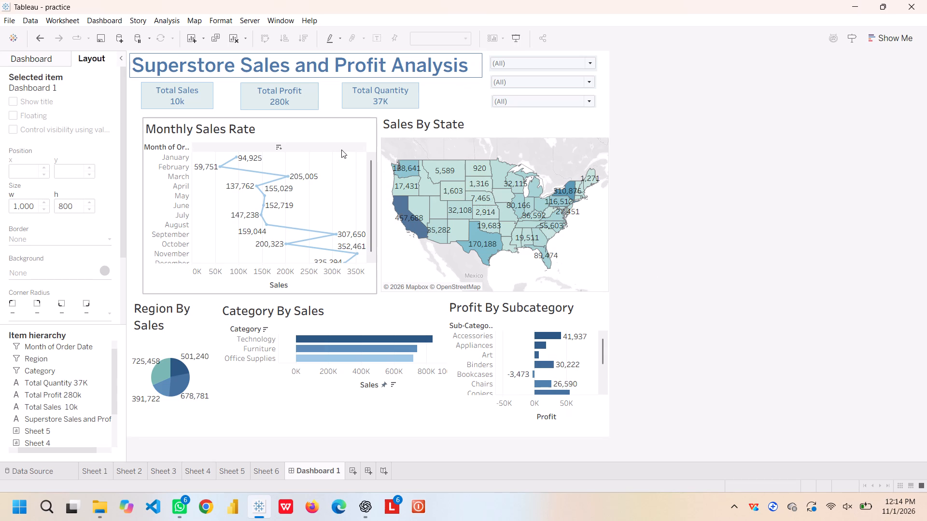
Add a thin solid light blue border around the Monthly Sales Rate chart.
left_click(337, 130)
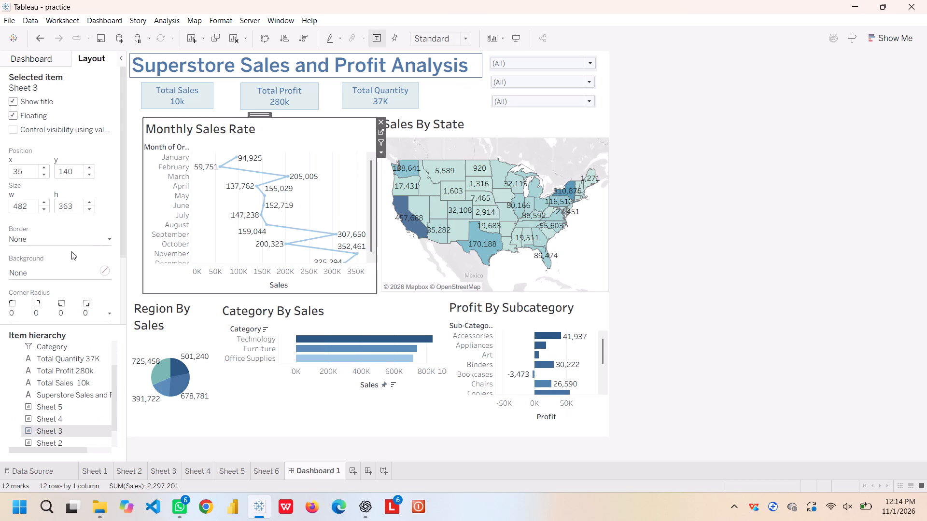
left_click(108, 238)
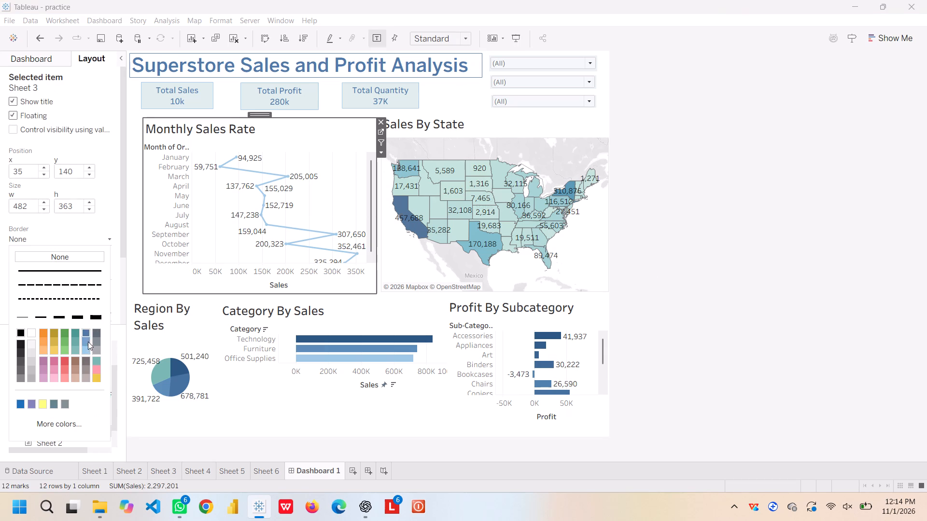
left_click(86, 348)
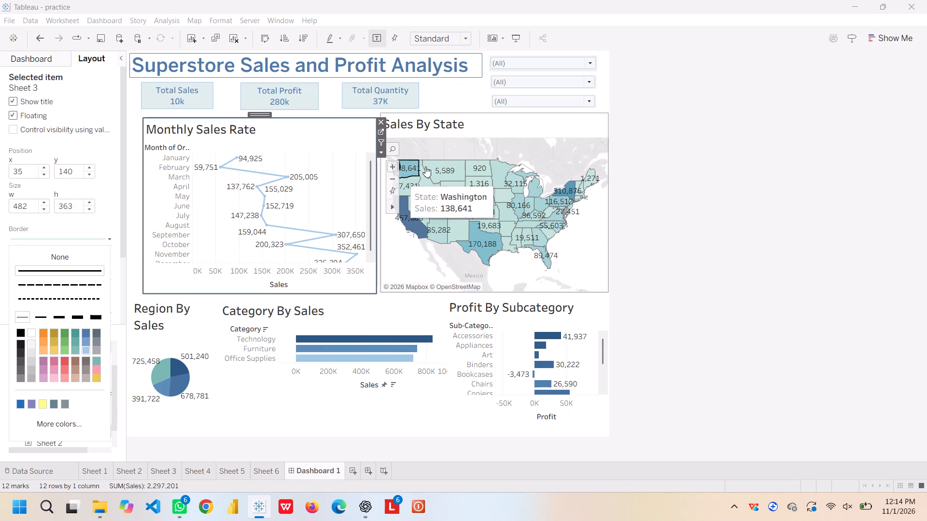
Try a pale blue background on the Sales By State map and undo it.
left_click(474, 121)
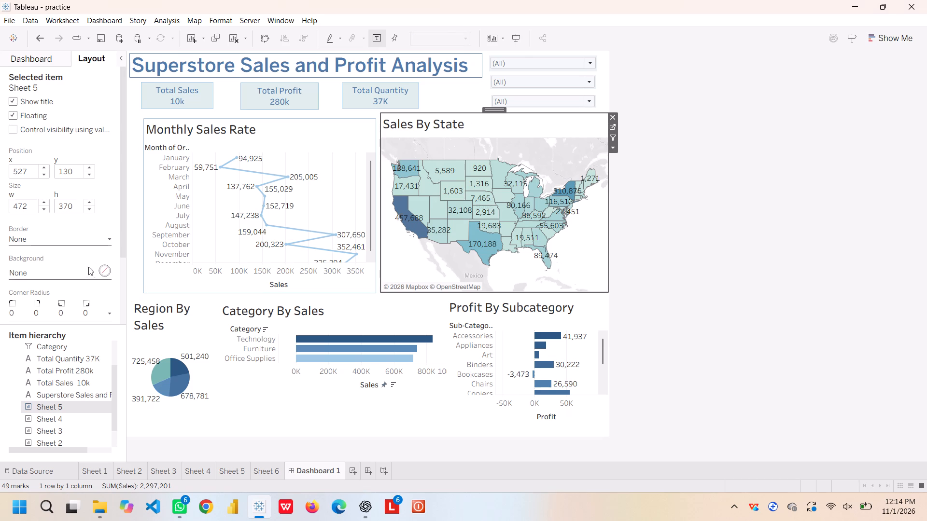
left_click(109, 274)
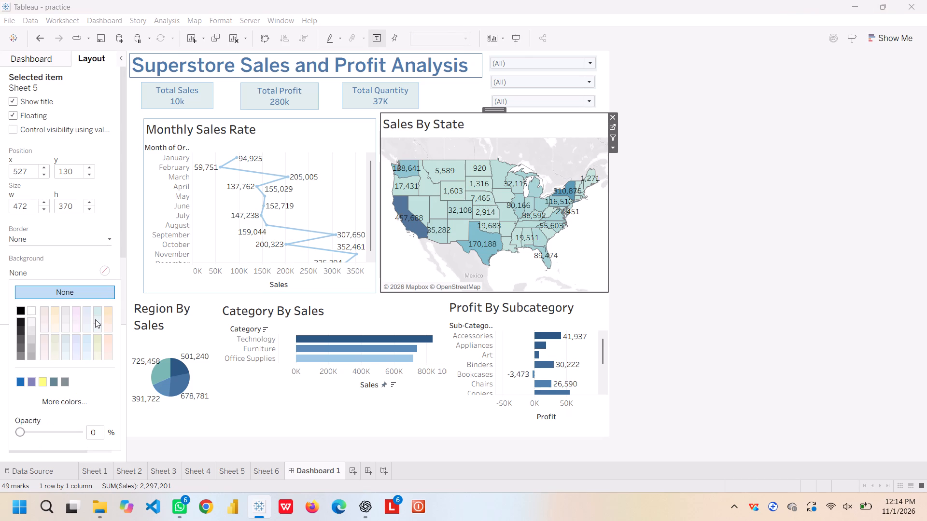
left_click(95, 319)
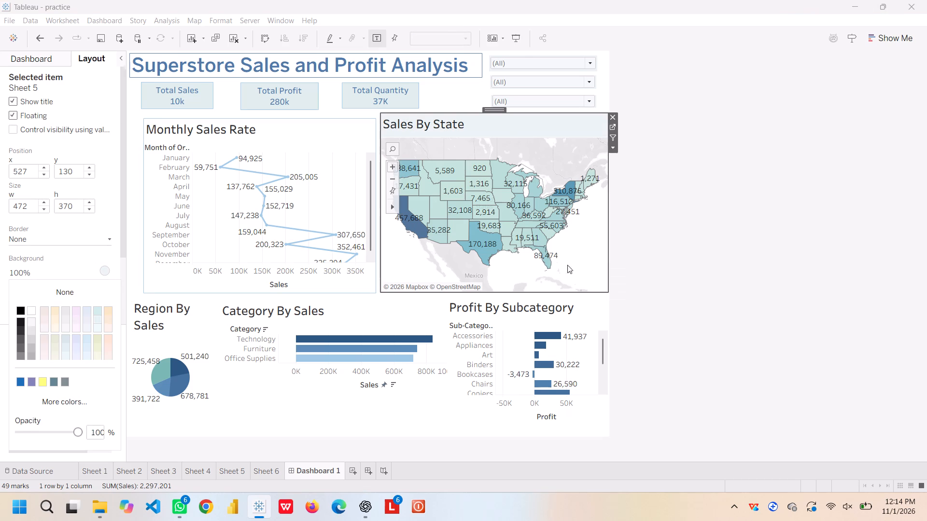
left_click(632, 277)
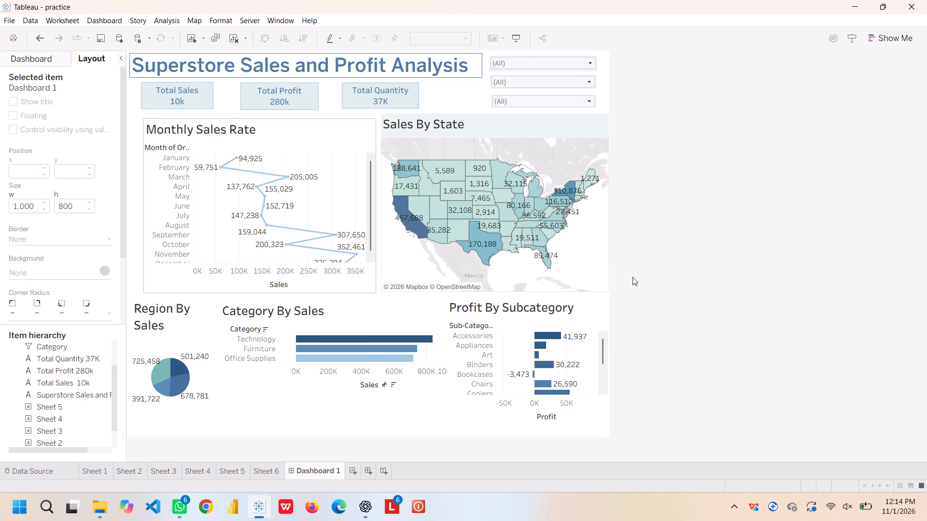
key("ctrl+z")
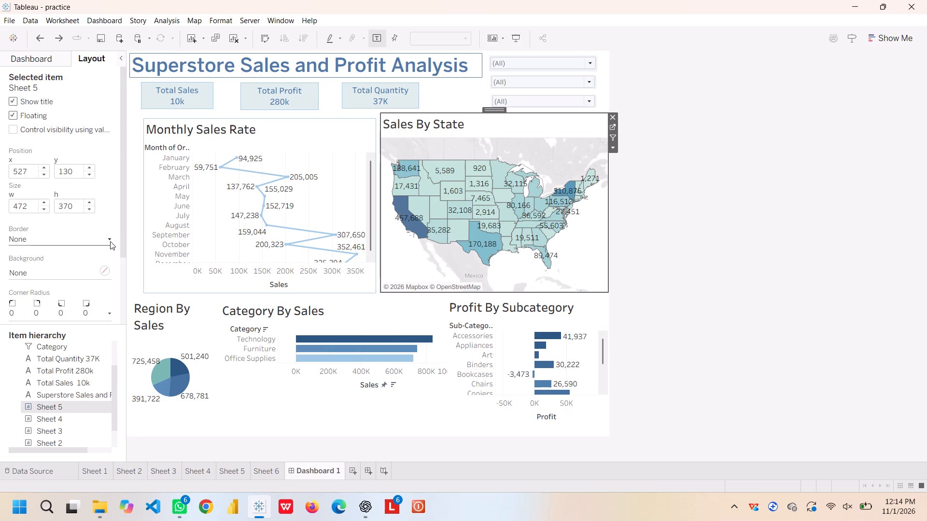
Add a thin solid light blue border around the Sales By State map.
left_click(110, 240)
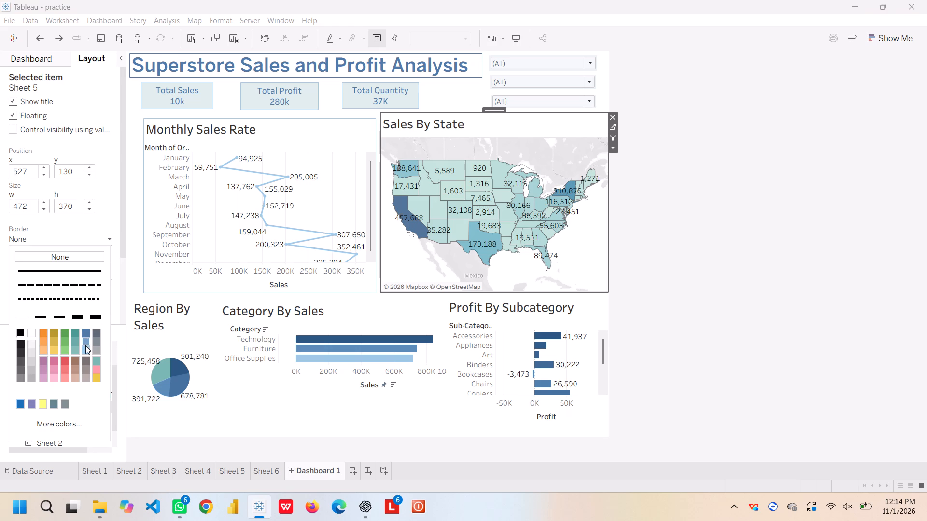
left_click(85, 347)
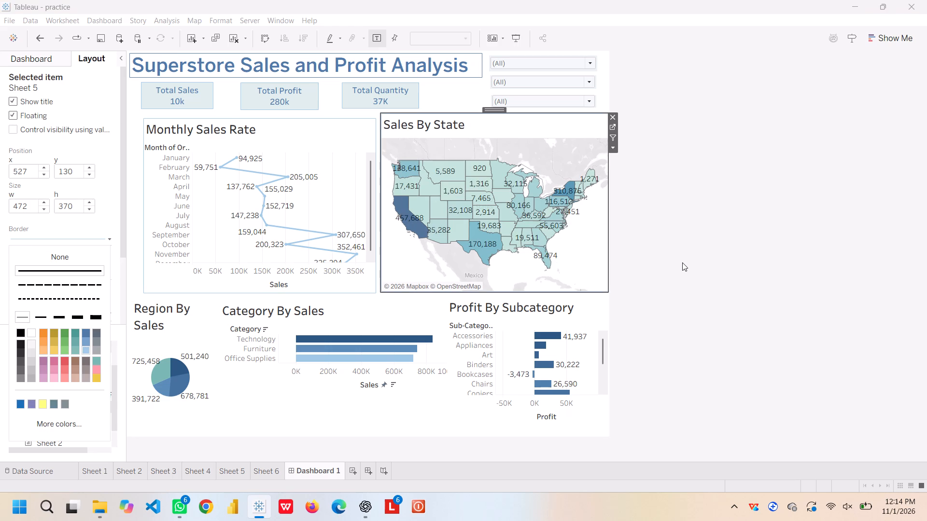
left_click(682, 262)
Extend the Monthly Sales Rate chart's top and left edges to about x 29, y 131, making it about 488 by 372.
left_click(312, 148)
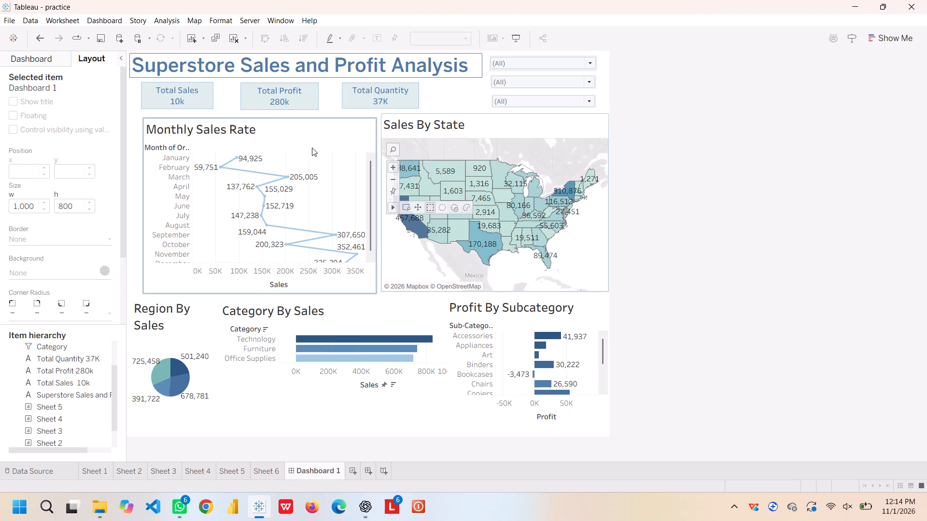
left_click_drag(280, 119, 281, 115)
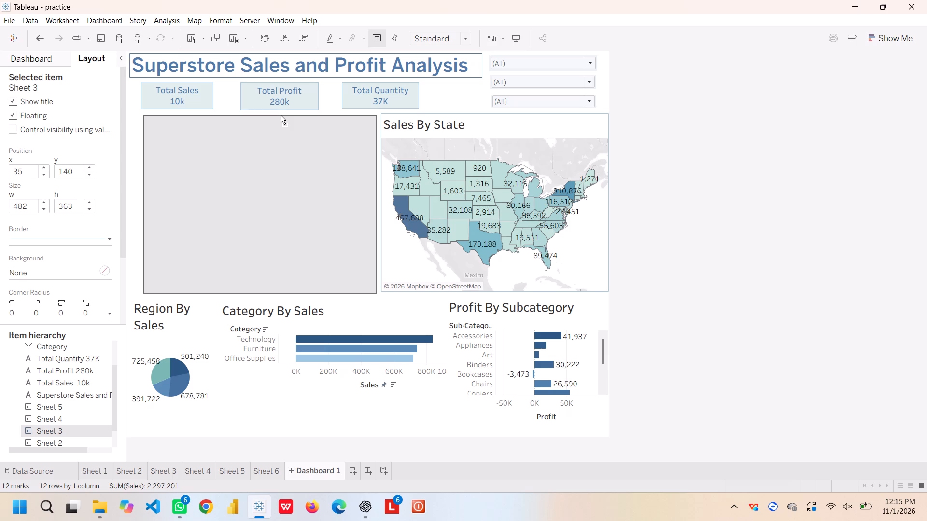
left_click_drag(281, 115, 281, 114)
left_click(725, 231)
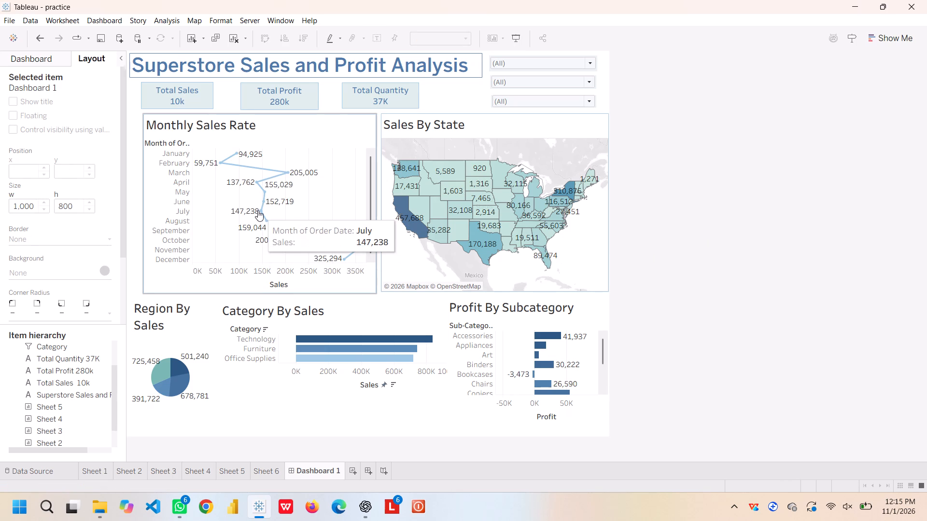
left_click(149, 199)
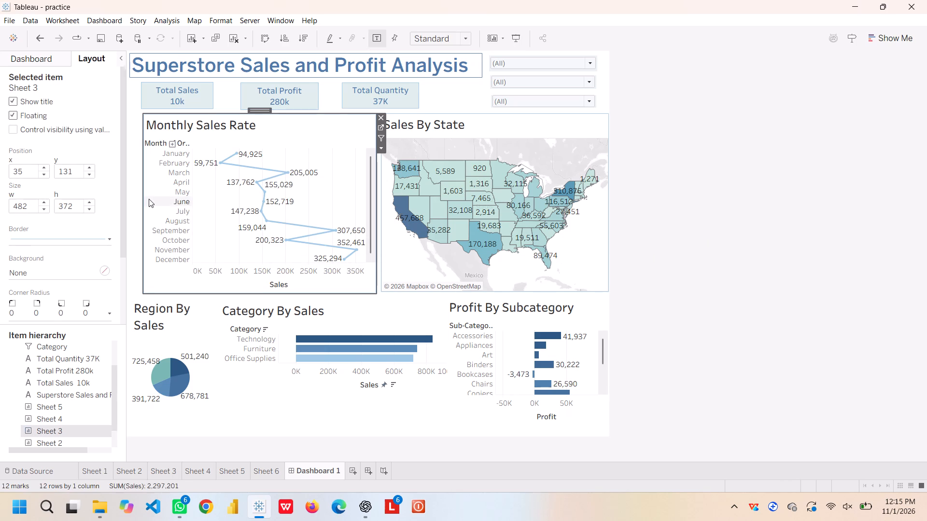
left_click(141, 200)
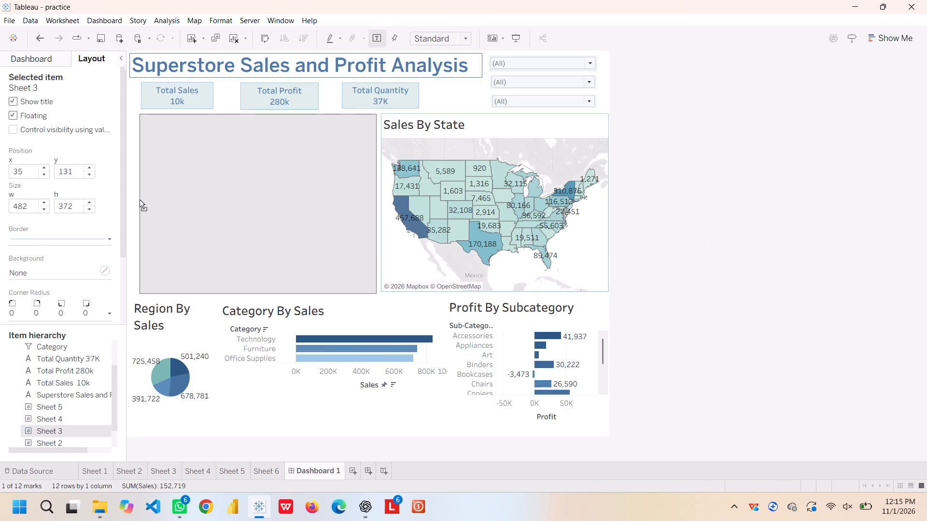
left_click(691, 351)
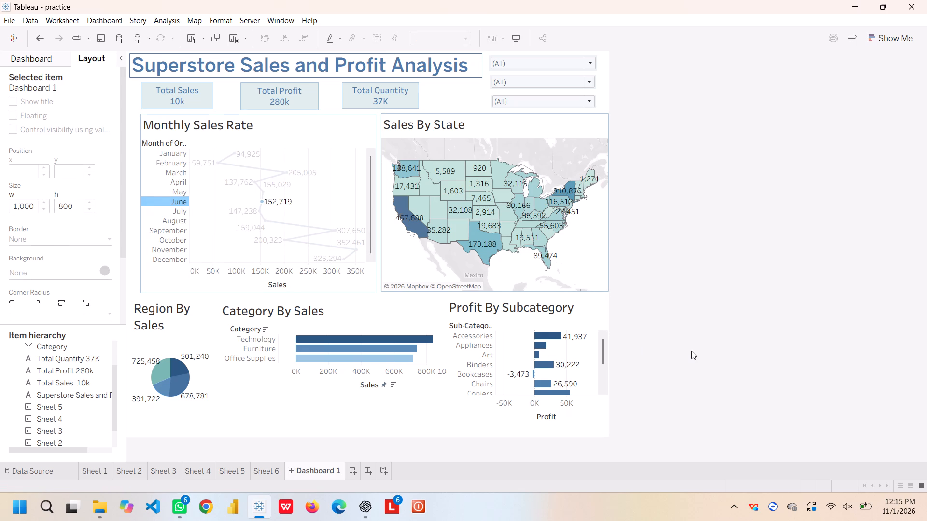
Add a thin solid light blue border around the Region By Sales pie chart.
left_click(181, 379)
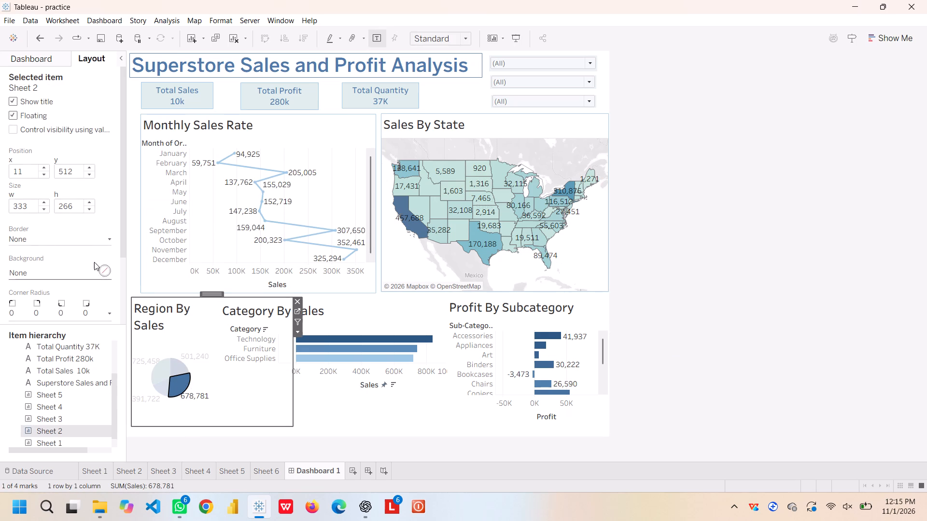
left_click(110, 243)
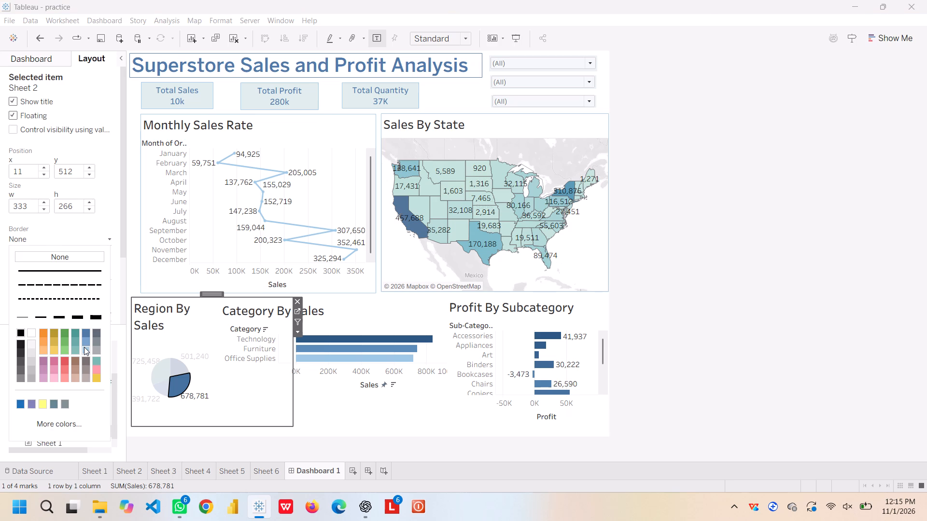
left_click(84, 347)
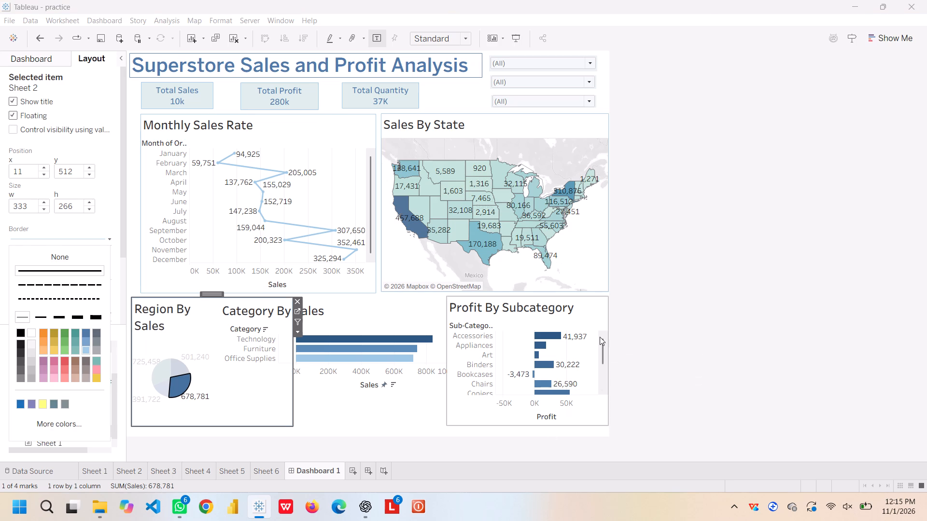
left_click(616, 340)
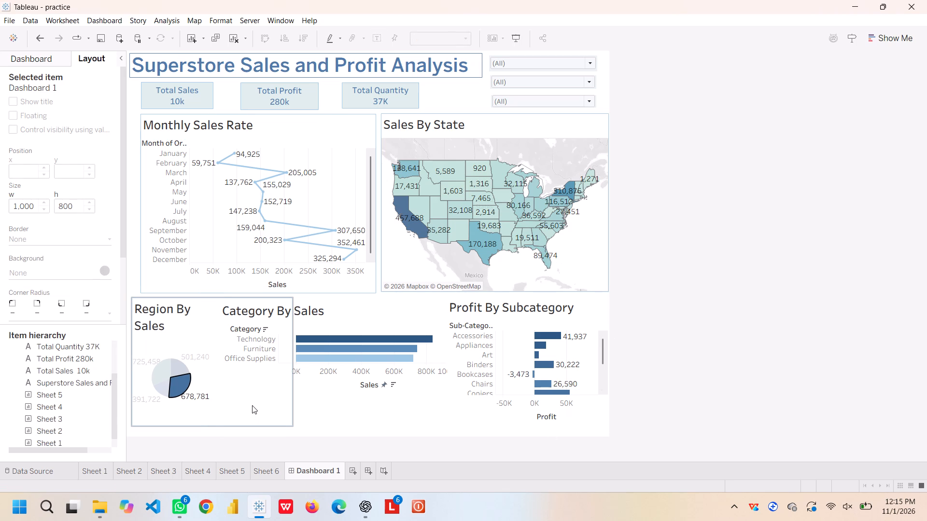
Pull in the Region By Sales chart's left edge to about x 28, making it about 316 wide.
left_click(252, 405)
left_click_drag(130, 370, 140, 370)
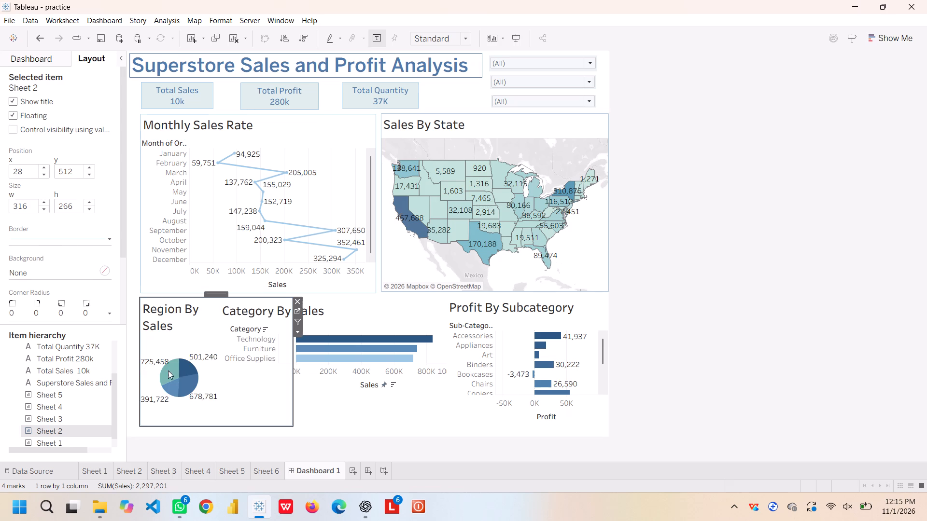
scroll(181, 385, "up", 6, "ctrl")
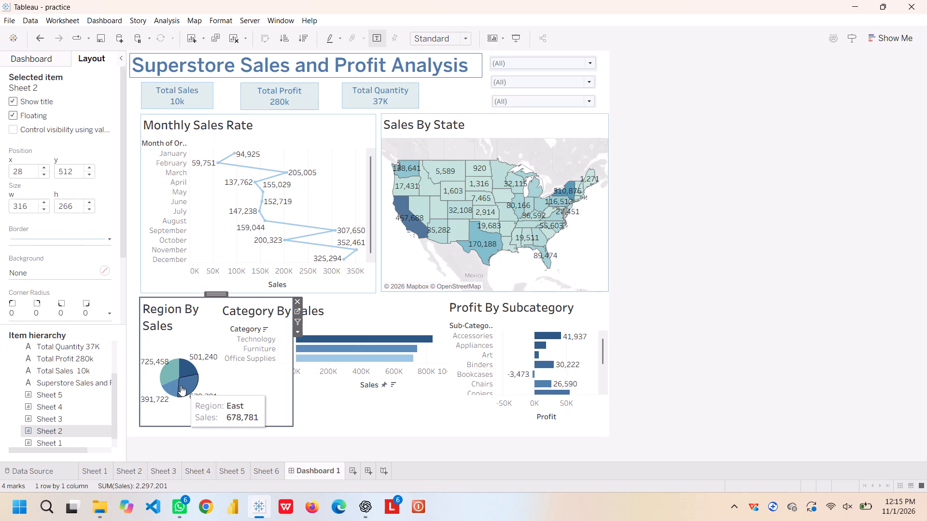
scroll(181, 385, "up", 6, "ctrl")
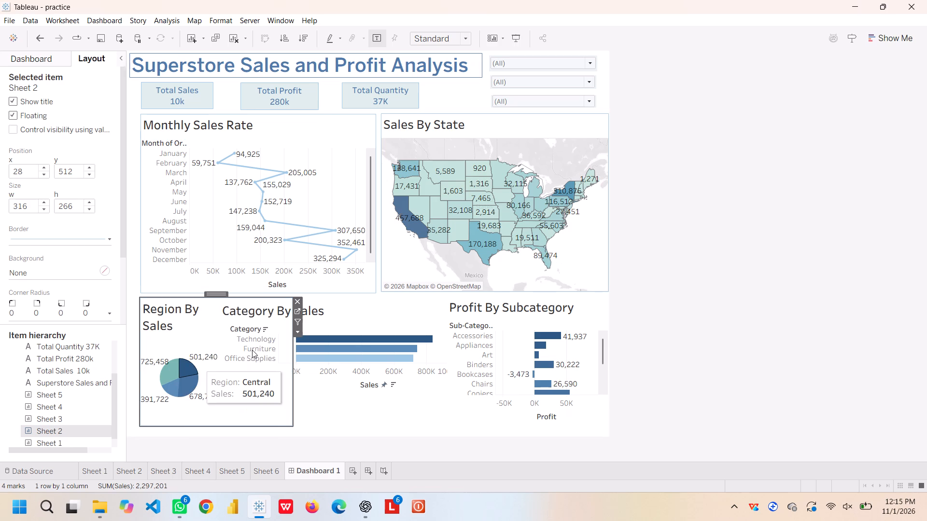
Add a thin solid light blue border around the Category By Sales bar chart.
left_click(253, 348)
left_click(260, 337)
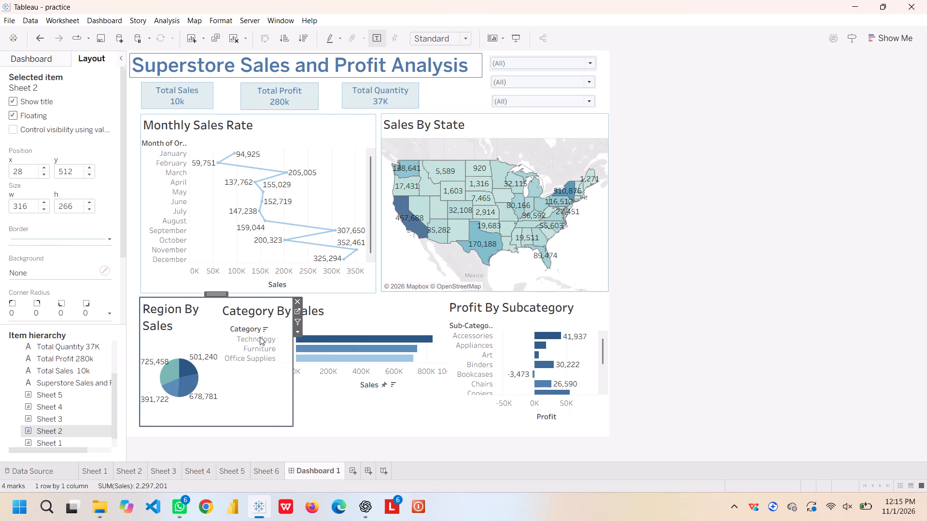
left_click(366, 416)
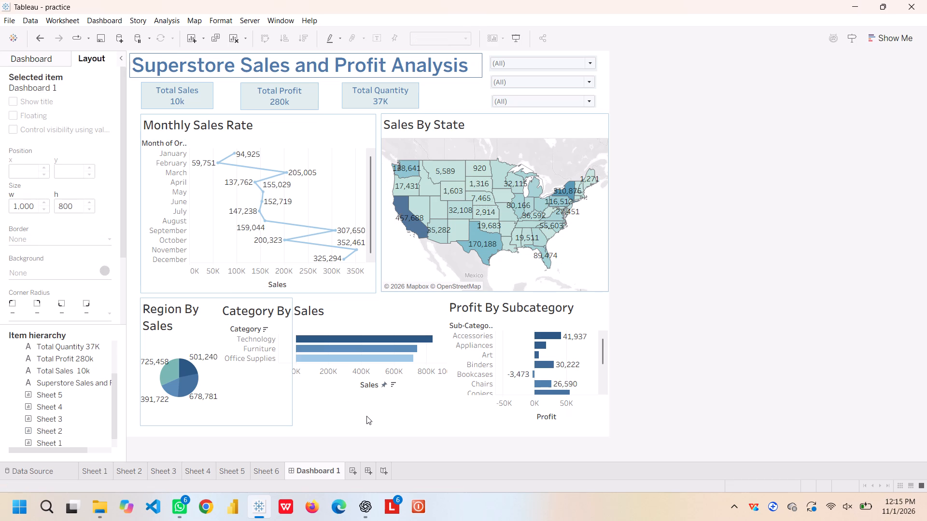
left_click(262, 352)
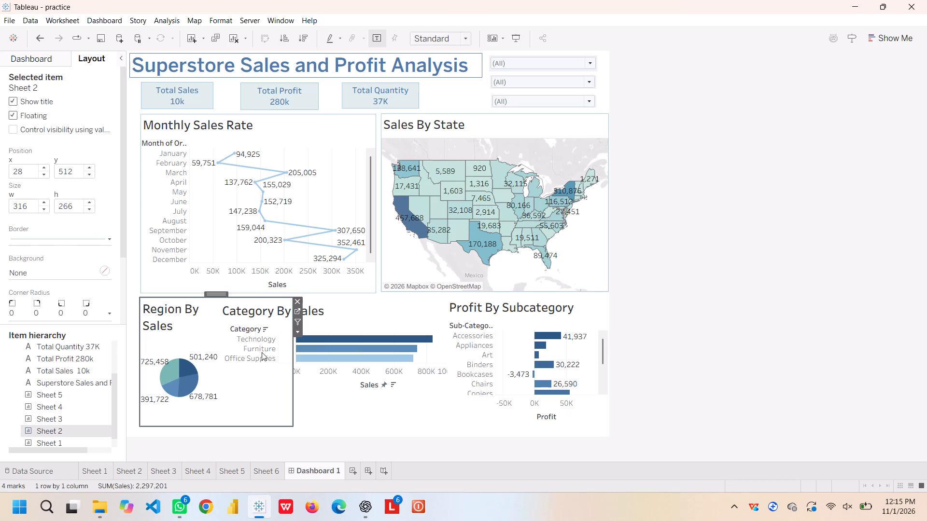
triple_click(233, 329)
left_click(361, 435)
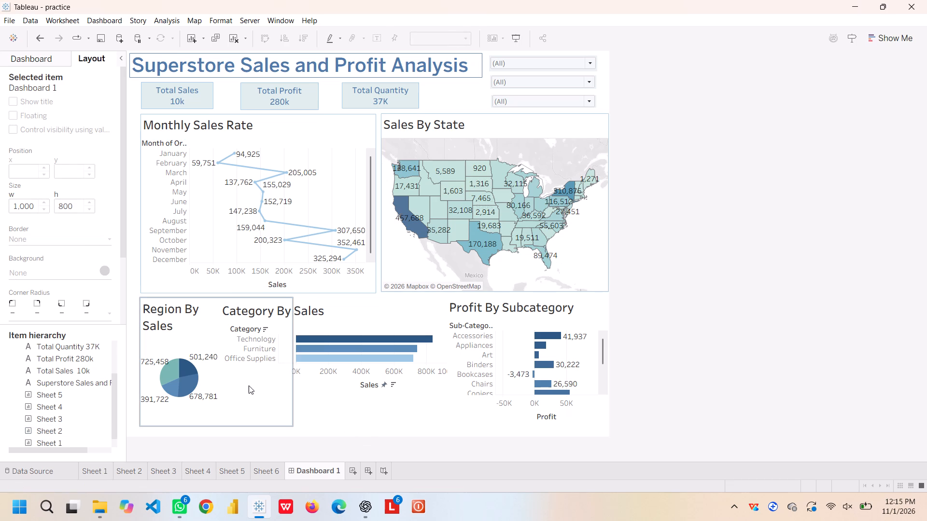
left_click_drag(249, 385, 399, 422)
left_click(399, 422)
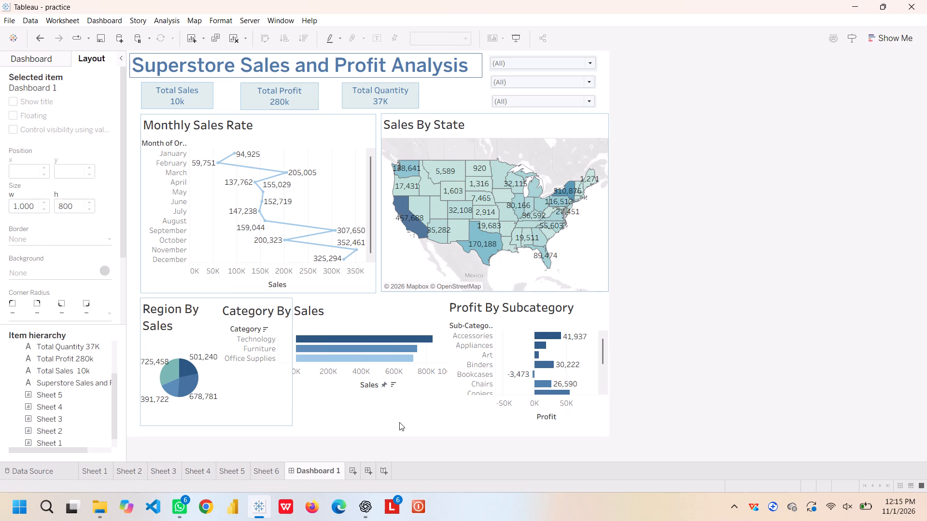
left_click(353, 379)
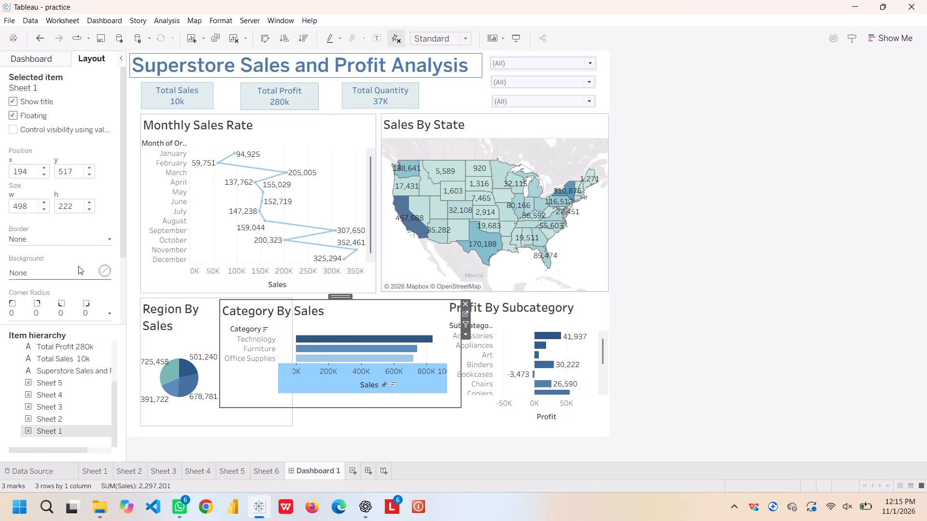
left_click(105, 235)
left_click(86, 351)
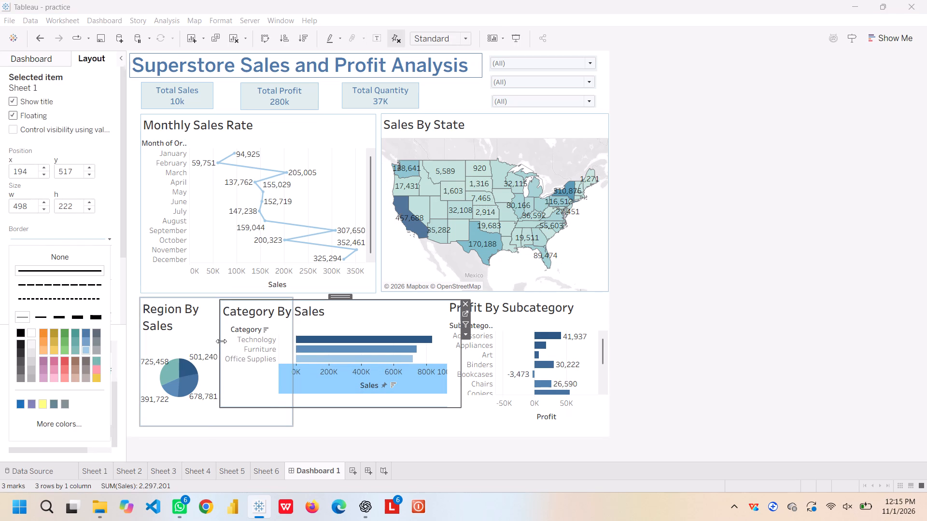
Widen the pie's column inside the Region By Sales chart to about the chart's full width.
left_click_drag(217, 341, 218, 341)
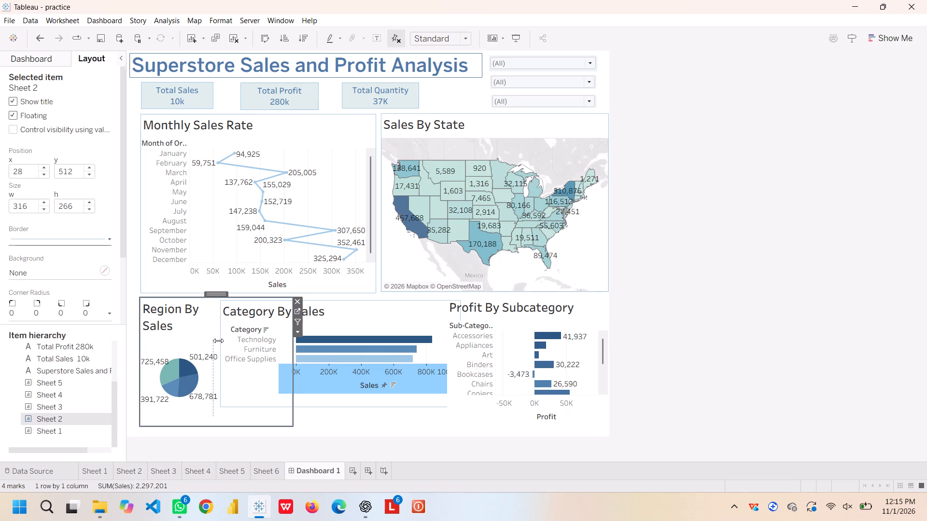
left_click_drag(218, 341, 297, 347)
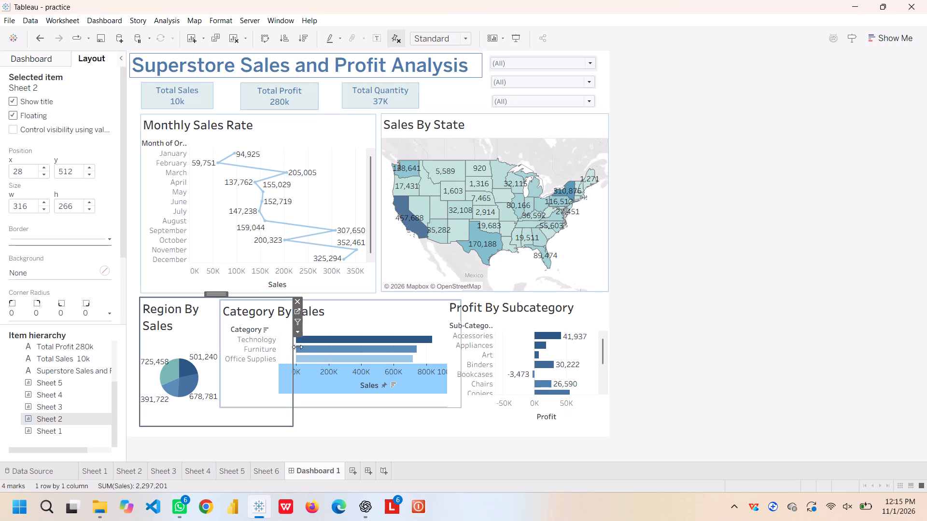
left_click_drag(297, 347, 297, 347)
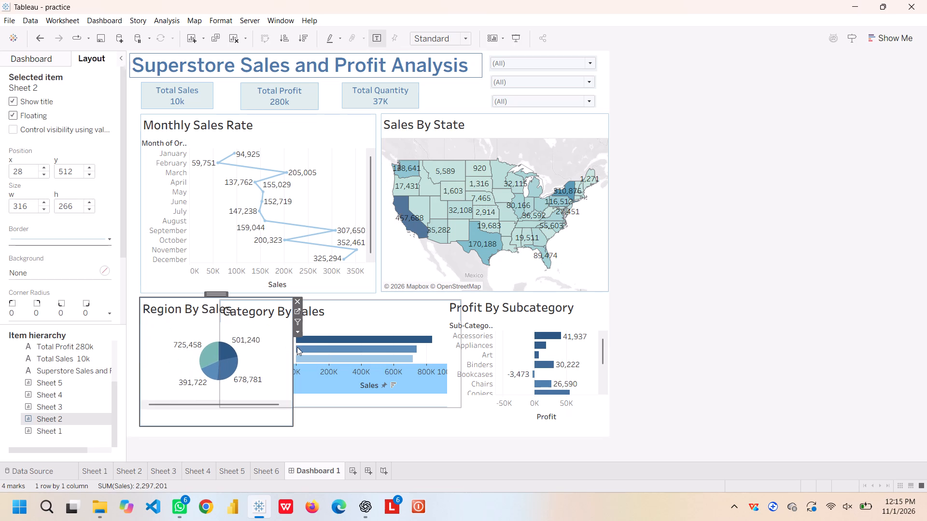
left_click(376, 421)
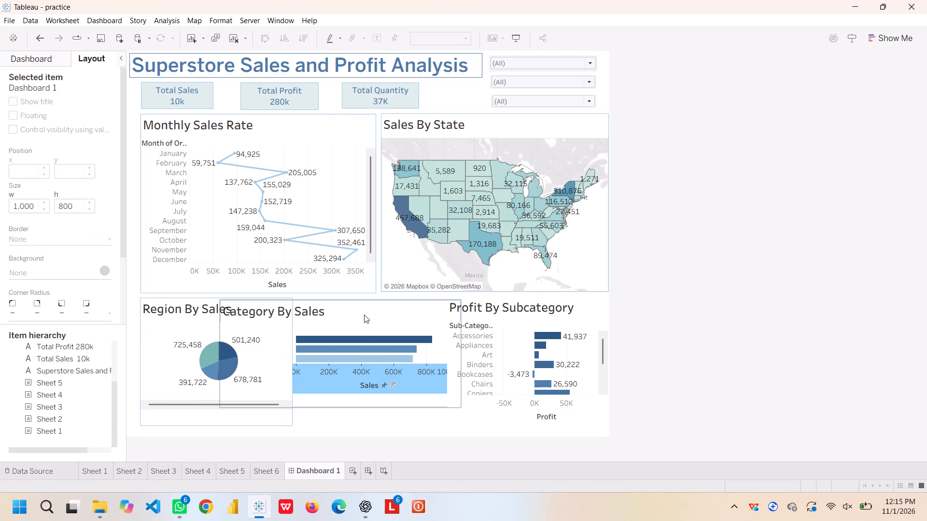
Resize the Category By Sales chart to about 345 by 266 at x 347, y 511, beside the Region By Sales chart.
left_click(364, 314)
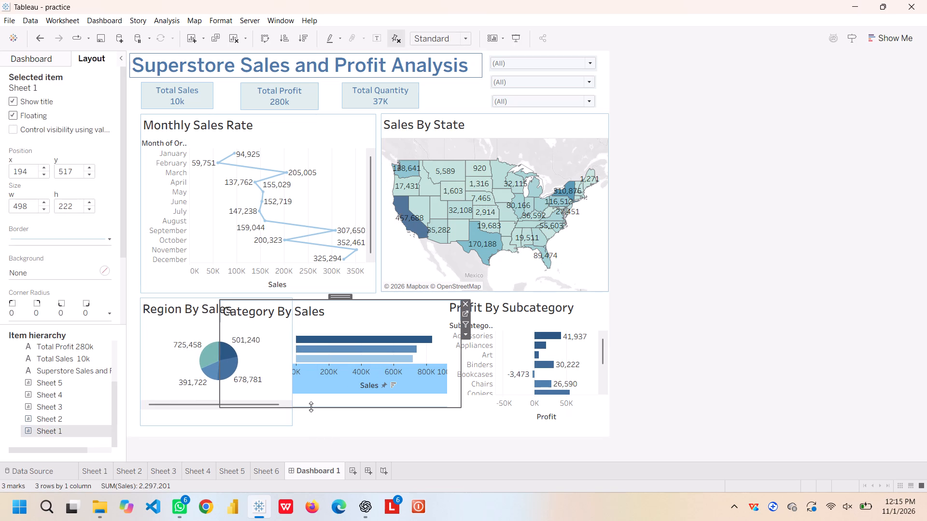
left_click_drag(311, 407, 311, 424)
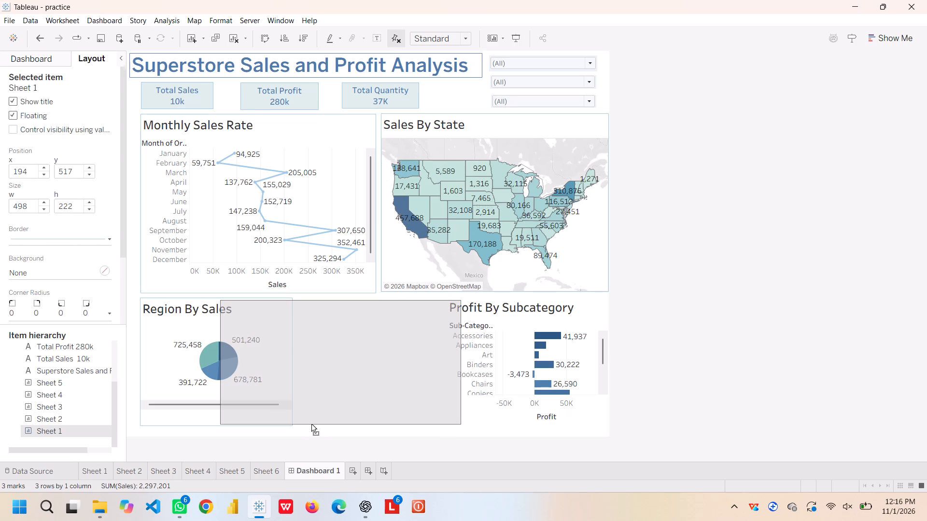
left_click_drag(311, 424, 311, 425)
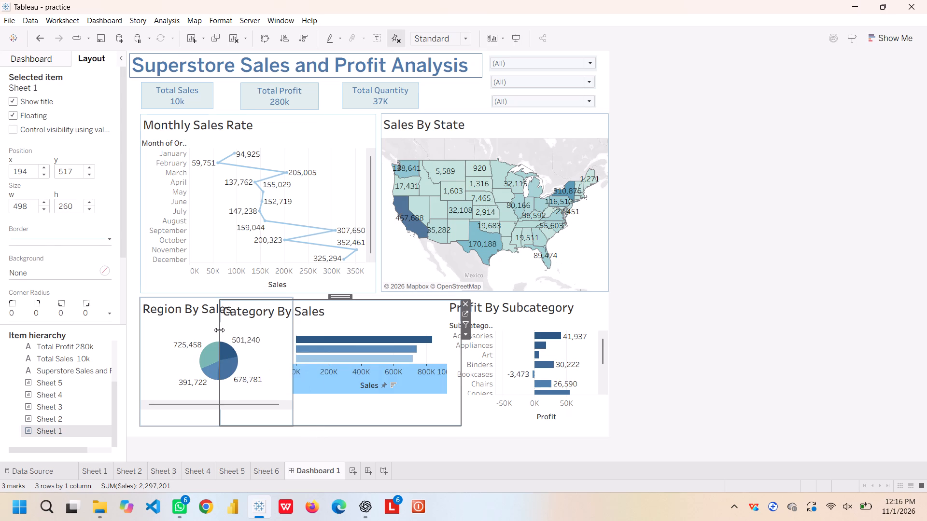
left_click_drag(219, 330, 294, 329)
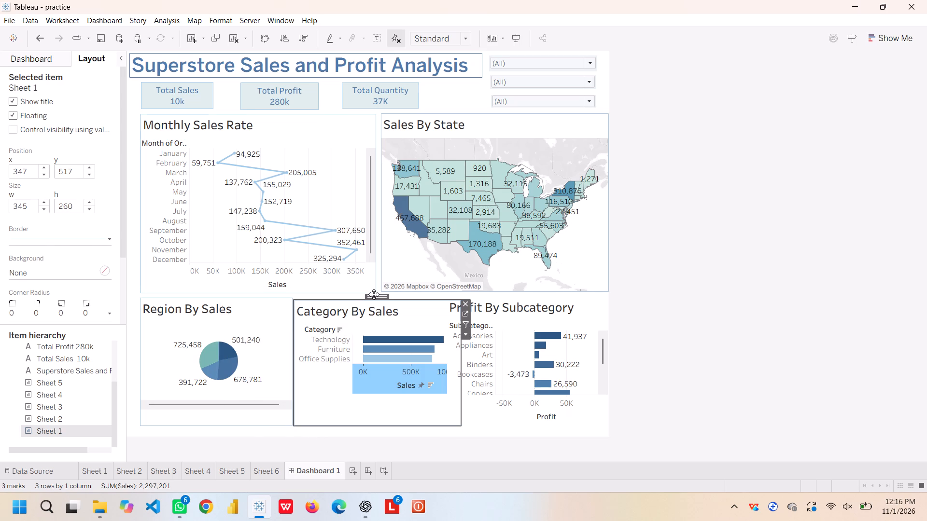
left_click(402, 299)
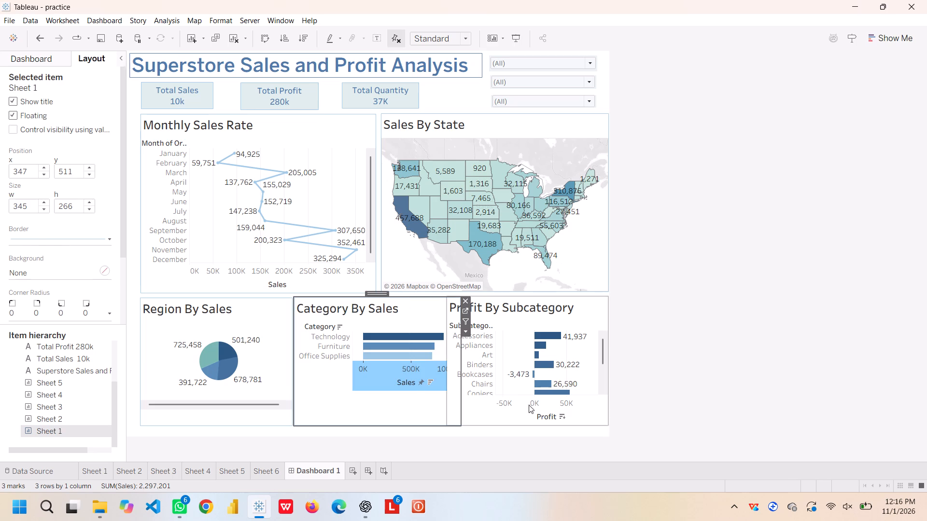
left_click(389, 375)
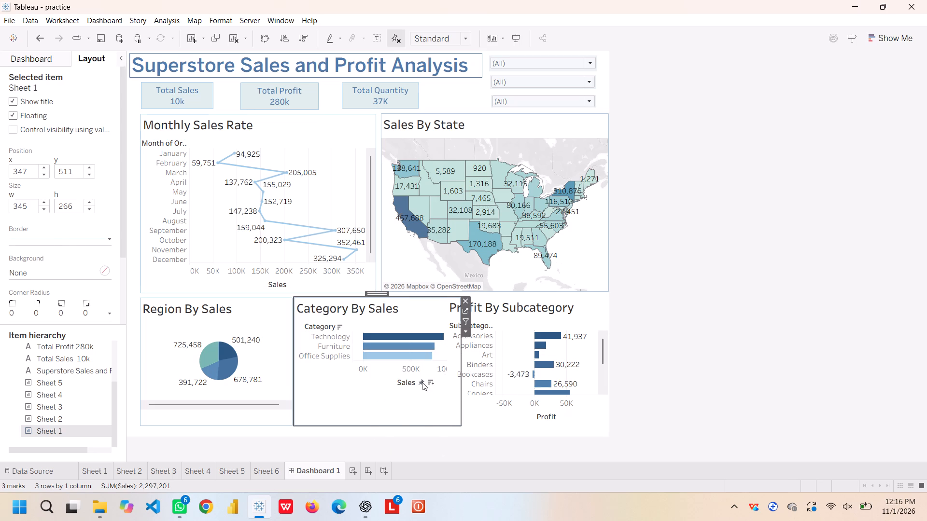
left_click(374, 386)
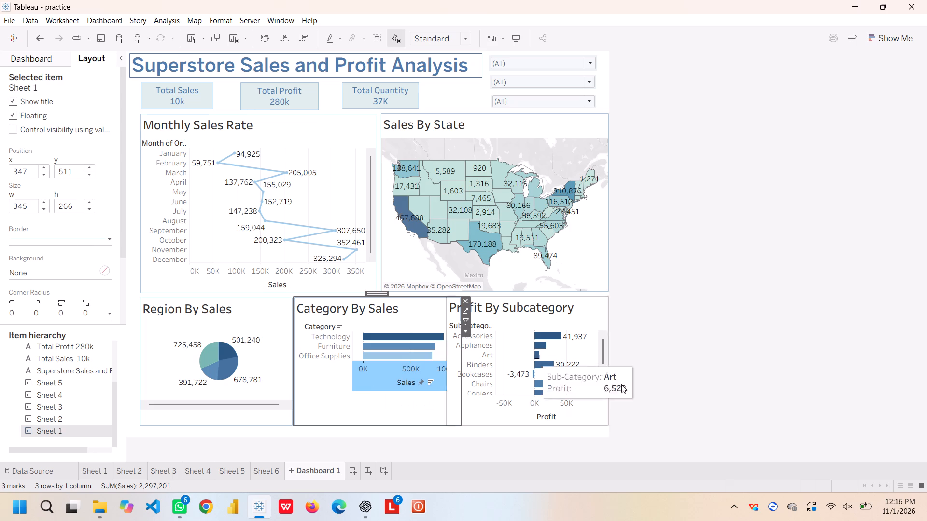
Pull in the Profit By Subcategory chart's left edge to about x 702, making it about 295 wide.
left_click(578, 307)
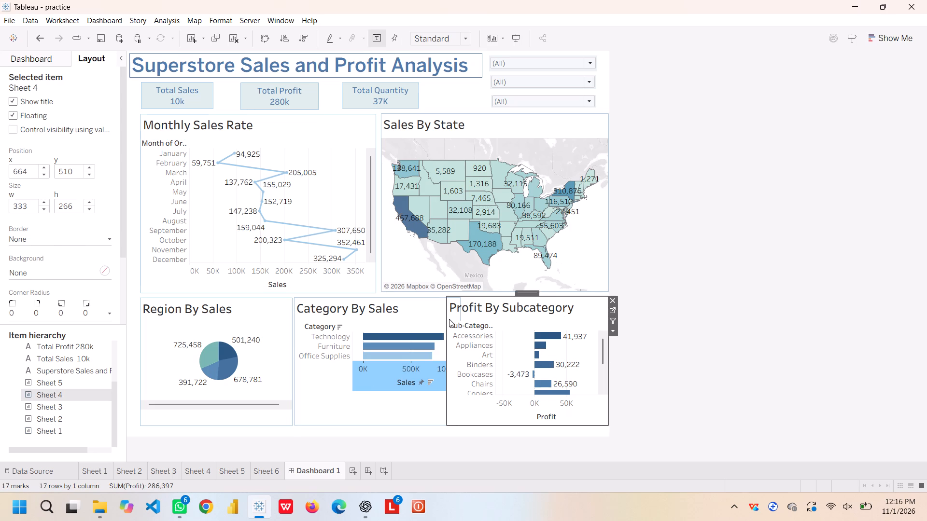
left_click_drag(446, 318, 465, 316)
left_click(699, 320)
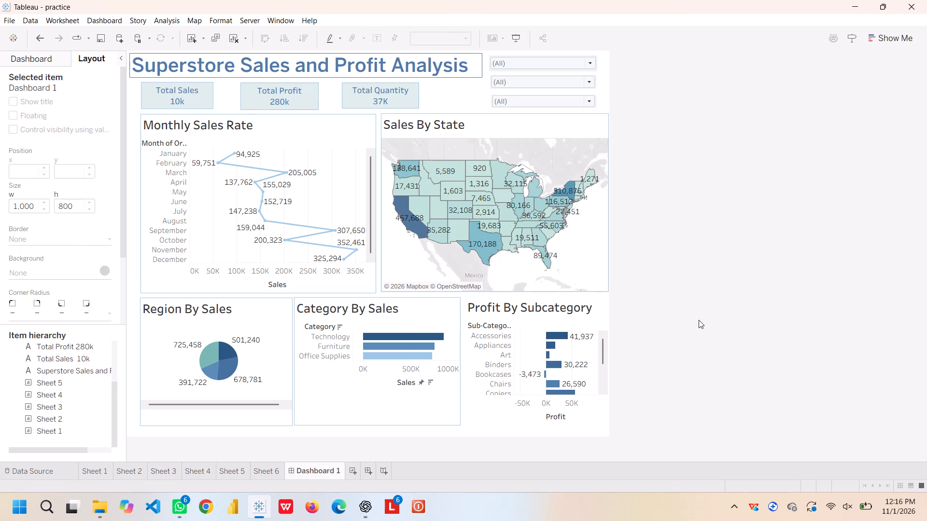
Add a thin solid light blue border around the Profit By Subcategory chart.
left_click(544, 327)
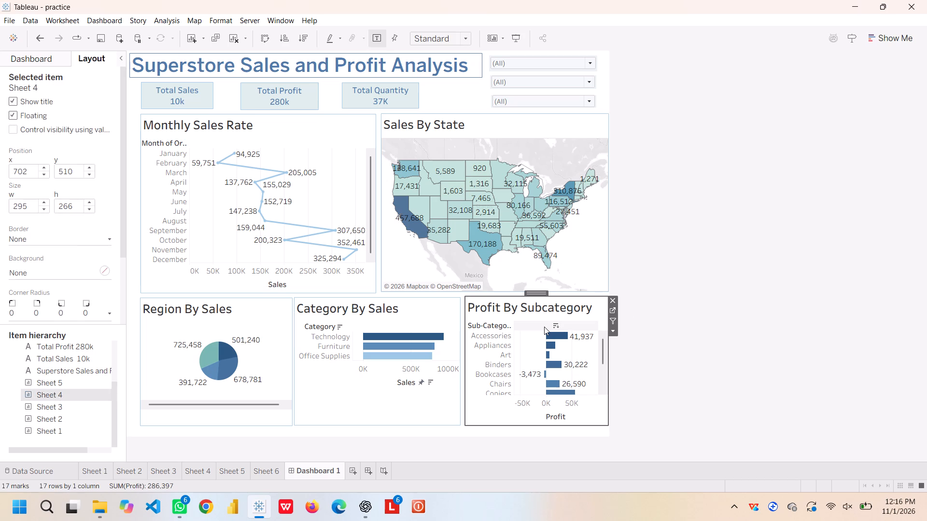
left_click(107, 243)
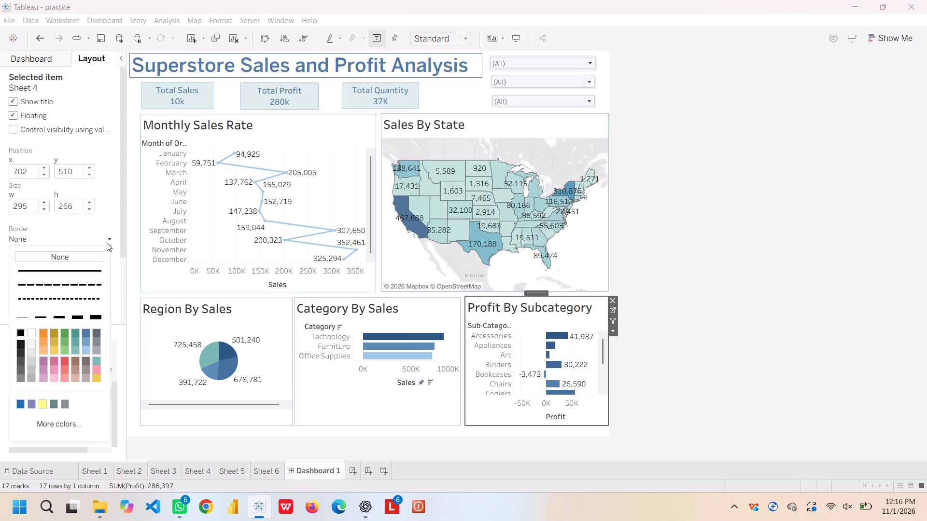
left_click(85, 347)
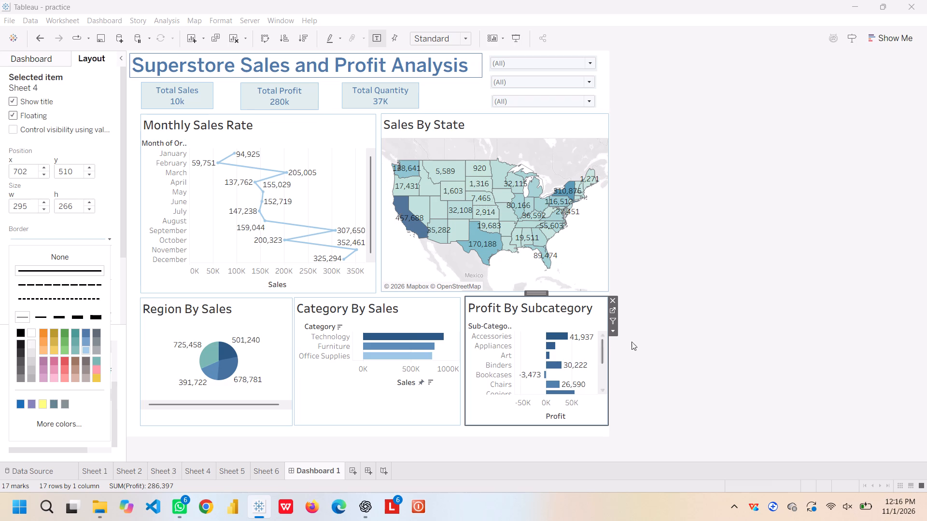
left_click(636, 345)
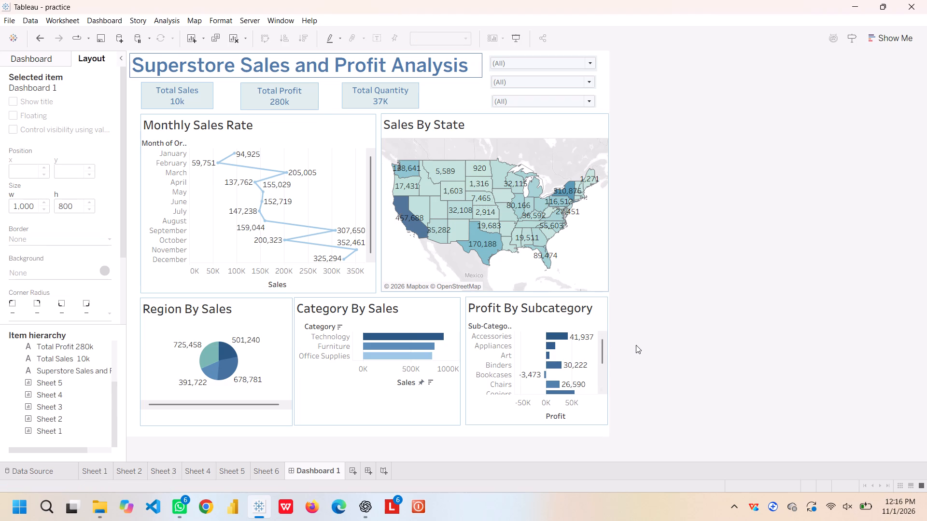
left_click(636, 345)
Change the border of the Superstore Sales and Profit Analysis title to light blue.
left_click(411, 63)
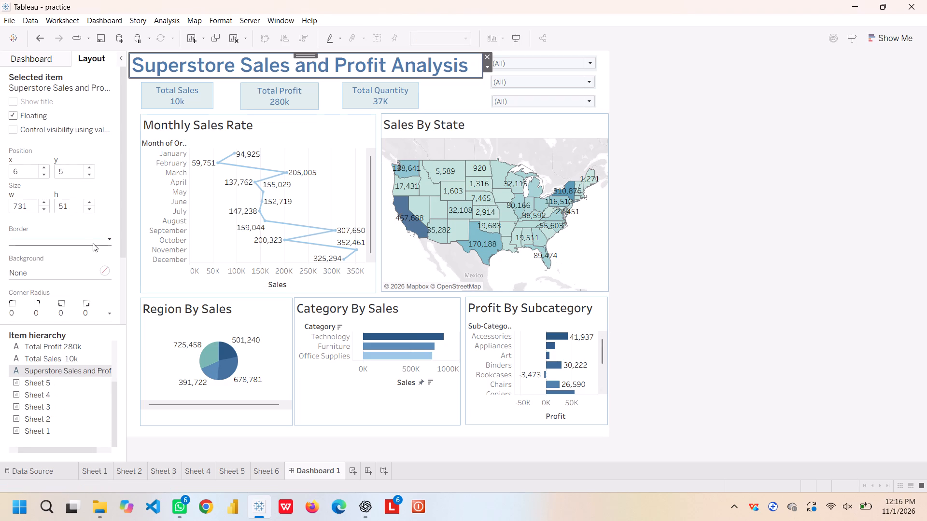
left_click(108, 238)
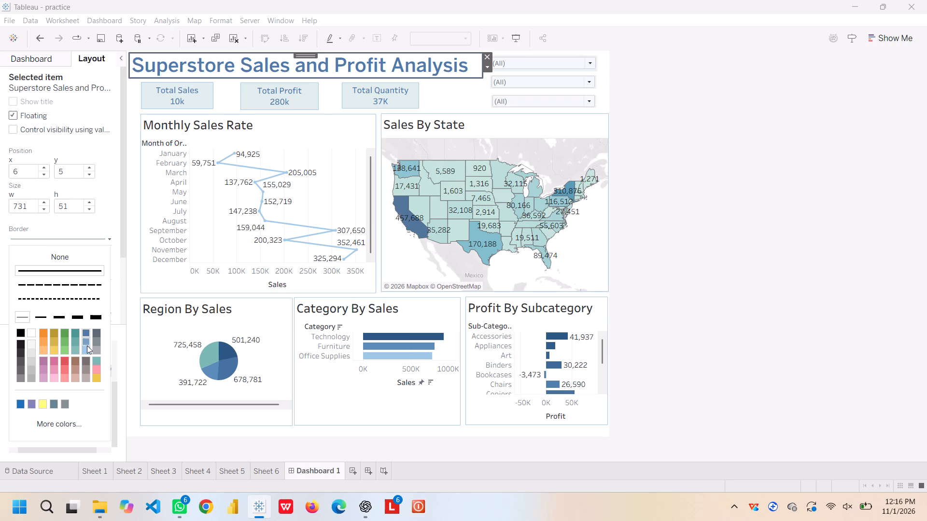
left_click(85, 346)
left_click(669, 299)
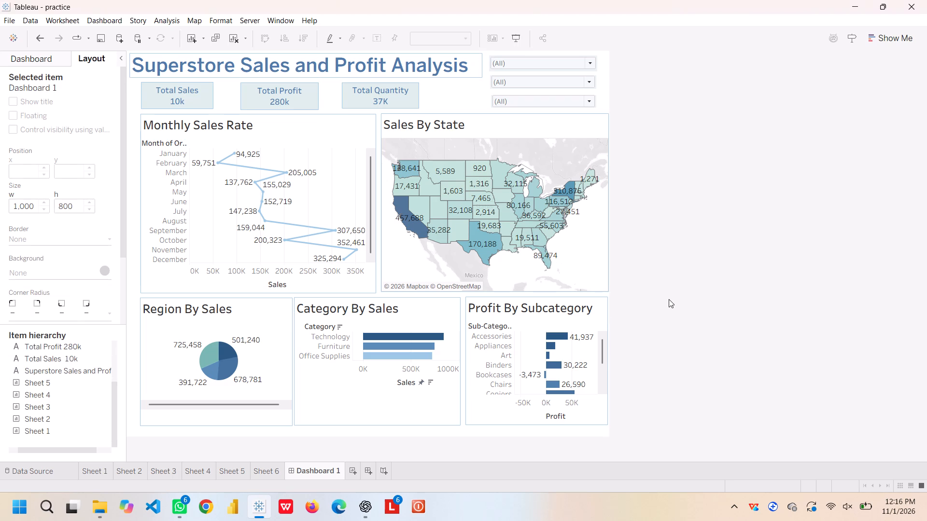
left_click(669, 299)
Capture a rectangular screenshot of the whole dashboard, from its title down to the bottom row of charts.
scroll(669, 299, "up", 8, "ctrl")
key("ctrl+shift+super+s")
key("shift+super+s")
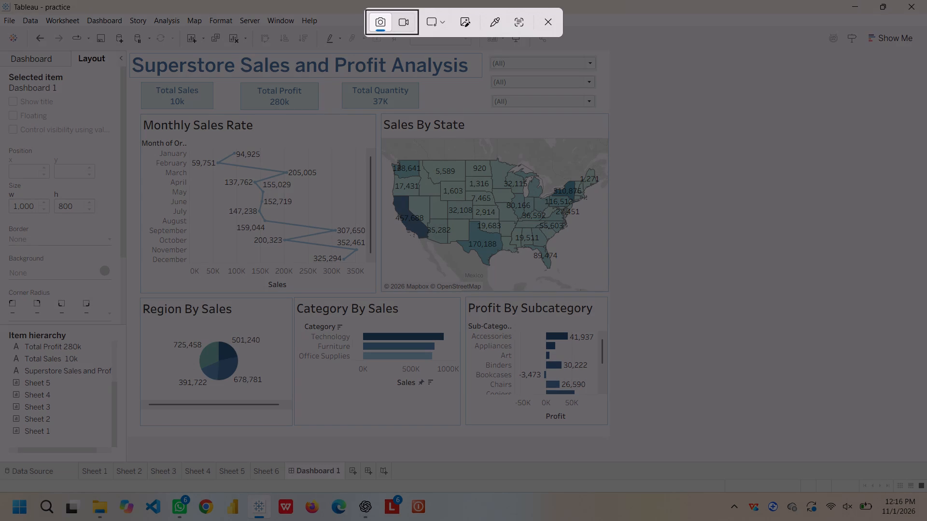
left_click_drag(126, 51, 562, 393)
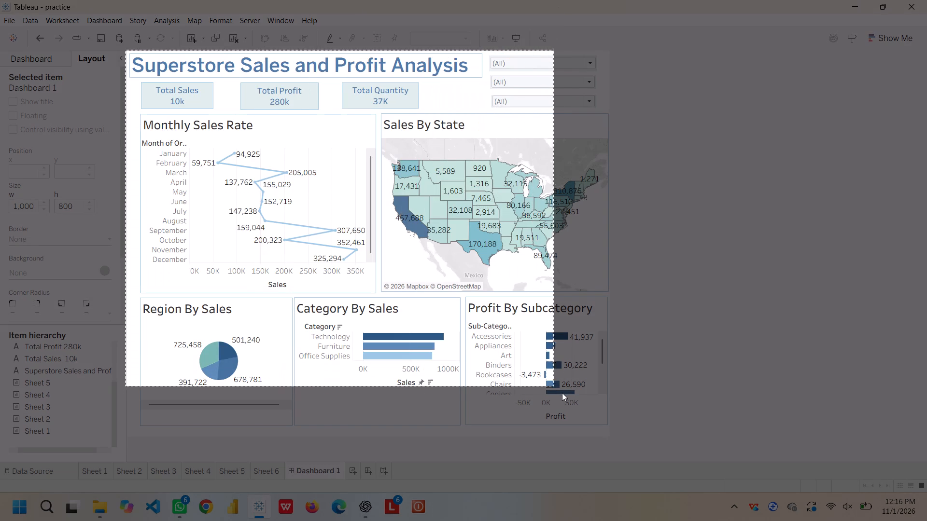
left_click_drag(562, 393, 613, 442)
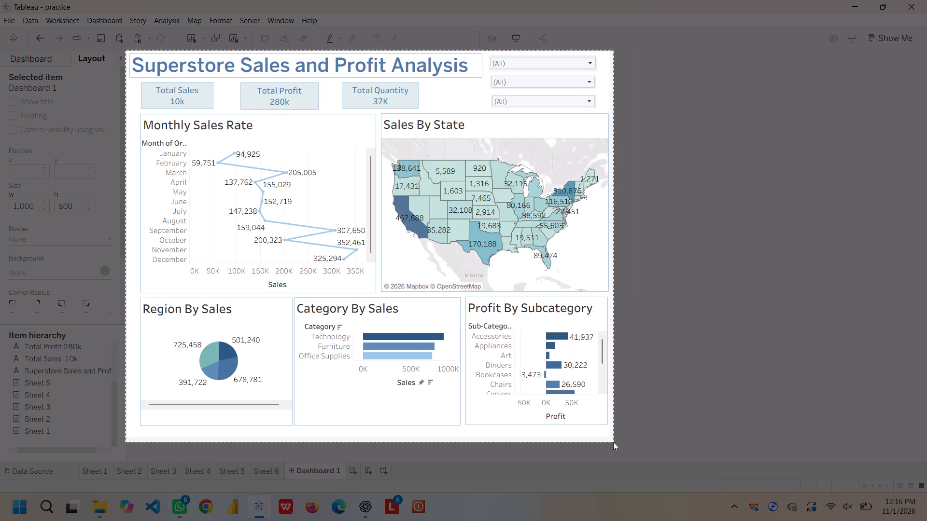
left_click_drag(613, 442, 610, 429)
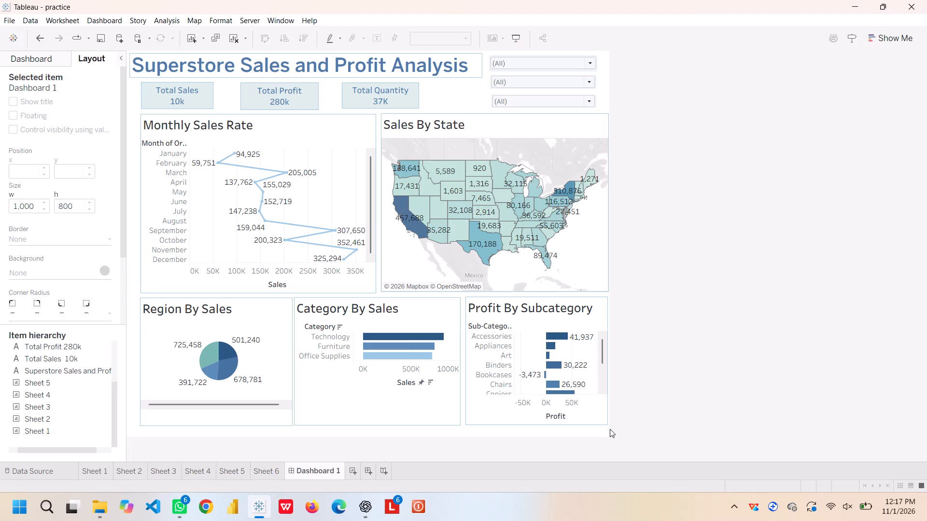
left_click(843, 335)
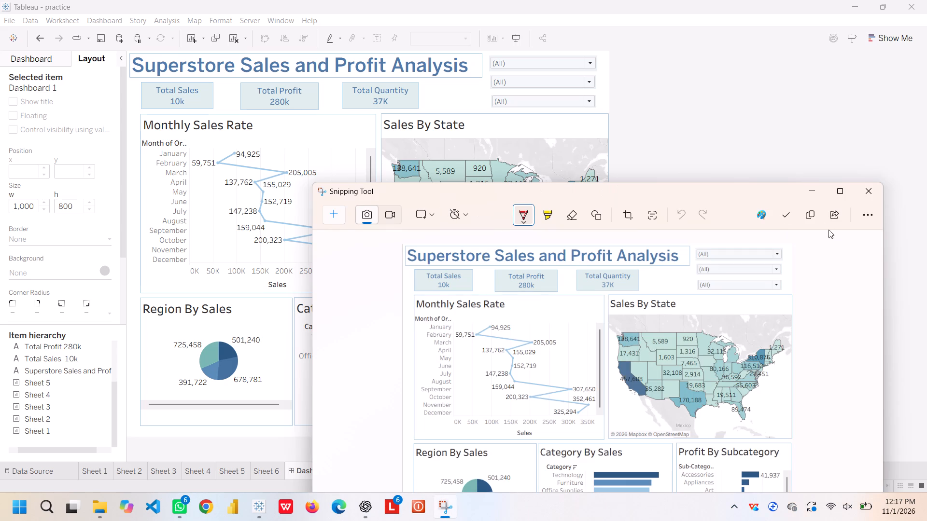
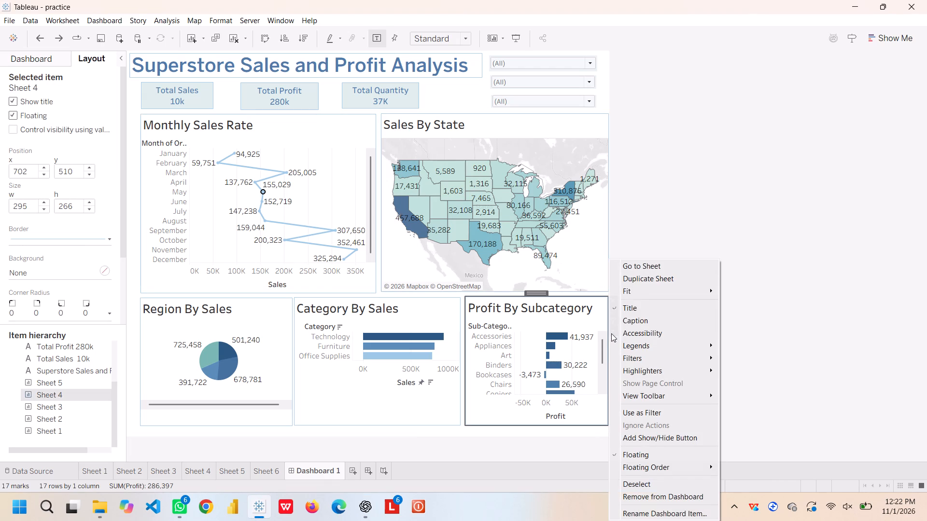
left_click(682, 289)
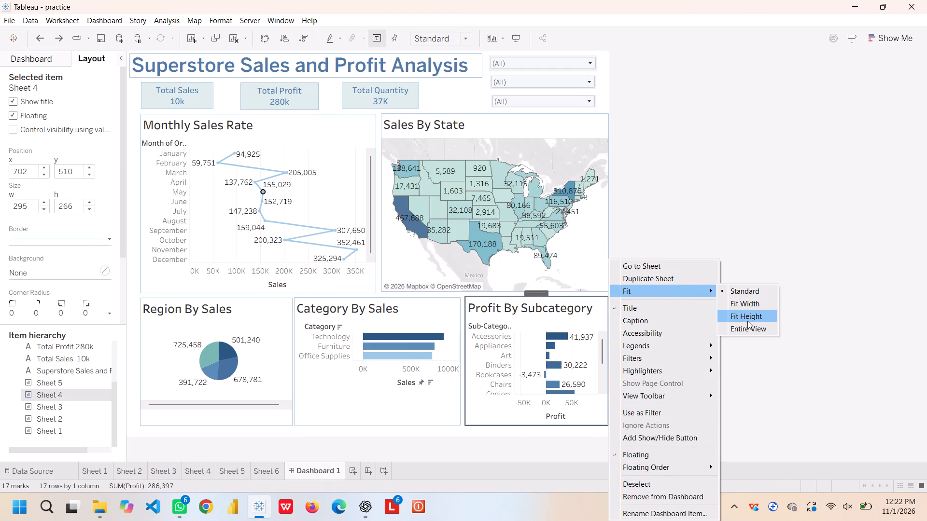
left_click(744, 329)
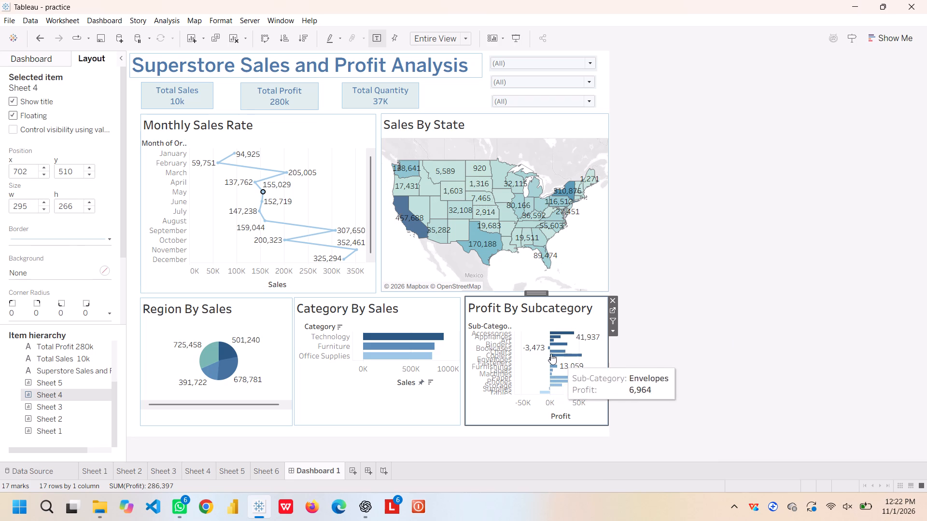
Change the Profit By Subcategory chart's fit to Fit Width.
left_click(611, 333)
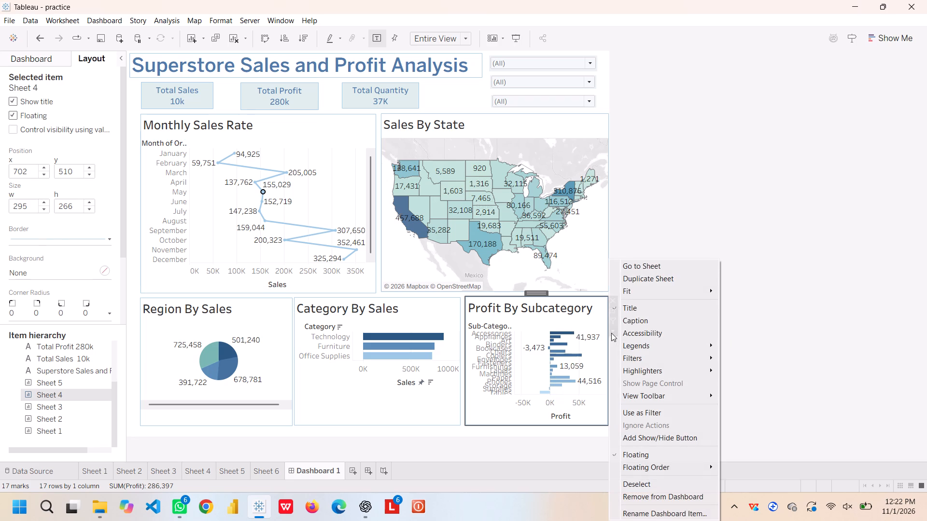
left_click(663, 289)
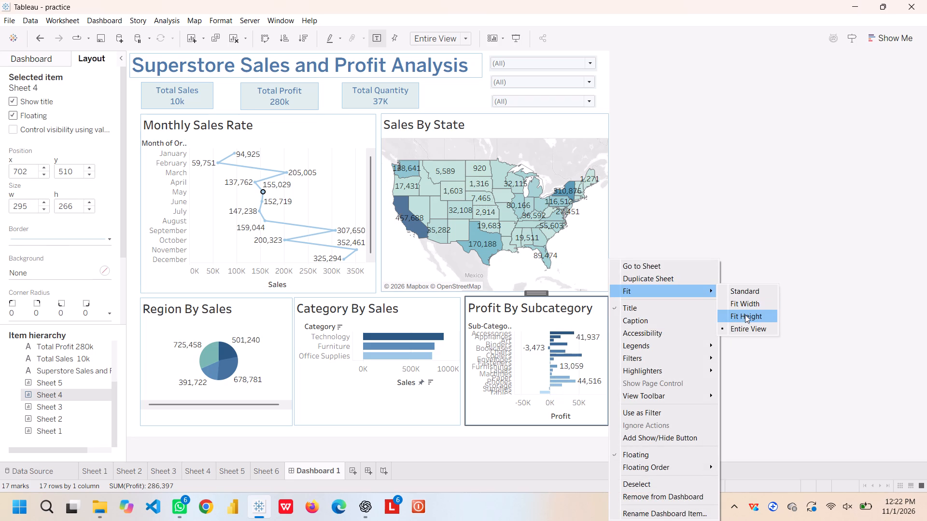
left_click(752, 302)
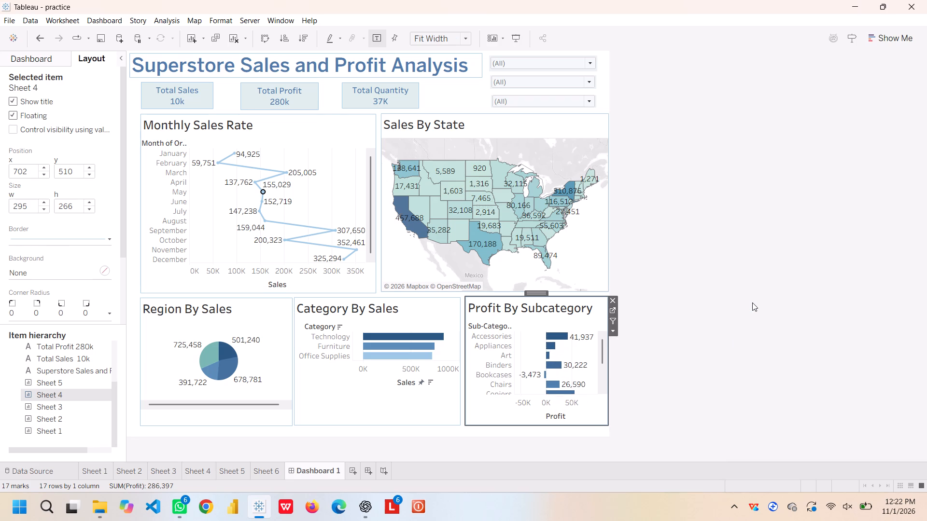
Turn on Use as Filter for the Profit By Subcategory chart on the dashboard.
left_click(614, 319)
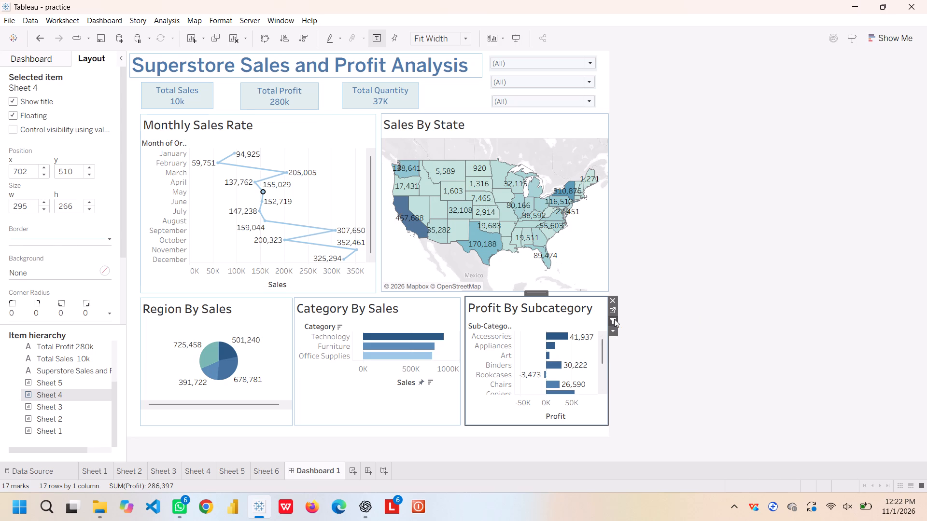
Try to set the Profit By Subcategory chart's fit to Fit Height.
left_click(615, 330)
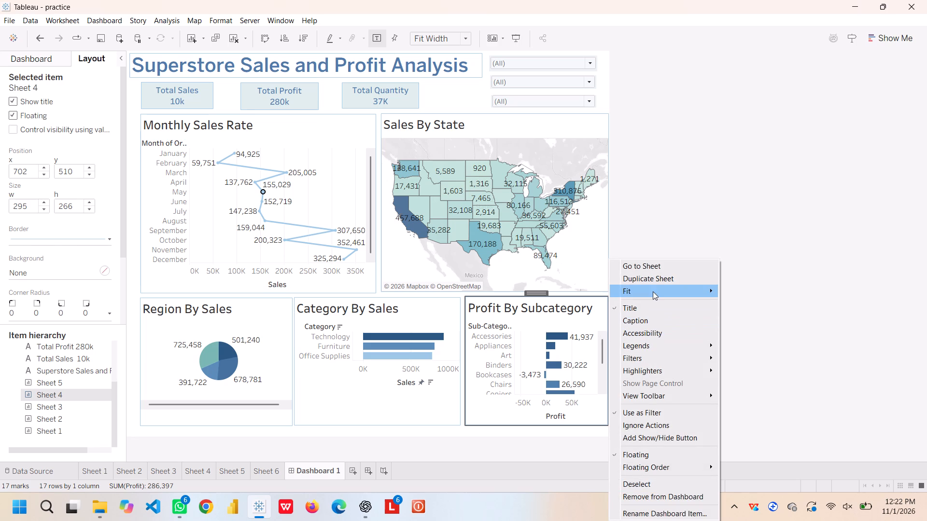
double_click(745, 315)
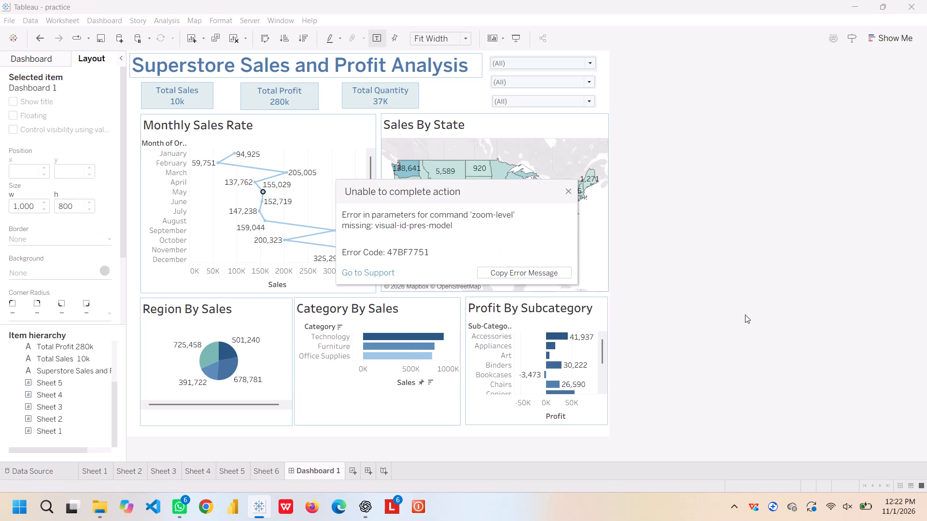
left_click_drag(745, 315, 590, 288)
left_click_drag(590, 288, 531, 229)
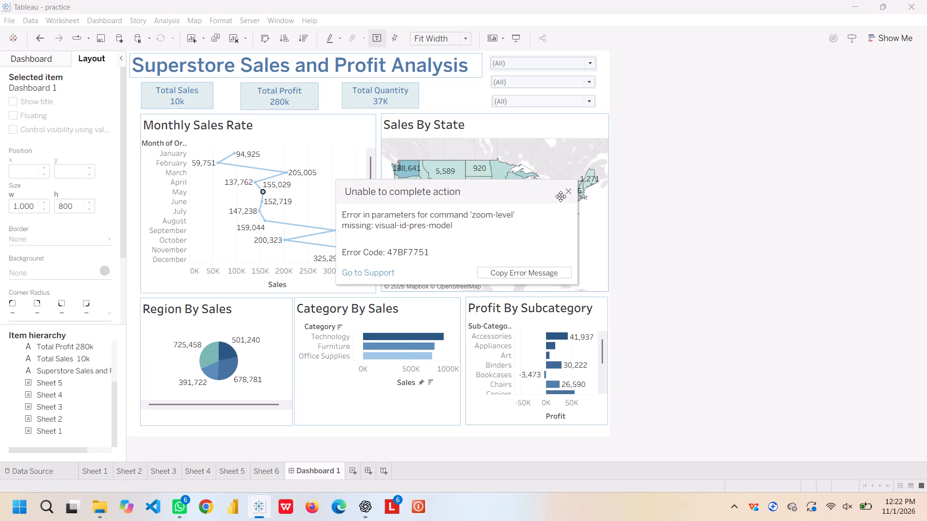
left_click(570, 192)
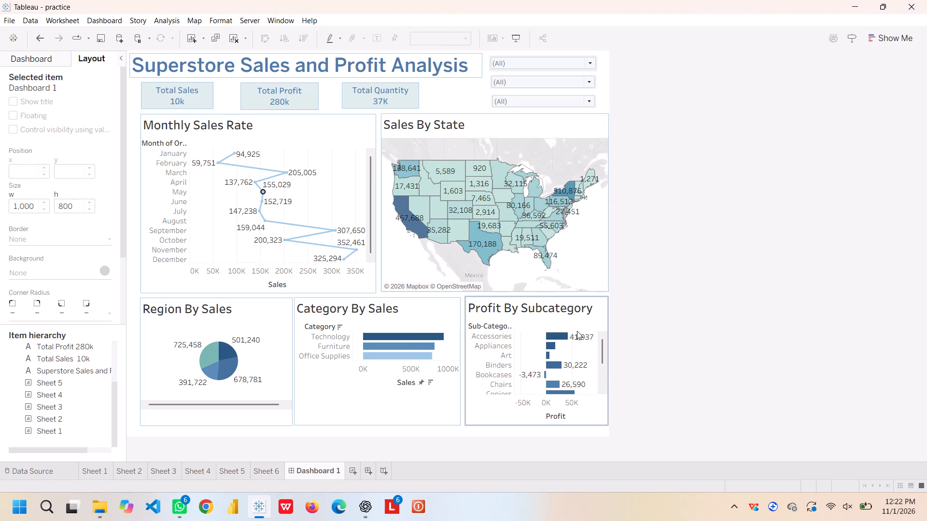
Set the Profit By Subcategory chart's fit to Entire View and select its Bookcases label.
left_click(577, 331)
left_click(612, 331)
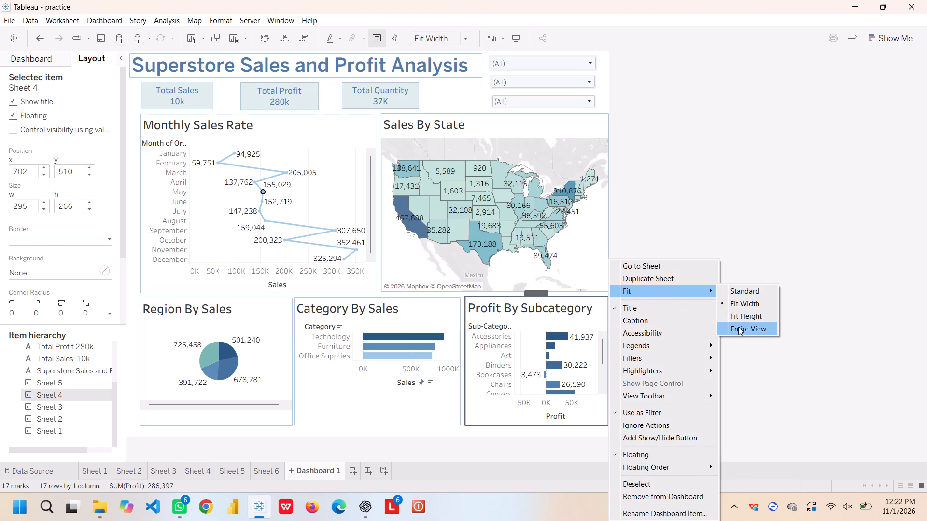
left_click(738, 327)
left_click(504, 346)
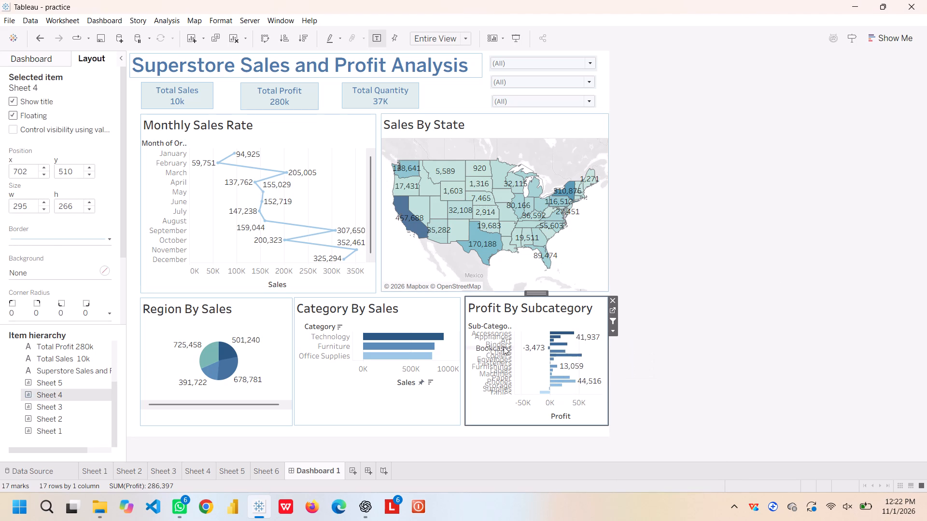
right_click(504, 346)
Hide the title of the Profit By Subcategory chart on the dashboard.
left_click(611, 329)
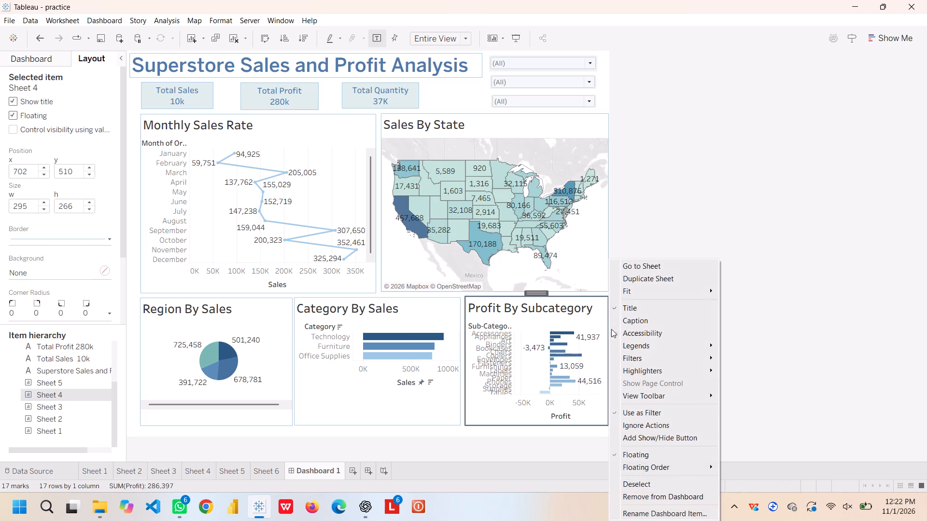
left_click(614, 308)
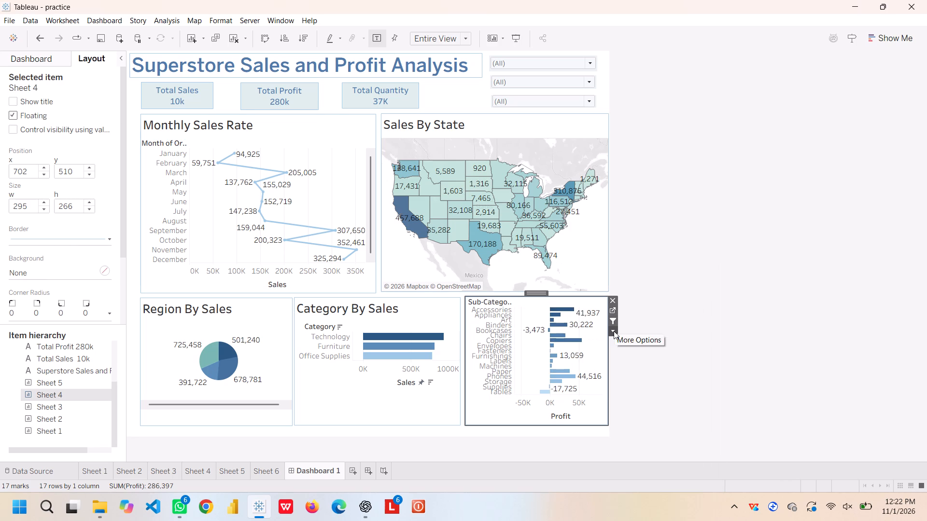
Show the title of the Profit By Subcategory chart on the dashboard again.
left_click(614, 332)
left_click(615, 310)
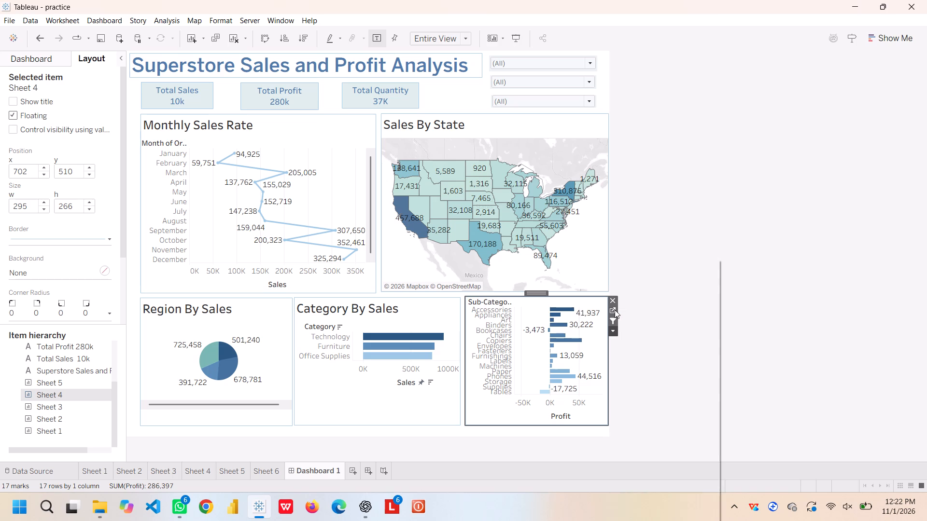
Set the view toolbar of the Profit By Subcategory chart to Show on Hover.
left_click(613, 329)
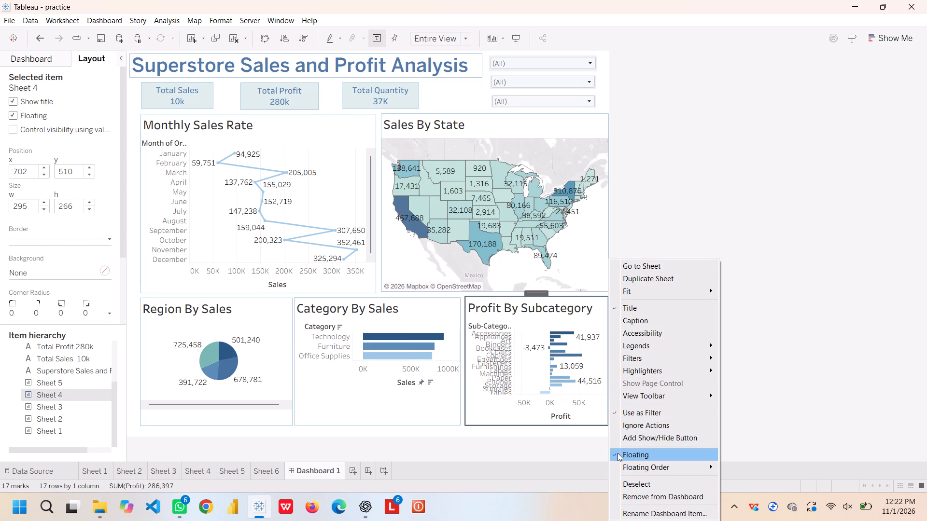
scroll(618, 454, "down", 3)
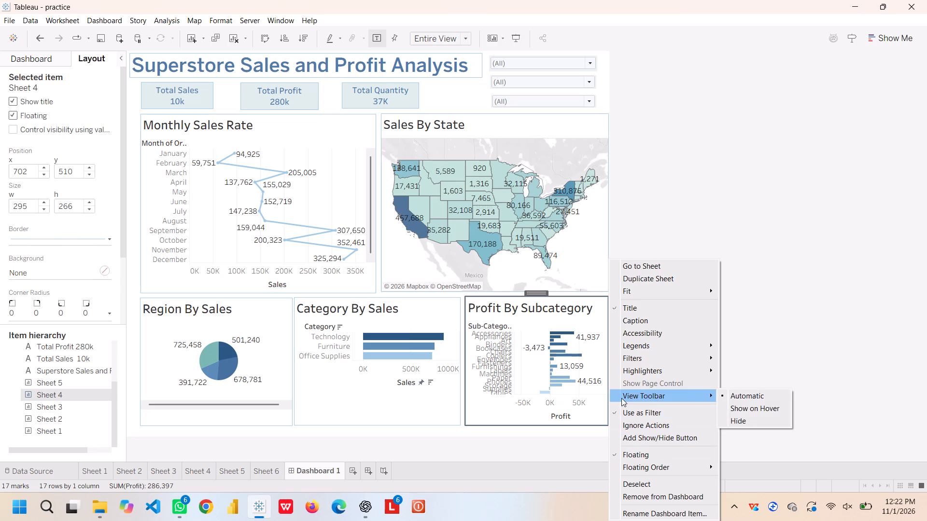
left_click(760, 408)
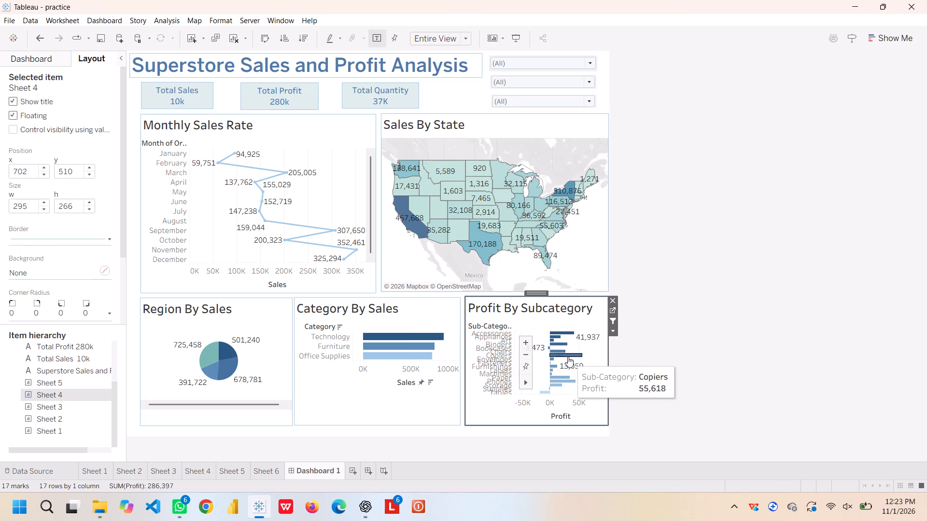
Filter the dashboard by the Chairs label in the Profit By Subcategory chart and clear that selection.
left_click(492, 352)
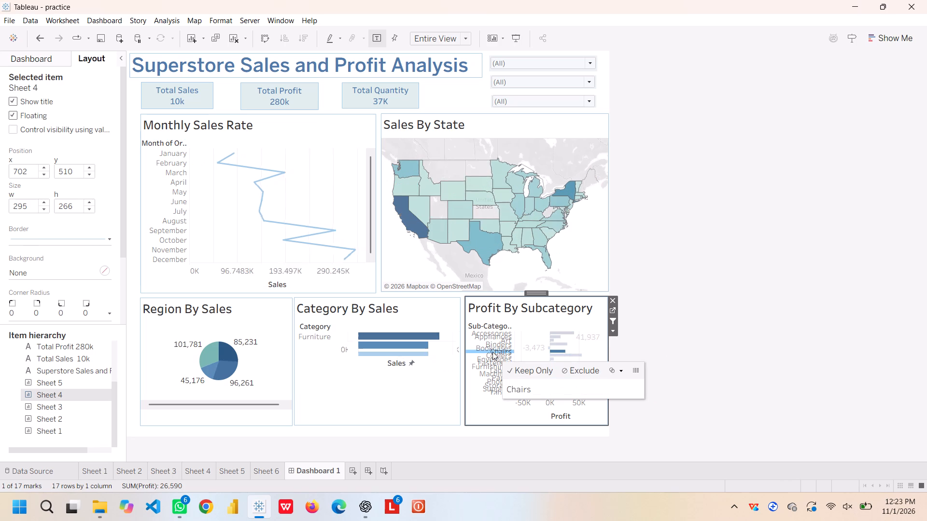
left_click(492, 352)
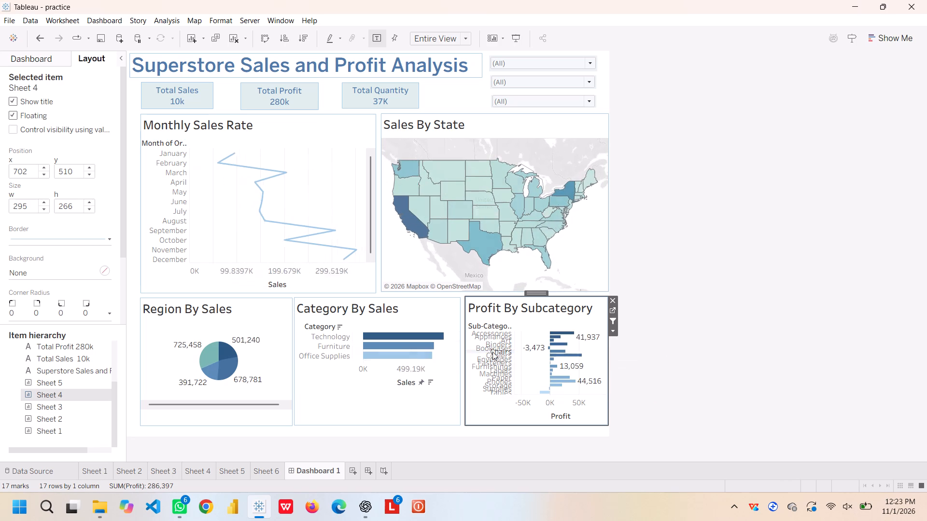
Hide the Sub-Category row header on the Profit By Subcategory sheet and return to Dashboard 1.
left_click(148, 474)
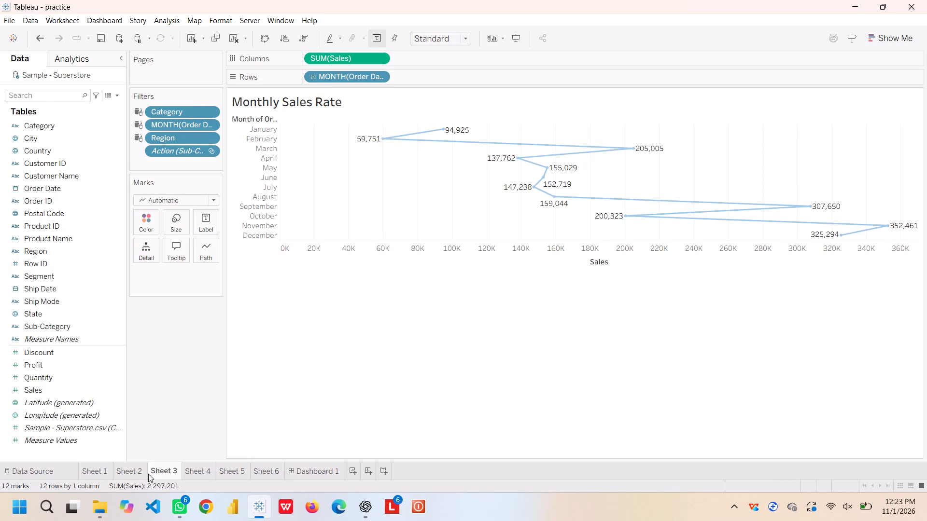
left_click(228, 470)
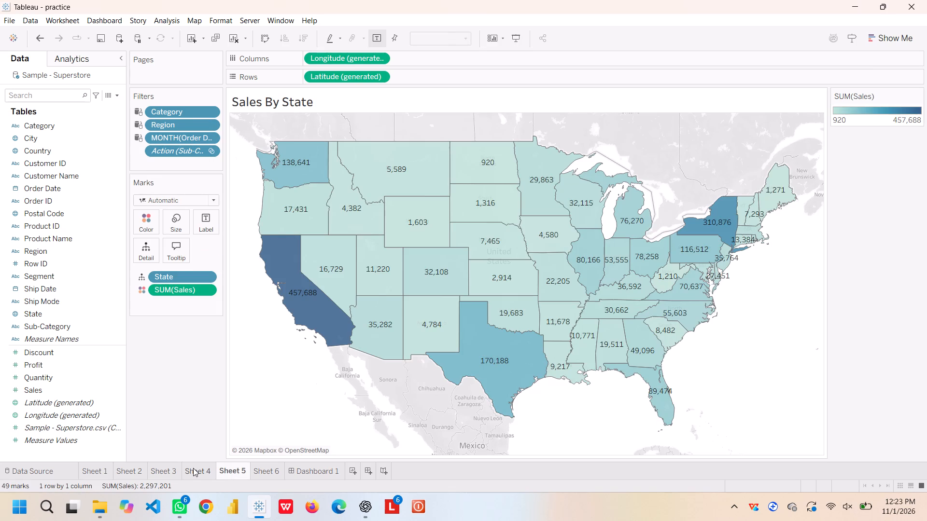
left_click(193, 468)
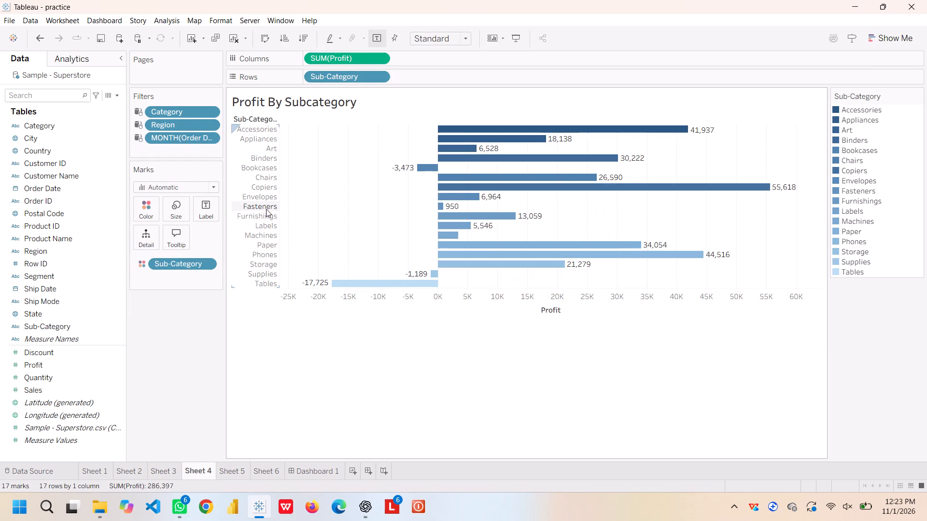
double_click(376, 76)
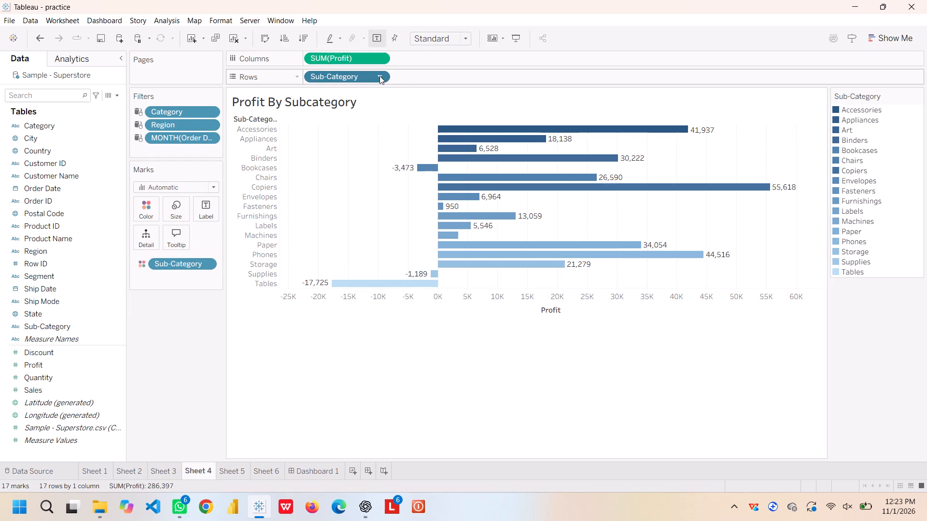
left_click(379, 76)
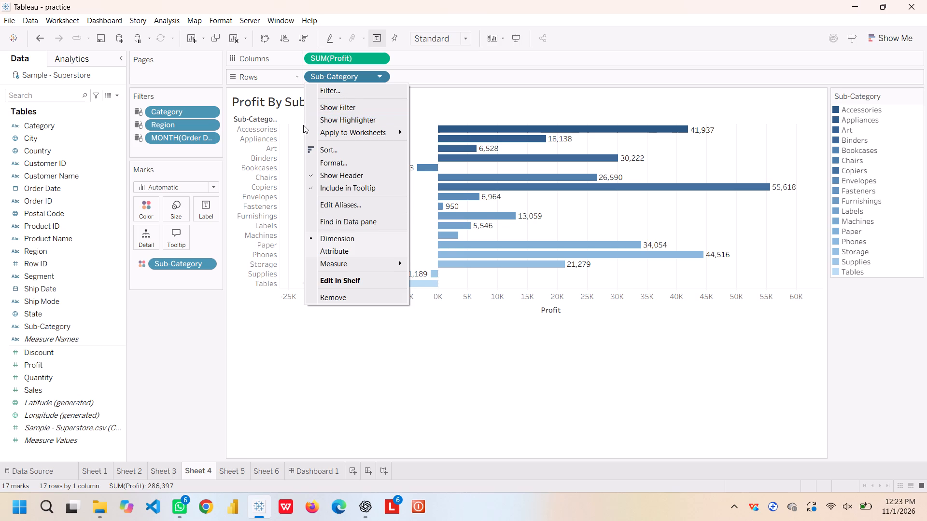
left_click(311, 174)
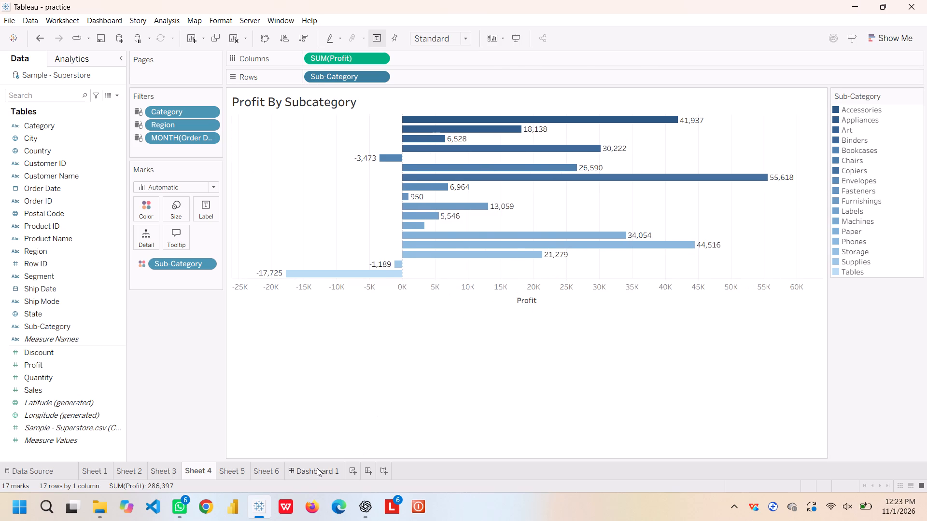
left_click(317, 468)
left_click(673, 350)
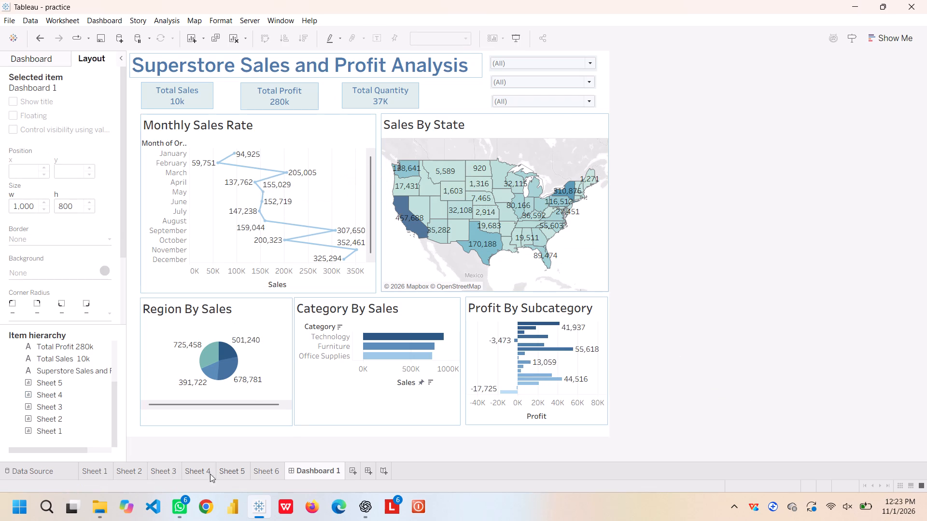
Check the date options of the MONTH(Order Date) field on the Monthly Sales Rate sheet.
left_click(171, 471)
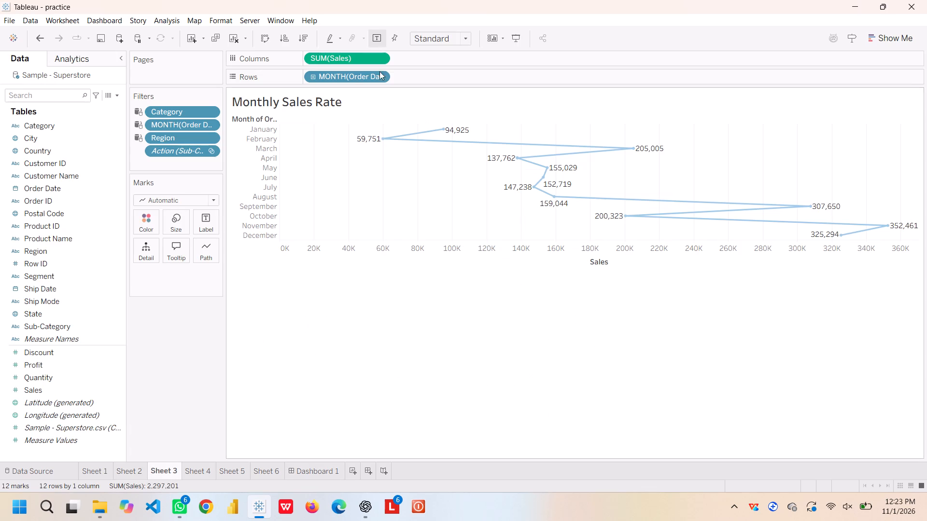
left_click(377, 76)
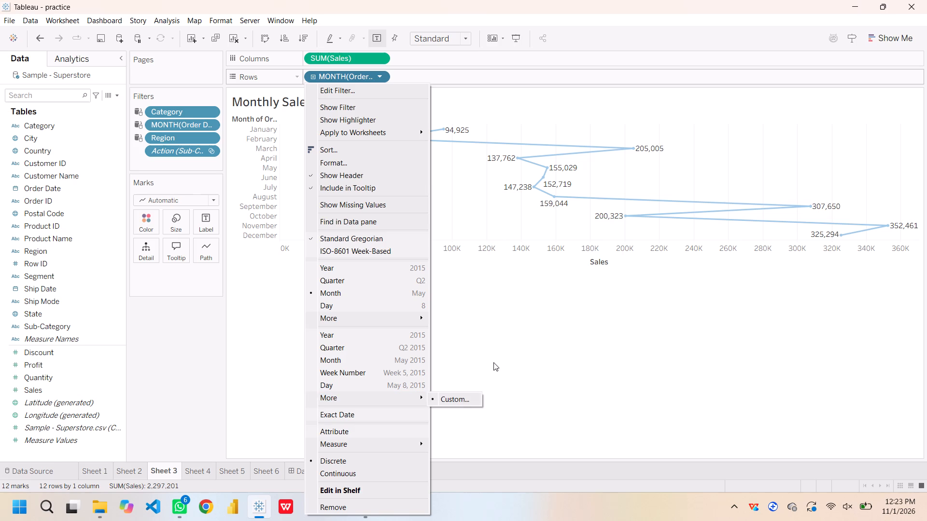